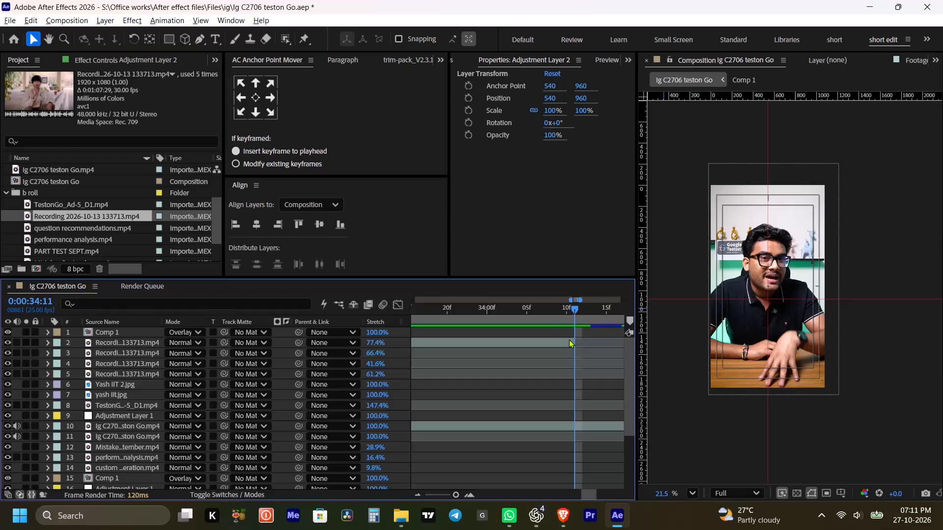
Paste Adjustment Layer 2 above the Recording clips so it starts at 0:00:34:11, and play the cut.
{"action": "left_click", "coordinate": [569, 340]}
{"action": "key", "text": "ctrl+v"}
{"action": "key", "text": "bracketleft"}
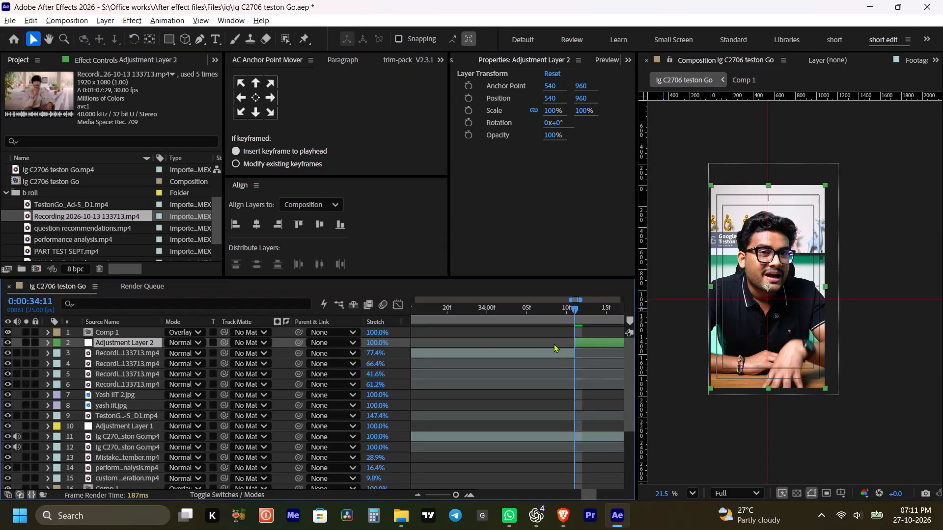
{"action": "scroll", "coordinate": [553, 344], "scroll_direction": "down", "scroll_amount": 3, "text": "alt"}
{"action": "key", "text": "space"}
{"action": "left_click_drag", "start_coordinate": [589, 347], "coordinate": [530, 371]}
{"action": "left_click_drag", "start_coordinate": [497, 312], "coordinate": [485, 313]}
{"action": "key", "text": "space"}
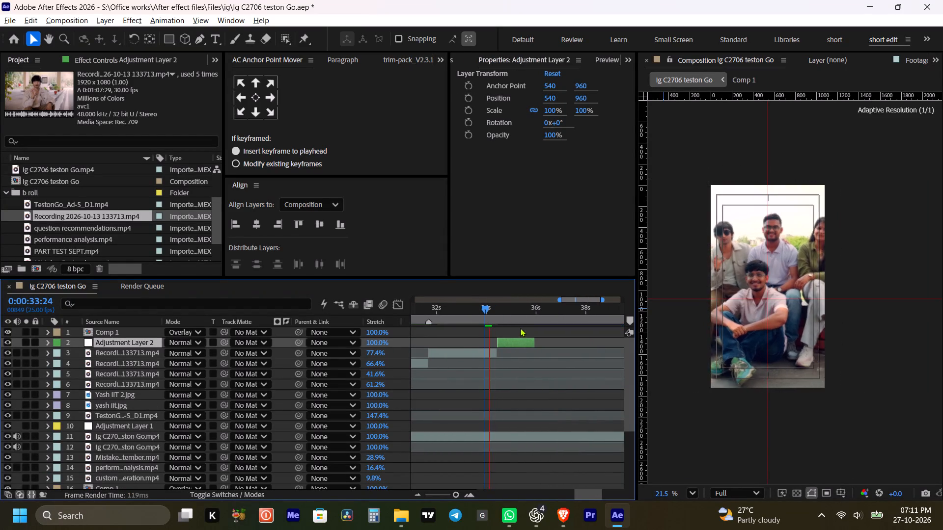
{"action": "key", "text": "space"}
{"action": "left_click", "coordinate": [501, 312], "text": "shift"}
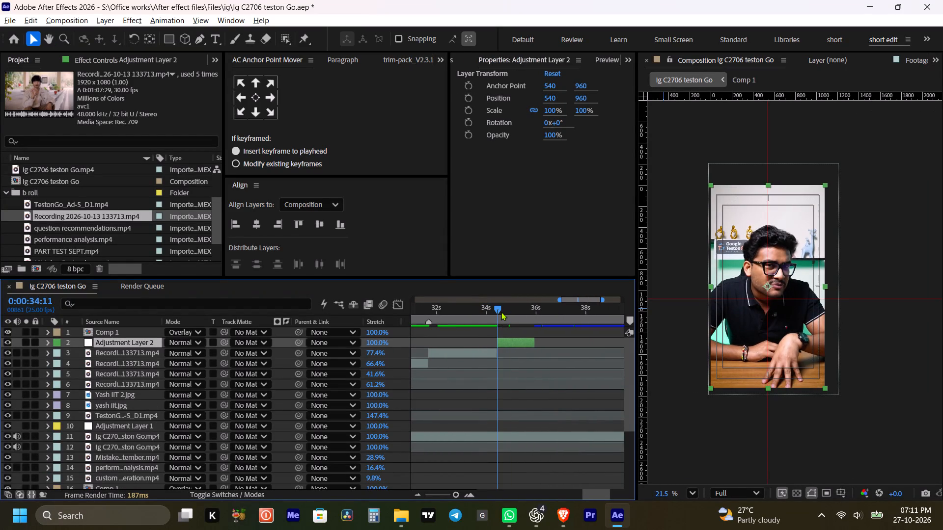
Save the project.
{"action": "scroll", "coordinate": [499, 339], "scroll_direction": "up", "scroll_amount": 3, "text": "alt"}
{"action": "scroll", "coordinate": [499, 339], "scroll_direction": "down", "scroll_amount": 4, "text": "alt"}
{"action": "key", "text": "ctrl+s"}
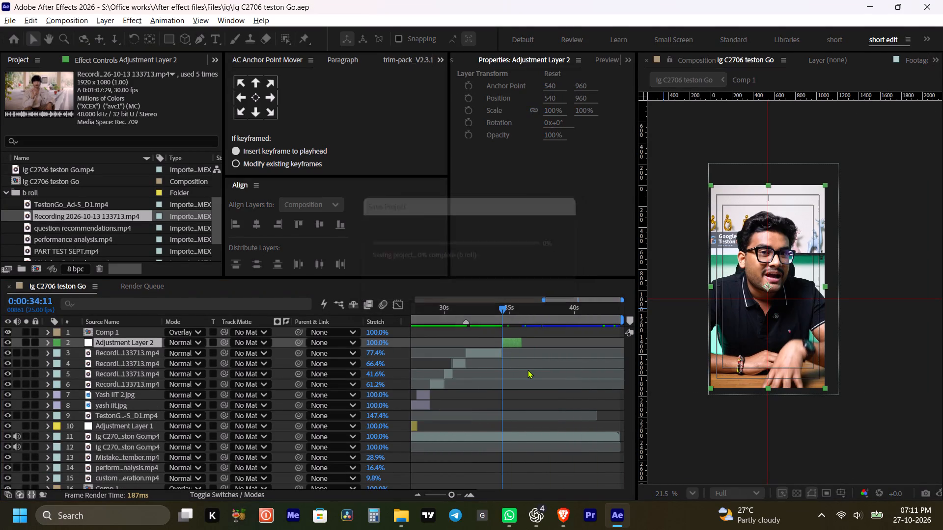
Copy the Comp 1 overlay from around 14 s and paste it above Adjustment Layer 2, starting at 0:00:34:11.
{"action": "scroll", "coordinate": [528, 370], "scroll_direction": "down", "scroll_amount": 2, "text": "alt"}
{"action": "scroll", "coordinate": [540, 374], "scroll_direction": "up", "scroll_amount": 1, "text": "alt"}
{"action": "scroll", "coordinate": [531, 377], "scroll_direction": "down", "scroll_amount": 4}
{"action": "key", "text": "space"}
{"action": "key", "text": "space"}
{"action": "key", "text": "space"}
{"action": "key", "text": "space"}
{"action": "key", "text": "space"}
{"action": "key", "text": "space"}
{"action": "key", "text": "space"}
{"action": "key", "text": "space"}
{"action": "key", "text": "space"}
{"action": "left_click_drag", "start_coordinate": [434, 416], "coordinate": [546, 388]}
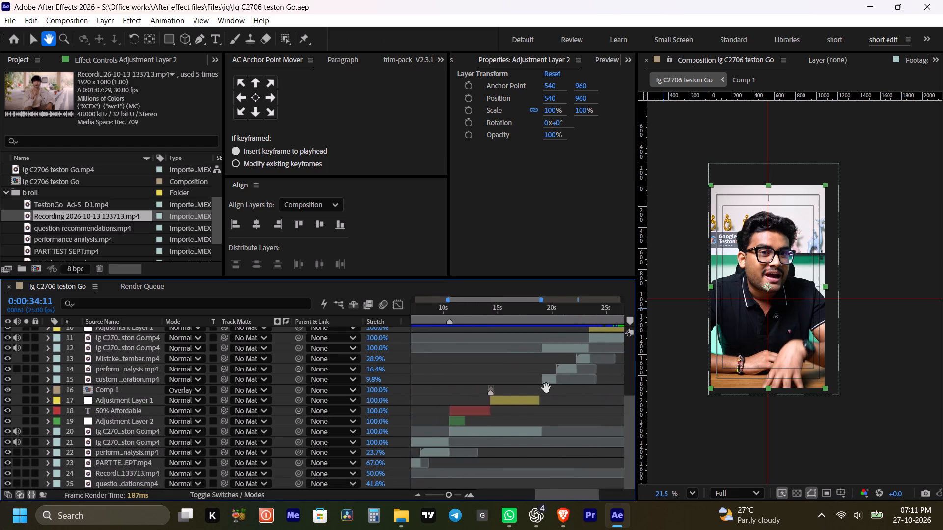
{"action": "left_click_drag", "start_coordinate": [546, 388], "coordinate": [551, 393]}
{"action": "scroll", "coordinate": [514, 391], "scroll_direction": "up", "scroll_amount": 2, "text": "alt"}
{"action": "left_click", "coordinate": [488, 389]}
{"action": "key", "text": "ctrl+c"}
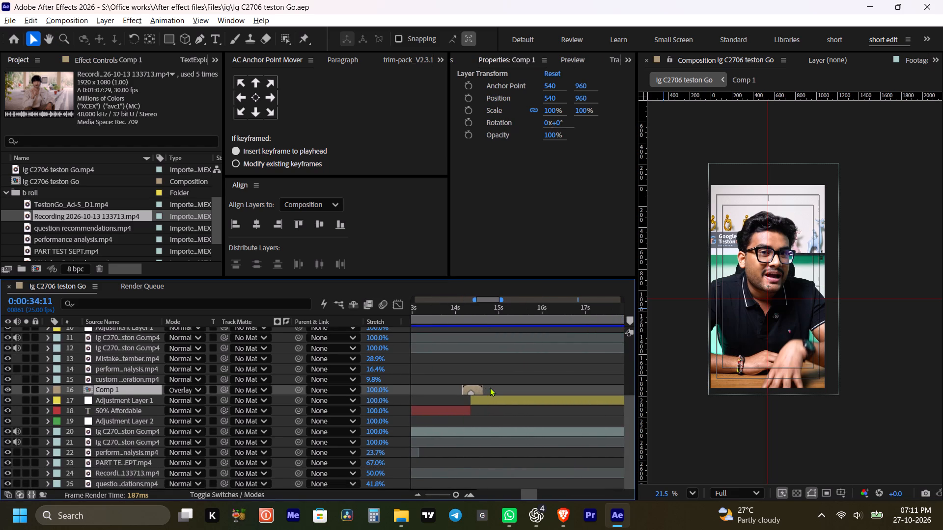
{"action": "scroll", "coordinate": [488, 382], "scroll_direction": "down", "scroll_amount": 4, "text": "alt"}
{"action": "key", "text": "space"}
{"action": "left_click_drag", "start_coordinate": [581, 344], "coordinate": [540, 461]}
{"action": "scroll", "coordinate": [579, 357], "scroll_direction": "up", "scroll_amount": 2, "text": "alt"}
{"action": "key", "text": "space"}
{"action": "left_click_drag", "start_coordinate": [595, 347], "coordinate": [530, 405]}
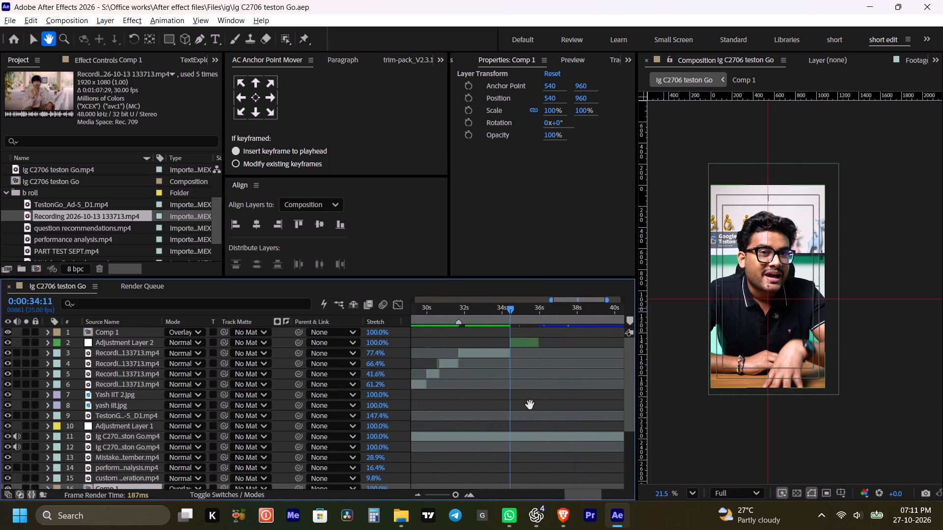
{"action": "left_click_drag", "start_coordinate": [530, 405], "coordinate": [526, 400]}
{"action": "left_click", "coordinate": [514, 342]}
{"action": "key", "text": "ctrl+v"}
{"action": "key", "text": "bracketleft"}
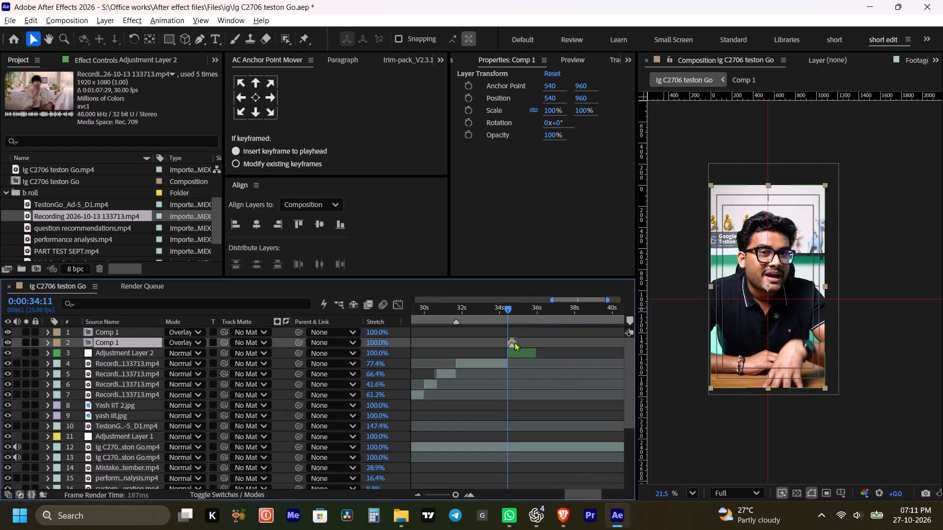
Shift the pasted Comp 1 overlay slightly earlier so its marker lines up with the start of Adjustment Layer 2.
{"action": "scroll", "coordinate": [506, 348], "scroll_direction": "up", "scroll_amount": 3}
{"action": "scroll", "coordinate": [518, 344], "scroll_direction": "up", "scroll_amount": 1, "text": "alt"}
{"action": "left_click_drag", "start_coordinate": [515, 344], "coordinate": [487, 348]}
{"action": "scroll", "coordinate": [490, 349], "scroll_direction": "down", "scroll_amount": 2, "text": "alt"}
{"action": "left_click", "coordinate": [481, 310]}
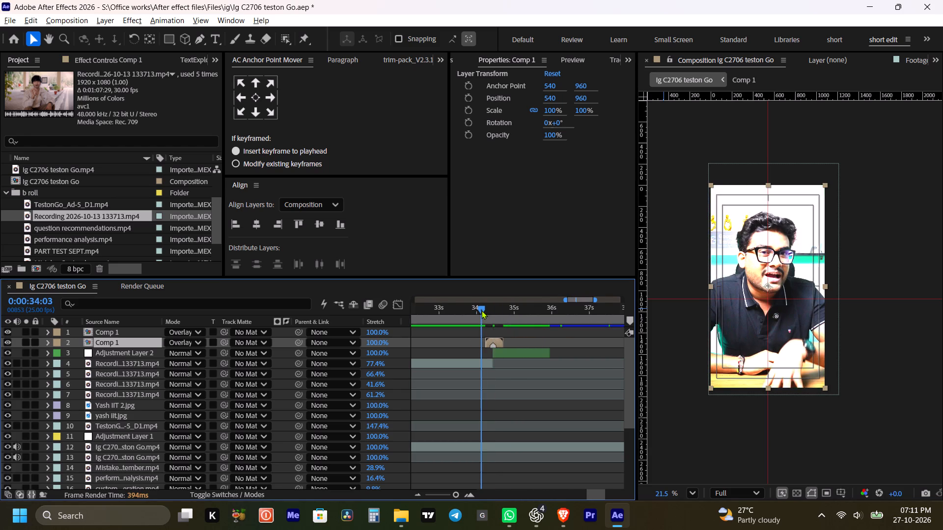
{"action": "key", "text": "space"}
{"action": "key", "text": "space"}
Play the talking-head footage that follows the Comp 1 transition at 34 s to review its pacing.
{"action": "scroll", "coordinate": [502, 363], "scroll_direction": "down", "scroll_amount": 1, "text": "alt"}
{"action": "key", "text": "space"}
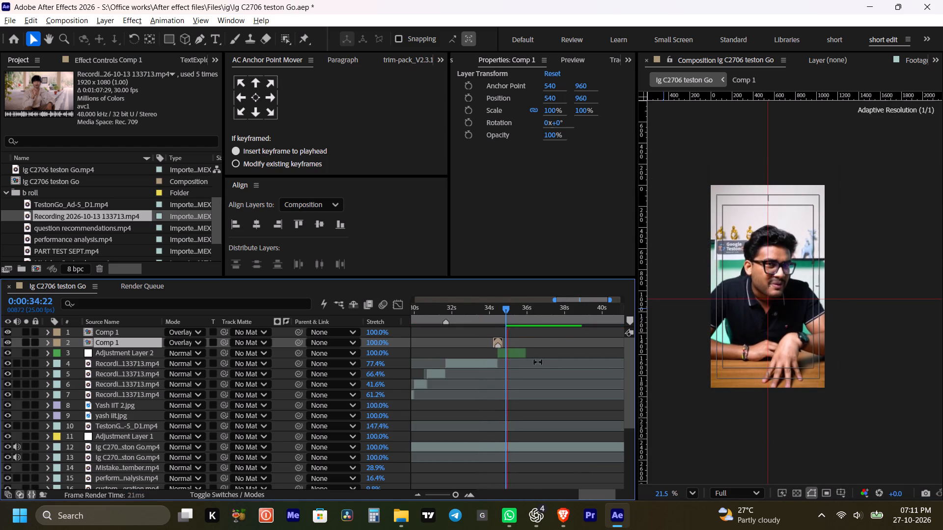
{"action": "key", "text": "space"}
{"action": "left_click_drag", "start_coordinate": [544, 360], "coordinate": [524, 360]}
{"action": "scroll", "coordinate": [524, 360], "scroll_direction": "down", "scroll_amount": 1, "text": "alt"}
{"action": "key", "text": "space"}
{"action": "left_click_drag", "start_coordinate": [540, 355], "coordinate": [532, 356]}
{"action": "key", "text": "v"}
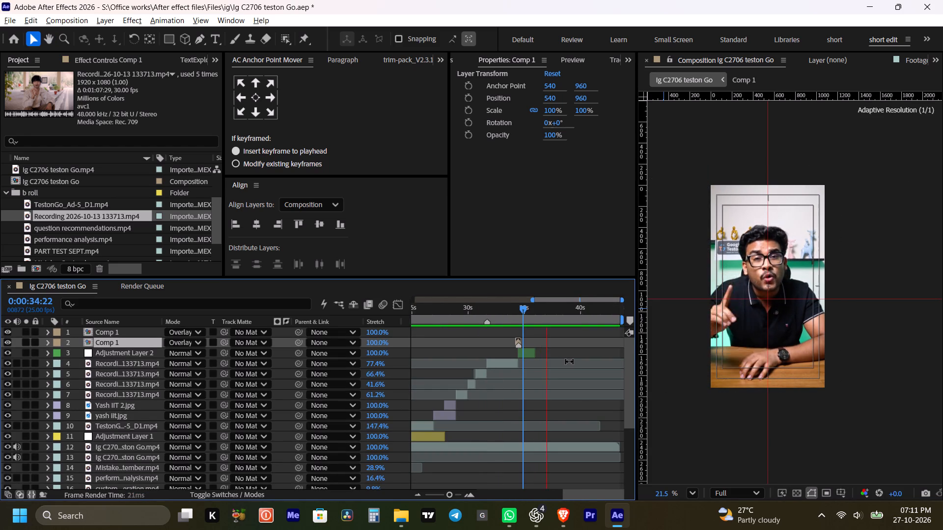
{"action": "key", "text": "space"}
{"action": "key", "text": "space"}
{"action": "scroll", "coordinate": [564, 356], "scroll_direction": "up", "scroll_amount": 1, "text": "alt"}
{"action": "key", "text": "space"}
{"action": "left_click_drag", "start_coordinate": [569, 351], "coordinate": [524, 363]}
{"action": "scroll", "coordinate": [525, 359], "scroll_direction": "down", "scroll_amount": 1, "text": "alt"}
{"action": "key", "text": "space"}
{"action": "key", "text": "space"}
{"action": "key", "text": "space"}
{"action": "key", "text": "space"}
{"action": "key", "text": "space"}
{"action": "key", "text": "space"}
{"action": "key", "text": "space"}
{"action": "key", "text": "space"}
{"action": "key", "text": "space"}
{"action": "key", "text": "space"}
{"action": "left_click_drag", "start_coordinate": [560, 353], "coordinate": [493, 371]}
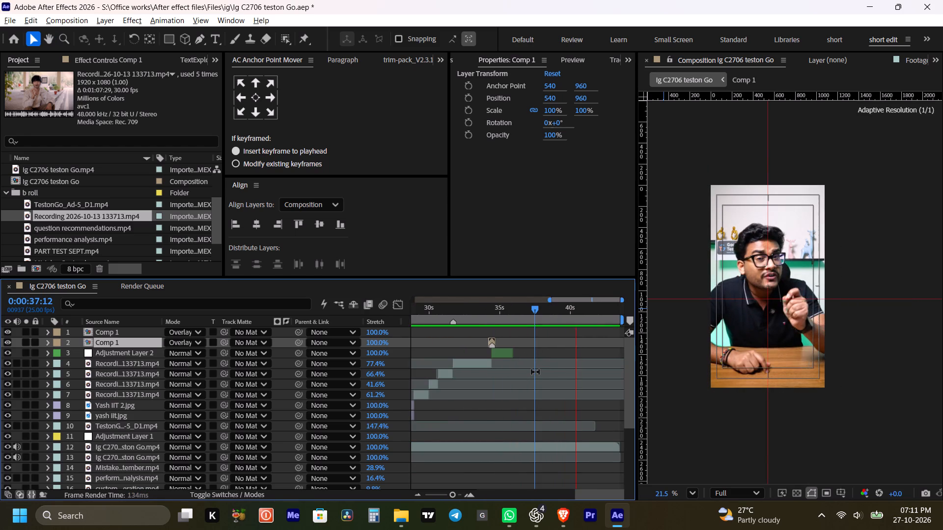
{"action": "key", "text": "space"}
Replay from about 0:00:33:22 to check the transition into the talking head and the speech after it.
{"action": "left_click_drag", "start_coordinate": [508, 314], "coordinate": [484, 313]}
{"action": "key", "text": "space"}
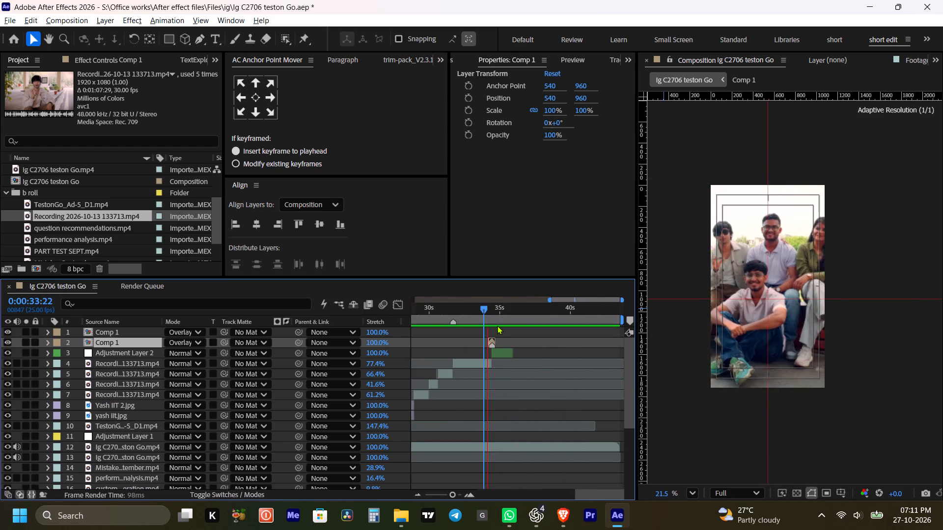
{"action": "key", "text": "space"}
{"action": "key", "text": "space"}
{"action": "key", "text": "space"}
{"action": "key", "text": "space"}
{"action": "key", "text": "space"}
{"action": "key", "text": "space"}
{"action": "key", "text": "space"}
{"action": "key", "text": "space"}
{"action": "left_click_drag", "start_coordinate": [541, 357], "coordinate": [531, 358]}
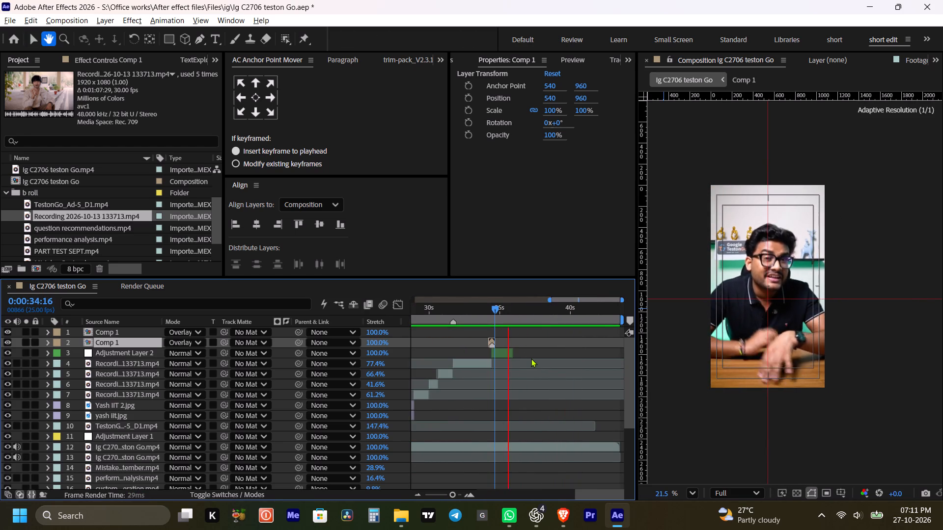
{"action": "key", "text": "space"}
{"action": "key", "text": "space"}
{"action": "key", "text": "space"}
{"action": "left_click_drag", "start_coordinate": [547, 354], "coordinate": [543, 354]}
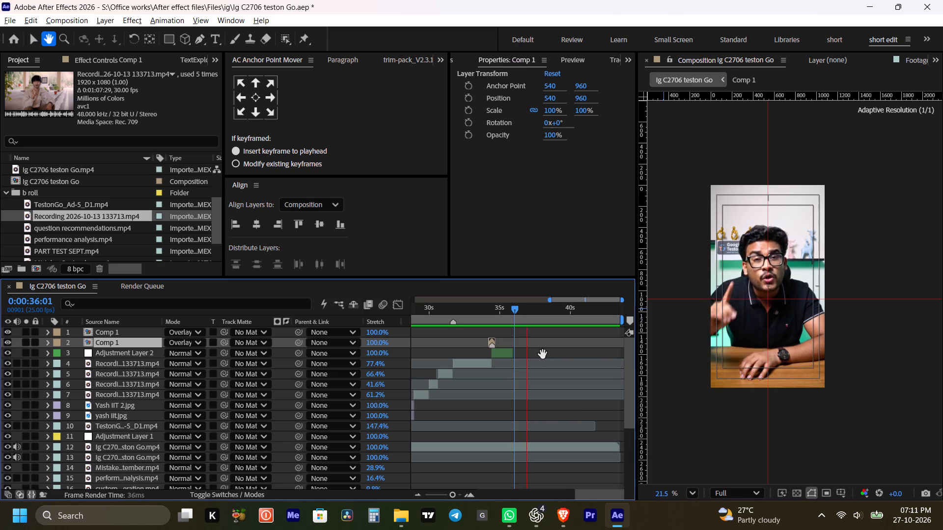
{"action": "left_click_drag", "start_coordinate": [543, 354], "coordinate": [541, 355]}
{"action": "key", "text": "v"}
{"action": "key", "text": "space"}
{"action": "left_click_drag", "start_coordinate": [553, 355], "coordinate": [543, 355]}
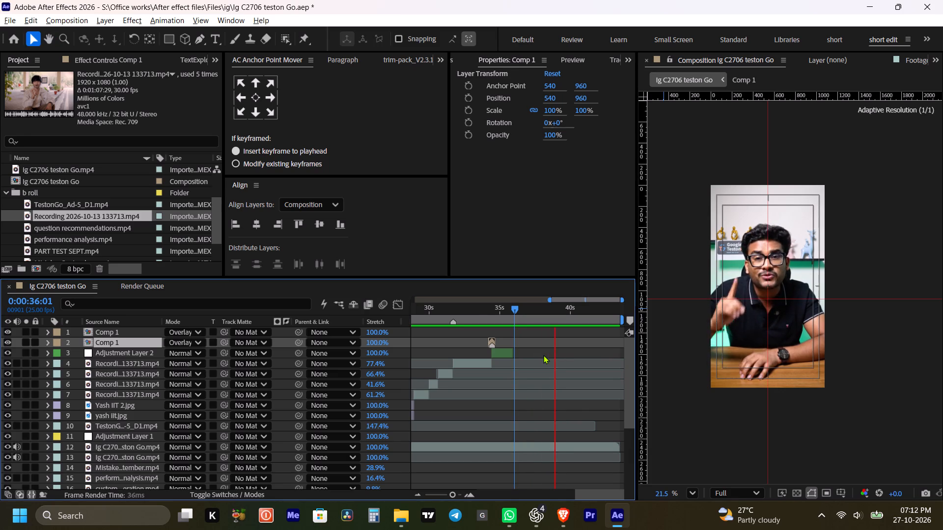
{"action": "key", "text": "space"}
Review the sequence from about 32 s, covering the last b-roll clip, the transition and the closing talking-head footage.
{"action": "left_click", "coordinate": [488, 315], "text": "shift"}
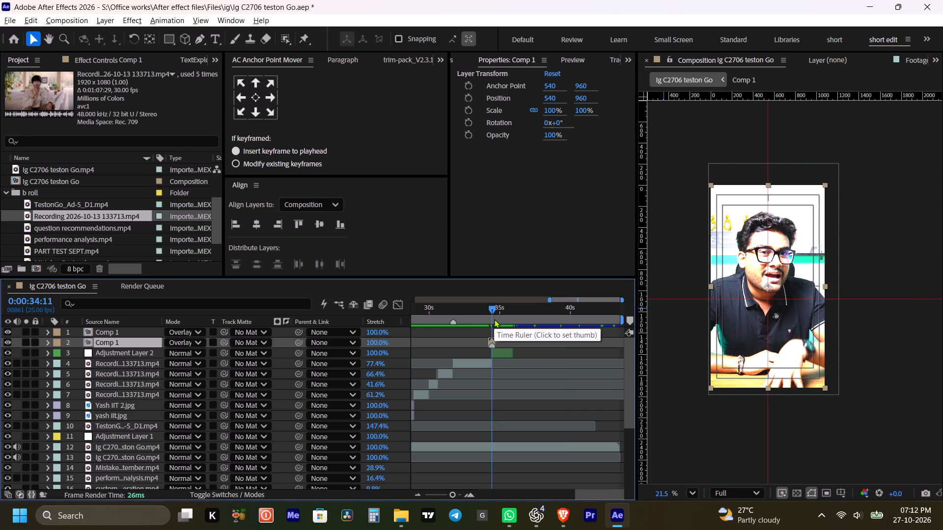
{"action": "left_click", "coordinate": [459, 312]}
{"action": "key", "text": "space"}
{"action": "scroll", "coordinate": [532, 339], "scroll_direction": "down", "scroll_amount": 1, "text": "alt"}
{"action": "key", "text": "space"}
{"action": "left_click_drag", "start_coordinate": [553, 346], "coordinate": [557, 344]}
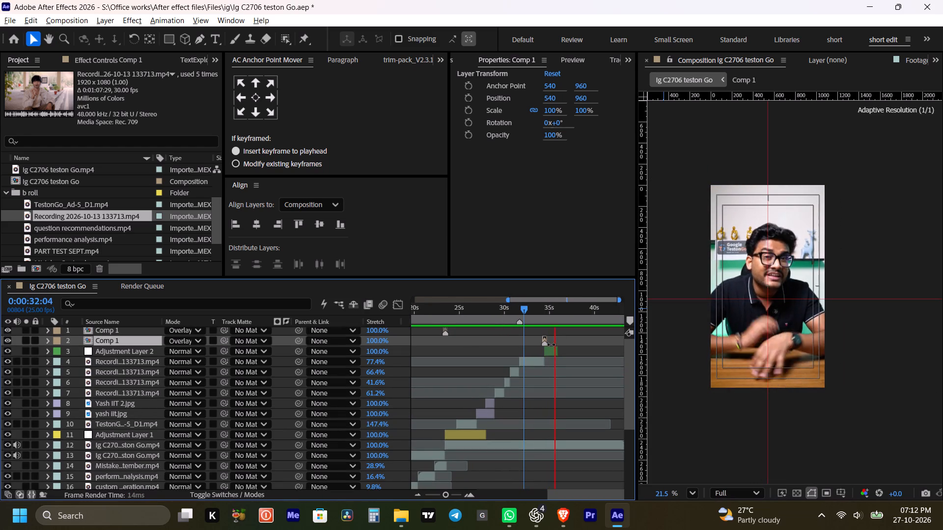
{"action": "key", "text": "space"}
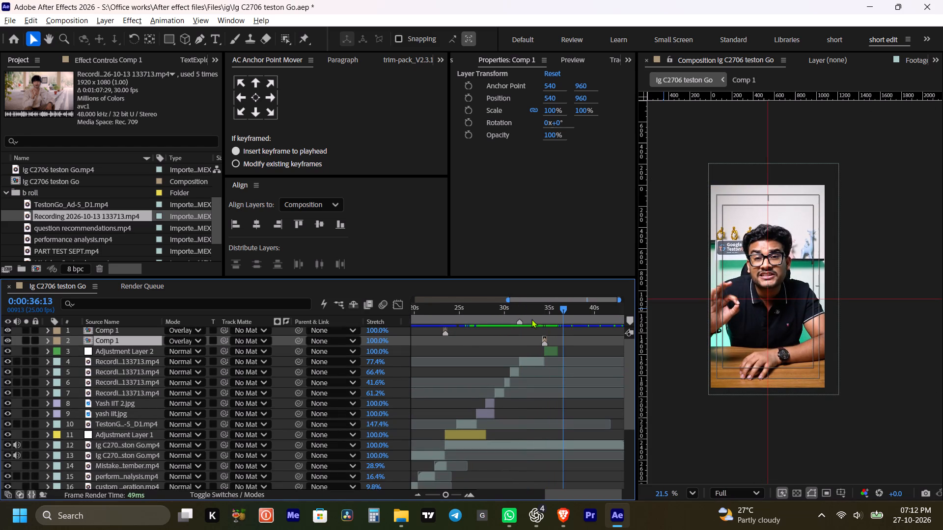
{"action": "left_click", "coordinate": [522, 310]}
{"action": "key", "text": "space"}
{"action": "left_click", "coordinate": [573, 349]}
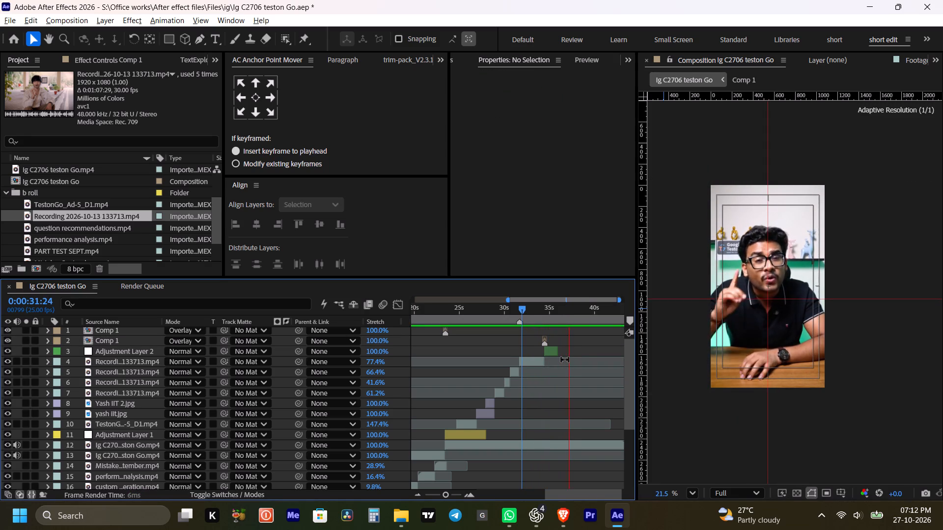
{"action": "key", "text": "space"}
{"action": "key", "text": "space"}
{"action": "key", "text": "space"}
{"action": "key", "text": "space"}
{"action": "key", "text": "space"}
{"action": "key", "text": "space"}
{"action": "key", "text": "space"}
{"action": "key", "text": "space"}
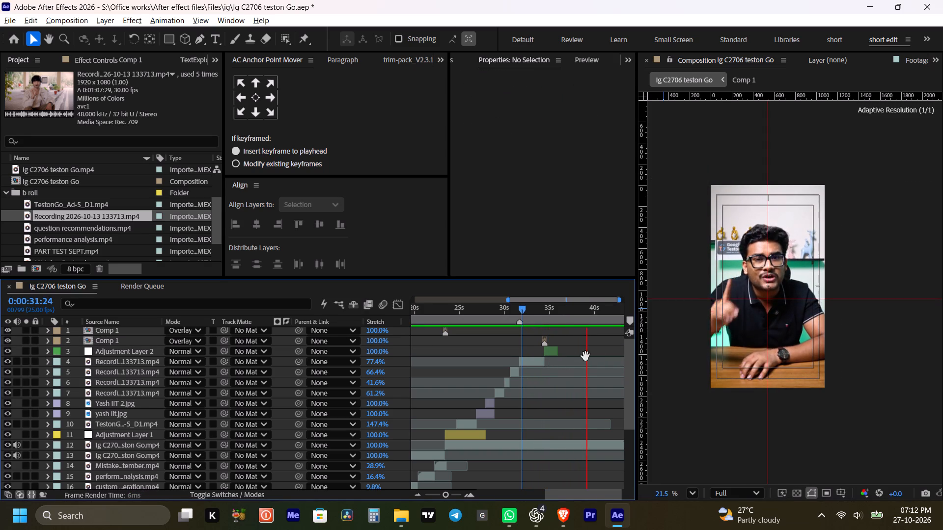
{"action": "left_click_drag", "start_coordinate": [587, 353], "coordinate": [561, 356]}
{"action": "scroll", "coordinate": [582, 373], "scroll_direction": "up", "scroll_amount": 2}
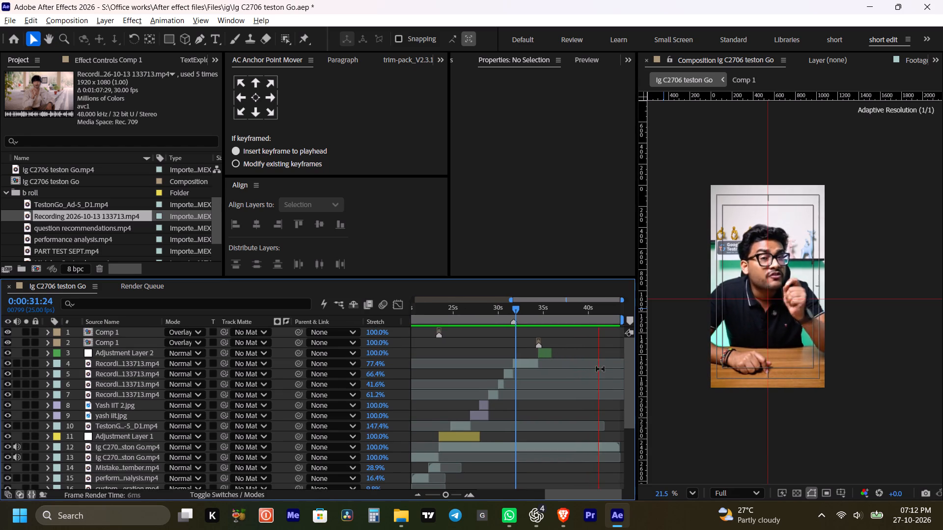
{"action": "scroll", "coordinate": [600, 369], "scroll_direction": "down", "scroll_amount": 1}
{"action": "scroll", "coordinate": [600, 369], "scroll_direction": "up", "scroll_amount": 3}
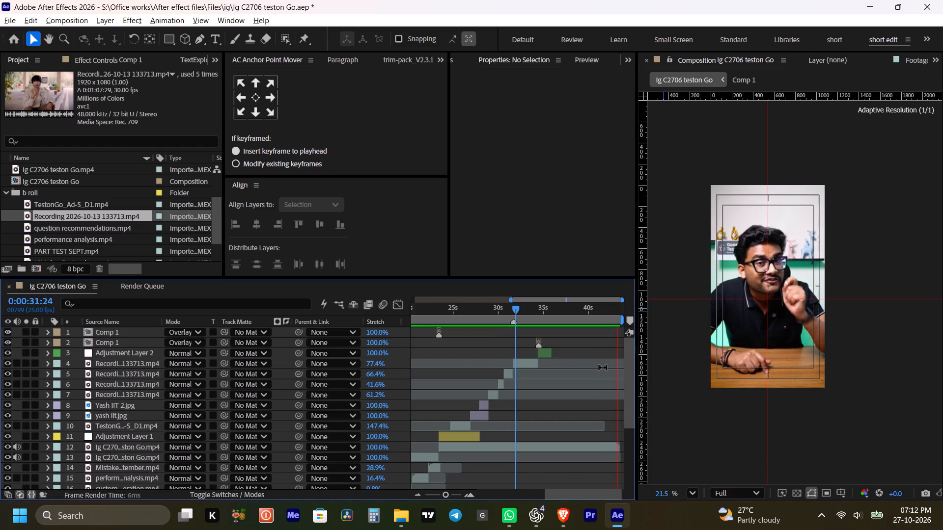
Scrub and play the talking-head footage between about 34 s and 38 s to find the point for another adjustment.
{"action": "left_click", "coordinate": [544, 310]}
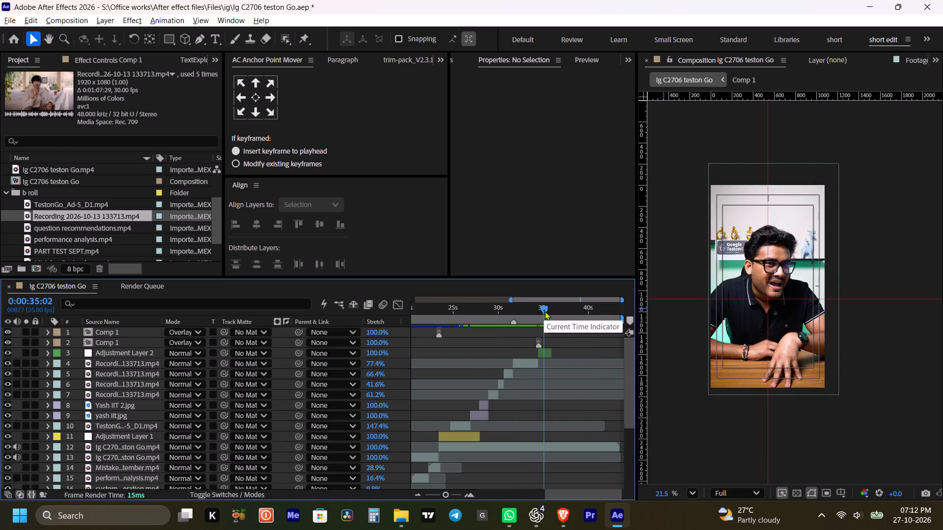
{"action": "left_click_drag", "start_coordinate": [536, 313], "coordinate": [545, 317]}
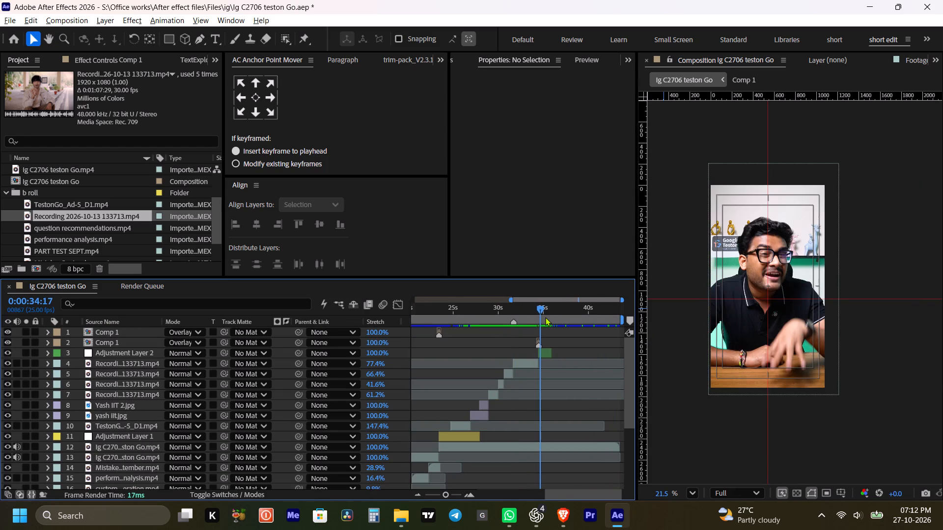
{"action": "left_click_drag", "start_coordinate": [545, 317], "coordinate": [568, 323]}
{"action": "key", "text": "space"}
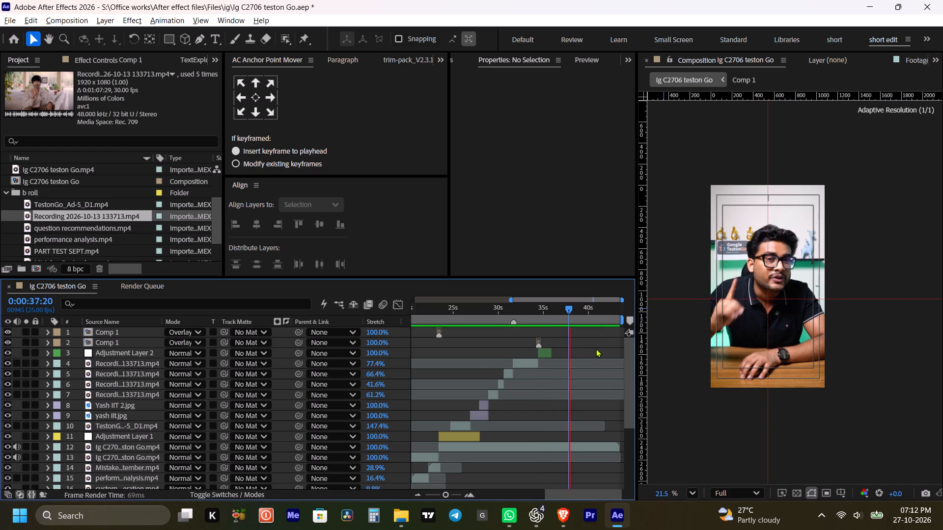
{"action": "scroll", "coordinate": [596, 348], "scroll_direction": "up", "scroll_amount": 1, "text": "alt"}
{"action": "key", "text": "space"}
{"action": "left_click_drag", "start_coordinate": [591, 342], "coordinate": [577, 344]}
{"action": "key", "text": "space"}
{"action": "left_click_drag", "start_coordinate": [493, 311], "coordinate": [485, 312]}
{"action": "key", "text": "space"}
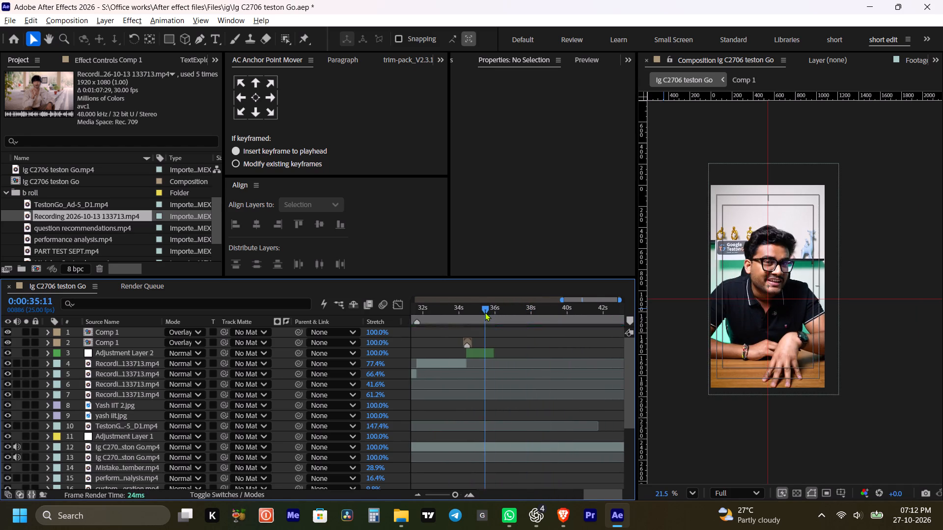
{"action": "scroll", "coordinate": [471, 339], "scroll_direction": "down", "scroll_amount": 1, "text": "alt"}
{"action": "key", "text": "space"}
{"action": "left_click_drag", "start_coordinate": [535, 339], "coordinate": [524, 340]}
{"action": "key", "text": "space"}
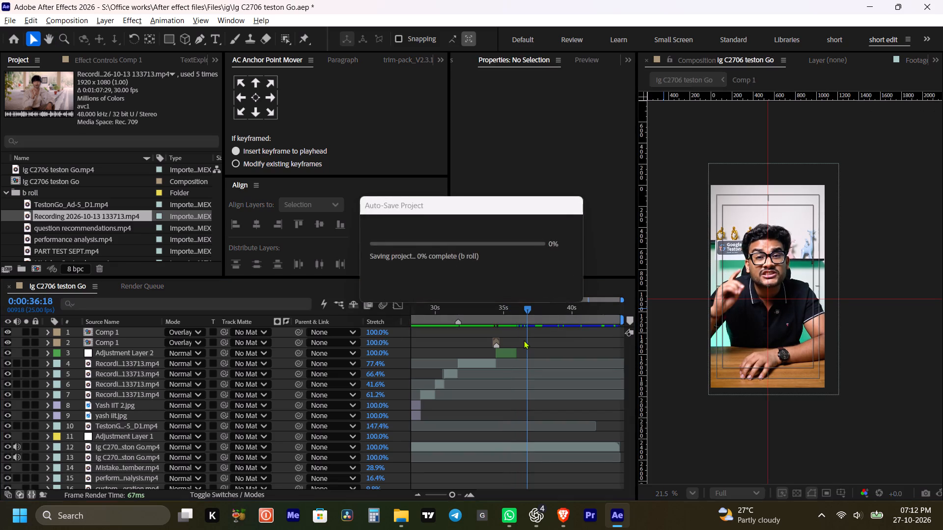
{"action": "key", "text": "space"}
{"action": "key", "text": "space"}
{"action": "left_click_drag", "start_coordinate": [555, 347], "coordinate": [548, 348]}
{"action": "key", "text": "space"}
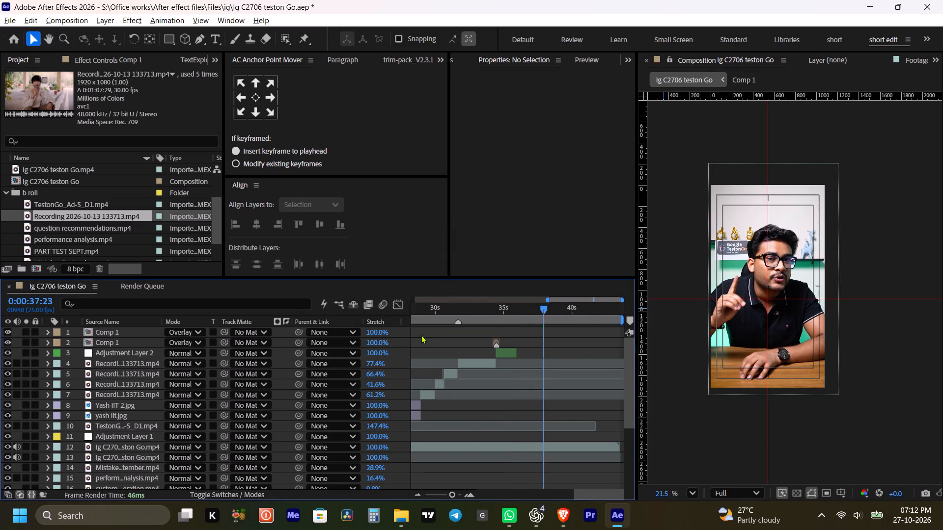
Copy Adjustment Layer 1 and paste it above the second Comp 1 overlay, starting at 0:00:37:23.
{"action": "scroll", "coordinate": [503, 385], "scroll_direction": "down", "scroll_amount": 1, "text": "alt"}
{"action": "left_click", "coordinate": [122, 435]}
{"action": "key", "text": "ctrl+c"}
{"action": "key", "text": "ctrl+c"}
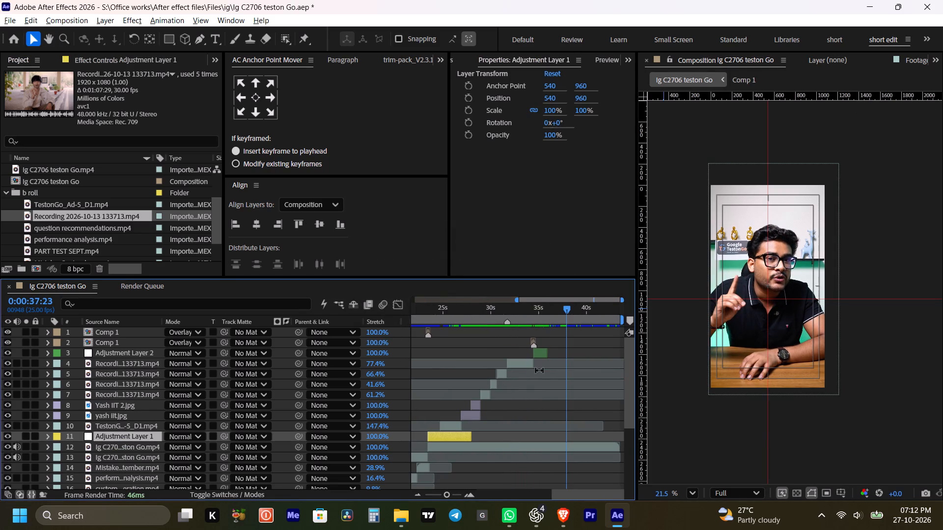
{"action": "left_click", "coordinate": [538, 339]}
{"action": "key", "text": "ctrl+v"}
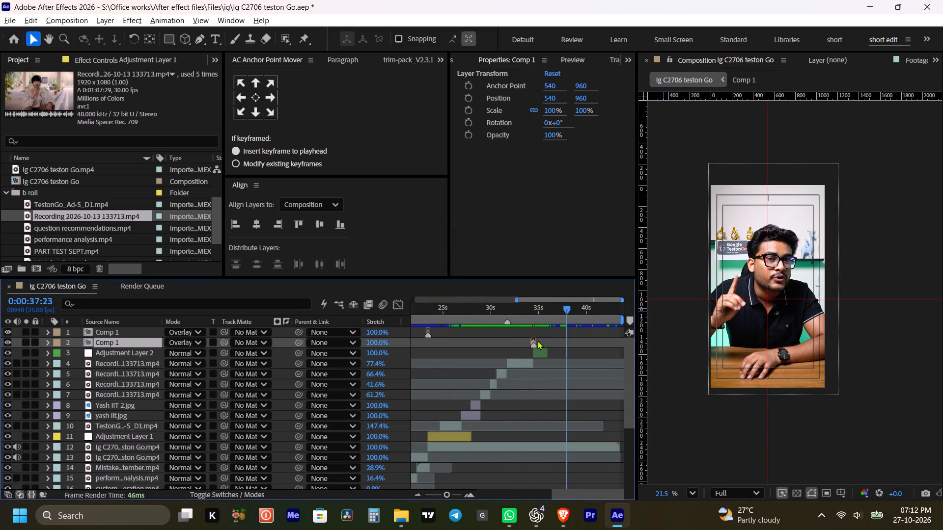
{"action": "key", "text": "bracketleft"}
Play the speech from about 0:00:34:10 and shift the pasted Adjustment Layer 1 to start at about 0:00:37:07.
{"action": "left_click_drag", "start_coordinate": [542, 311], "coordinate": [533, 312]}
{"action": "key", "text": "space"}
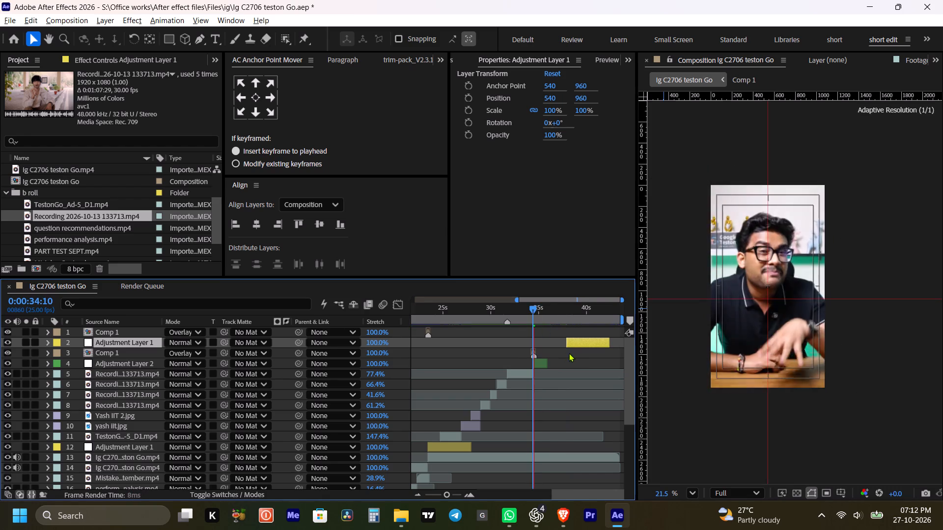
{"action": "scroll", "coordinate": [568, 353], "scroll_direction": "down", "scroll_amount": 1, "text": "alt"}
{"action": "key", "text": "space"}
{"action": "left_click_drag", "start_coordinate": [597, 359], "coordinate": [582, 362]}
{"action": "key", "text": "v"}
{"action": "scroll", "coordinate": [597, 362], "scroll_direction": "up", "scroll_amount": 2, "text": "alt"}
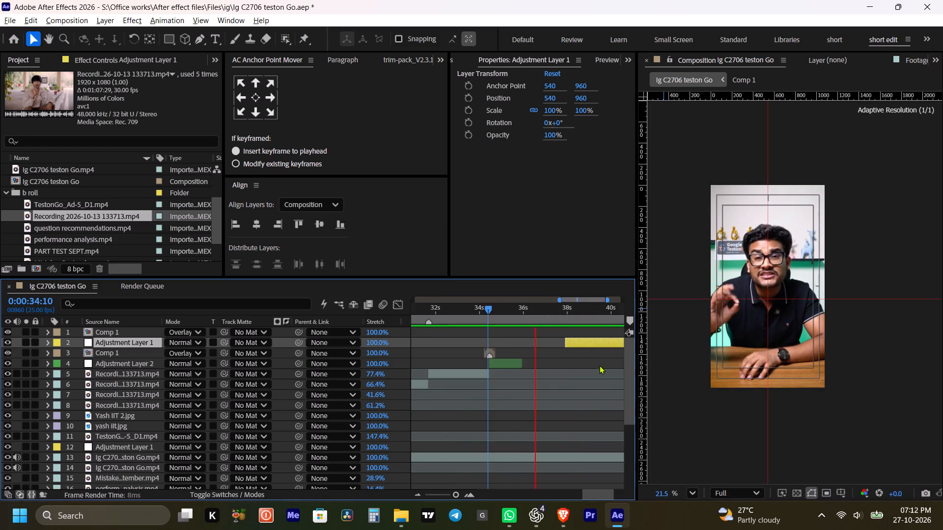
{"action": "key", "text": "space"}
{"action": "left_click_drag", "start_coordinate": [600, 364], "coordinate": [531, 386]}
{"action": "key", "text": "space"}
{"action": "left_click_drag", "start_coordinate": [521, 343], "coordinate": [506, 345]}
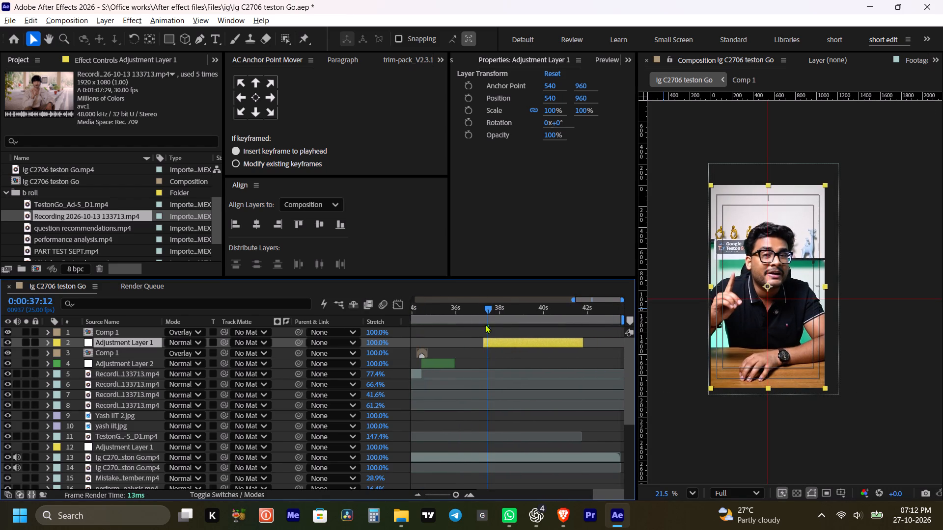
Play the talking-head footage from about 36 s to 42 s to judge the timing of the pasted Adjustment Layer 1.
{"action": "left_click", "coordinate": [471, 316]}
{"action": "key", "text": "space"}
{"action": "scroll", "coordinate": [499, 351], "scroll_direction": "down", "scroll_amount": 1, "text": "alt"}
{"action": "key", "text": "space"}
{"action": "key", "text": "space"}
{"action": "key", "text": "space"}
{"action": "key", "text": "space"}
{"action": "left_click_drag", "start_coordinate": [541, 359], "coordinate": [535, 359]}
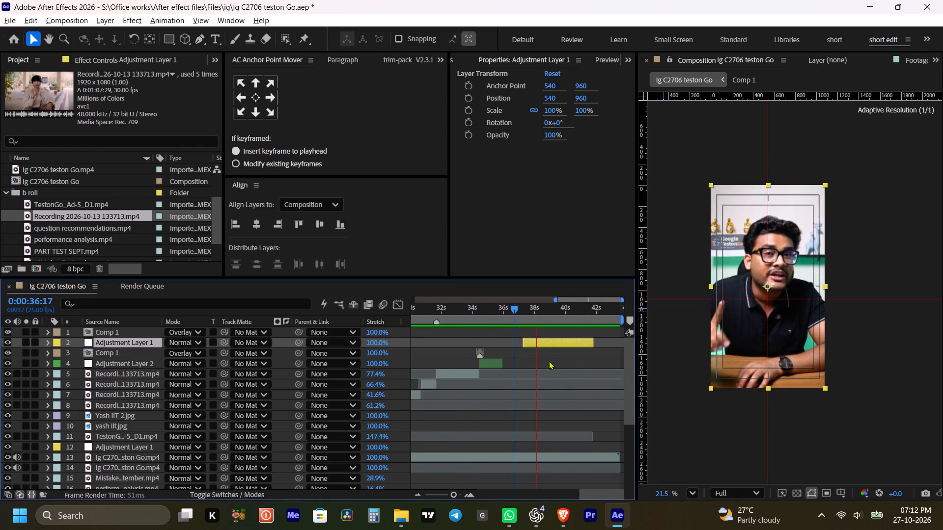
{"action": "key", "text": "space"}
{"action": "key", "text": "space"}
{"action": "key", "text": "space"}
{"action": "key", "text": "space"}
{"action": "key", "text": "space"}
{"action": "left_click_drag", "start_coordinate": [564, 362], "coordinate": [538, 367]}
{"action": "key", "text": "space"}
{"action": "left_click_drag", "start_coordinate": [589, 359], "coordinate": [577, 361]}
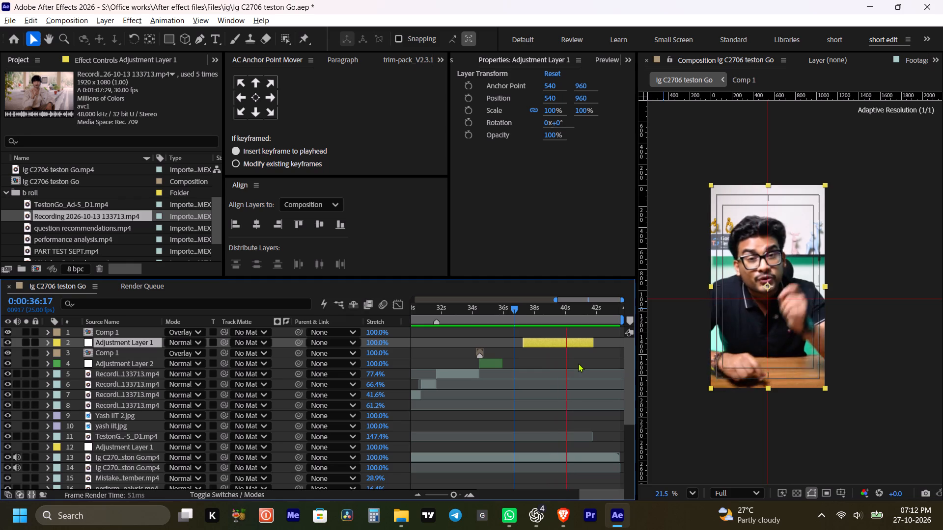
{"action": "key", "text": "space"}
{"action": "key", "text": "space"}
{"action": "key", "text": "space"}
{"action": "key", "text": "space"}
{"action": "key", "text": "space"}
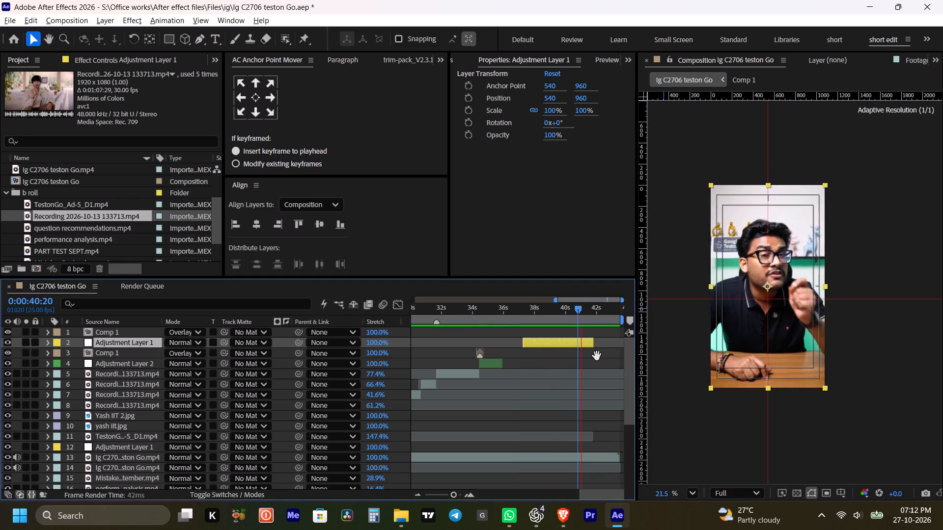
{"action": "left_click_drag", "start_coordinate": [597, 356], "coordinate": [571, 362]}
{"action": "key", "text": "space"}
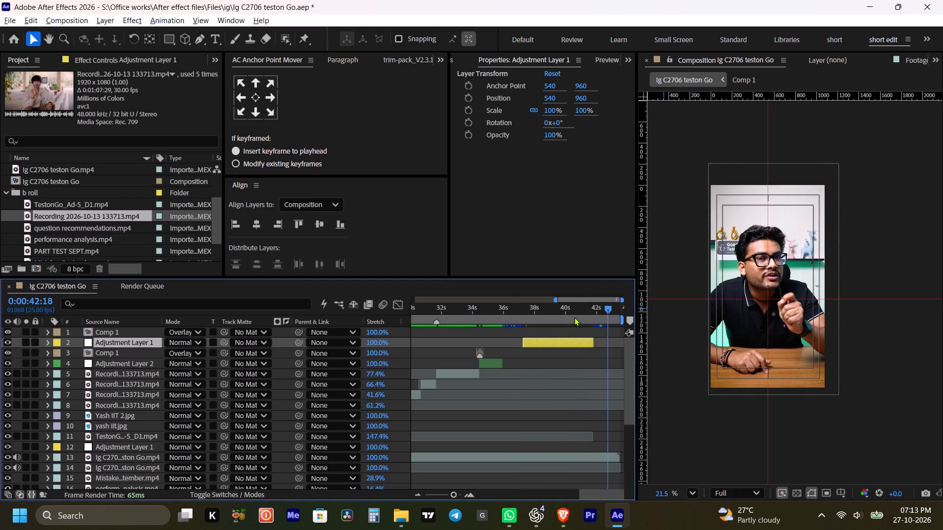
Find the speech change near 40 s frame by frame, save the project, and add a composition marker at 0:00:40:02.
{"action": "left_click", "coordinate": [567, 314]}
{"action": "key", "text": "space"}
{"action": "key", "text": "space"}
{"action": "left_click", "coordinate": [562, 311]}
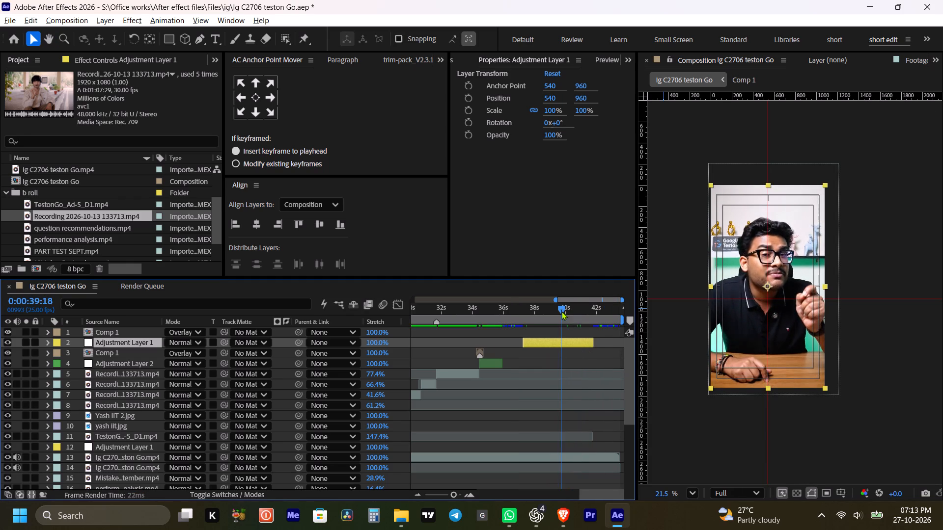
{"action": "key", "text": "space"}
{"action": "key", "text": "space"}
{"action": "key", "text": "ctrl+Left"}
{"action": "key", "text": "ctrl+Left"}
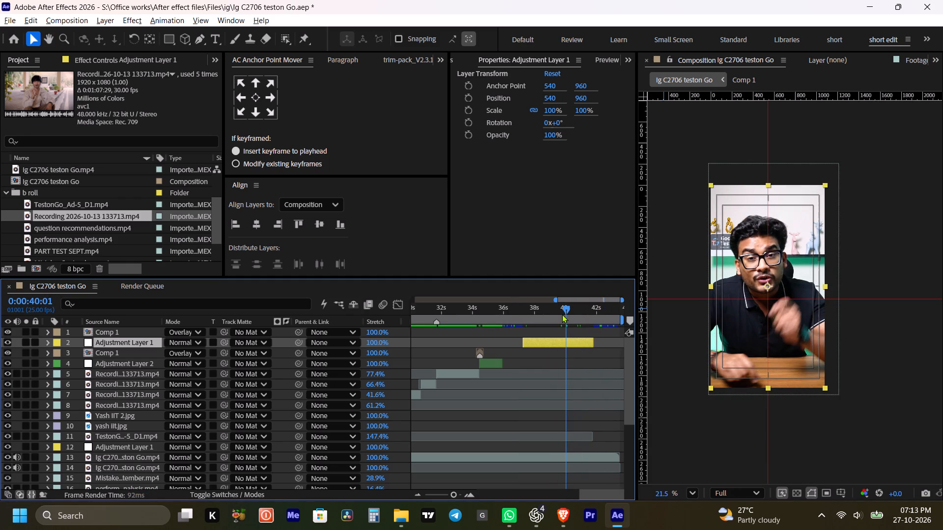
{"action": "key", "text": "ctrl+Right"}
{"action": "key", "text": "ctrl+Left"}
{"action": "key", "text": "ctrl+Right"}
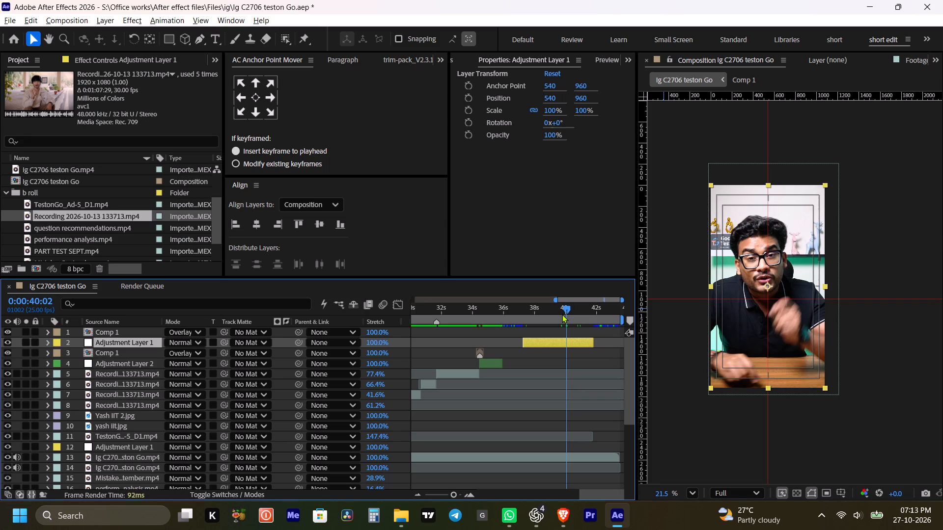
{"action": "key", "text": "ctrl+s"}
{"action": "left_click", "coordinate": [579, 351]}
{"action": "key", "text": "asterisk"}
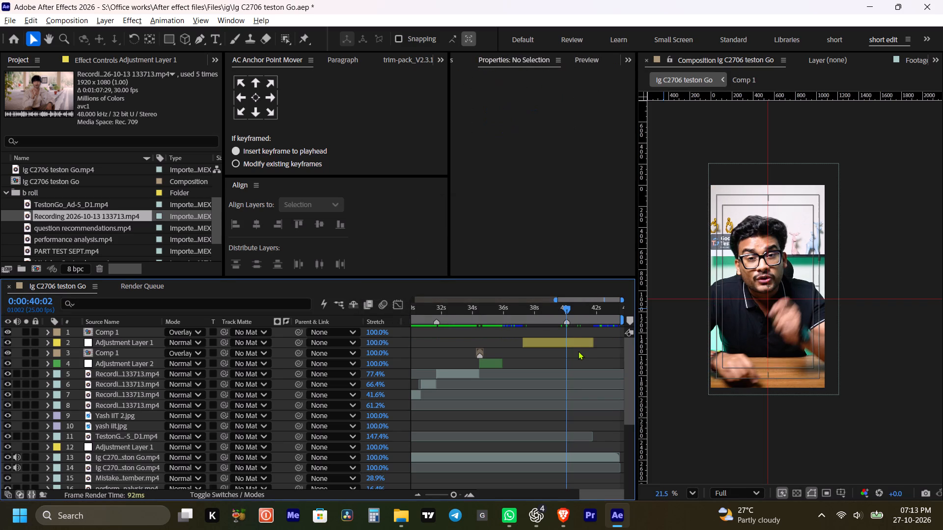
Move the pasted Adjustment Layer 1 earlier so that it ends at the 0:00:40:02 marker.
{"action": "left_click_drag", "start_coordinate": [539, 341], "coordinate": [523, 340]}
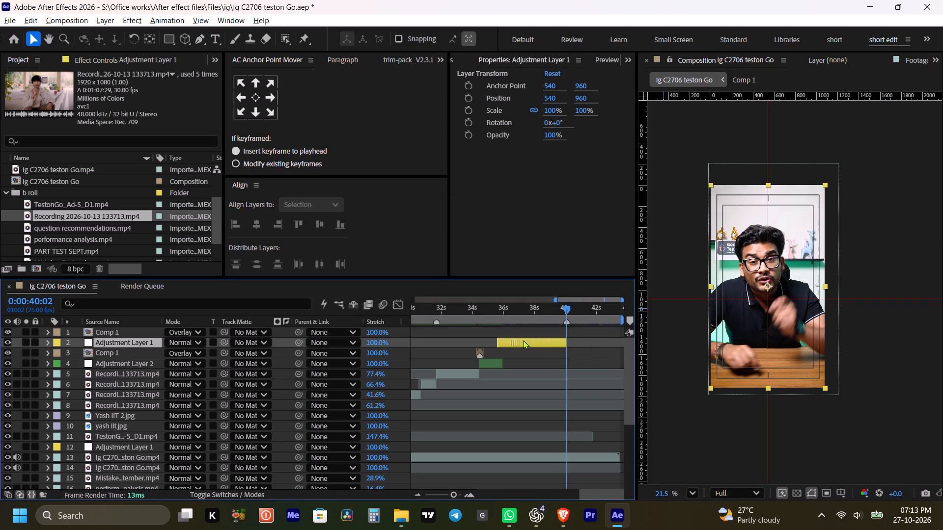
{"action": "left_click_drag", "start_coordinate": [523, 340], "coordinate": [521, 340]}
Reveal Adjustment Layer 2's Scale keyframes and trim its end back to meet the start of the pasted Adjustment Layer 1.
{"action": "left_click", "coordinate": [497, 362]}
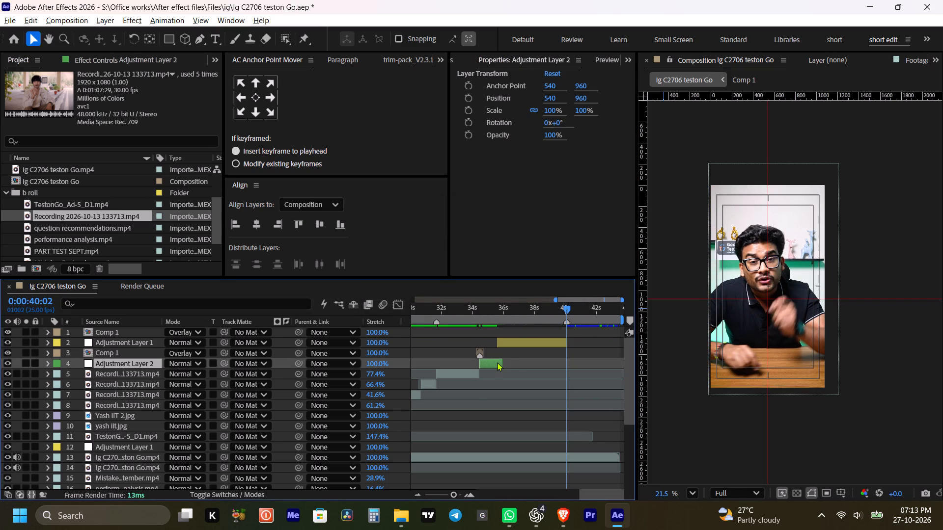
{"action": "key", "text": "u"}
{"action": "left_click_drag", "start_coordinate": [499, 310], "coordinate": [495, 310], "text": "shift"}
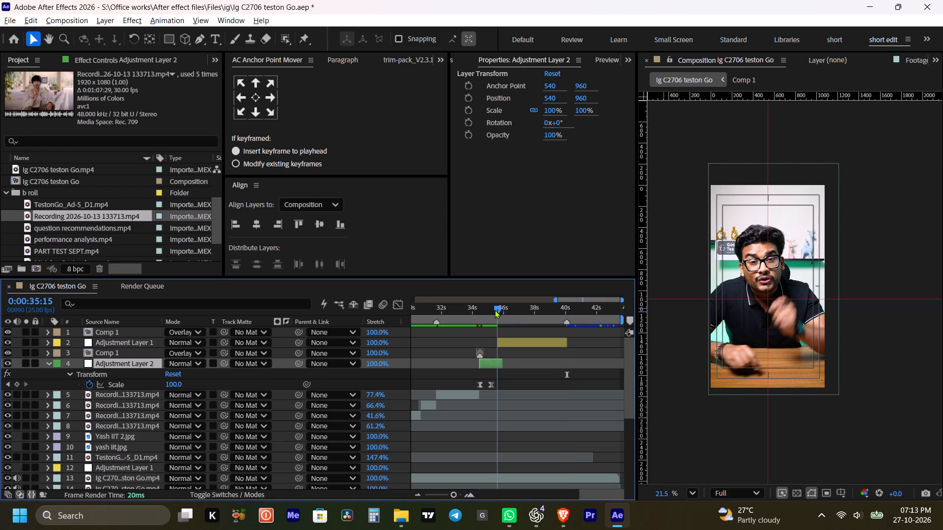
{"action": "left_click_drag", "start_coordinate": [495, 310], "coordinate": [493, 310], "text": "shift"}
{"action": "left_click_drag", "start_coordinate": [505, 364], "coordinate": [497, 364]}
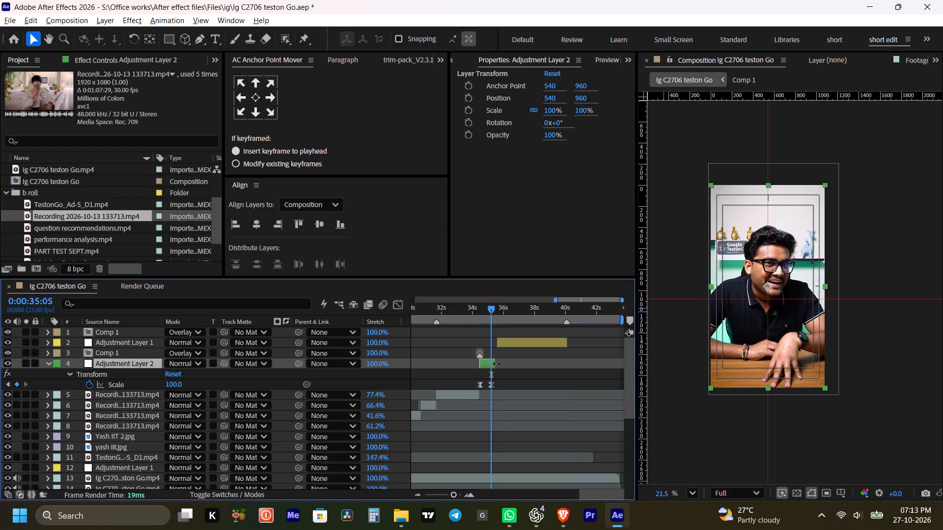
{"action": "left_click_drag", "start_coordinate": [497, 364], "coordinate": [497, 363]}
{"action": "left_click", "coordinate": [511, 357]}
{"action": "key", "text": "m"}
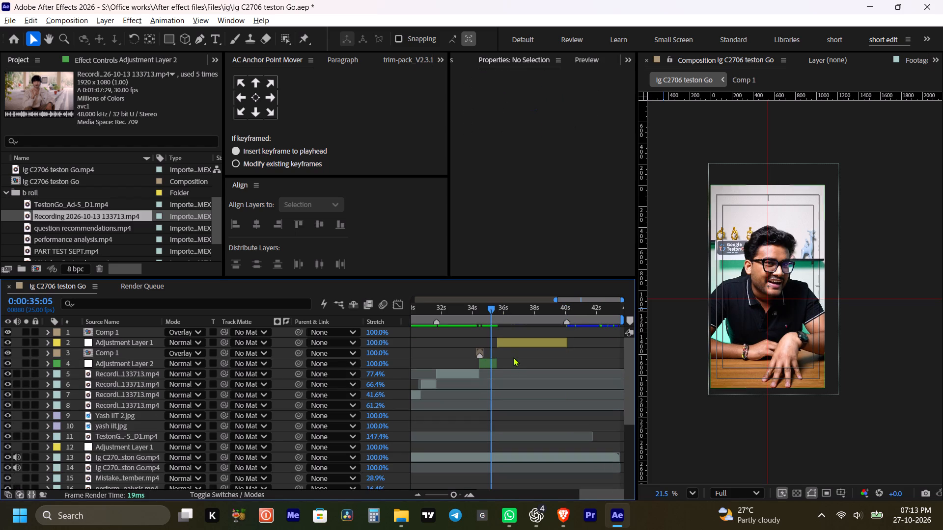
Play the talking-head footage from 0:00:35:05 past the 40 s marker to review the adjustment layer timing.
{"action": "left_click", "coordinate": [513, 357]}
{"action": "key", "text": "space"}
{"action": "scroll", "coordinate": [542, 356], "scroll_direction": "down", "scroll_amount": 1, "text": "alt"}
{"action": "key", "text": "space"}
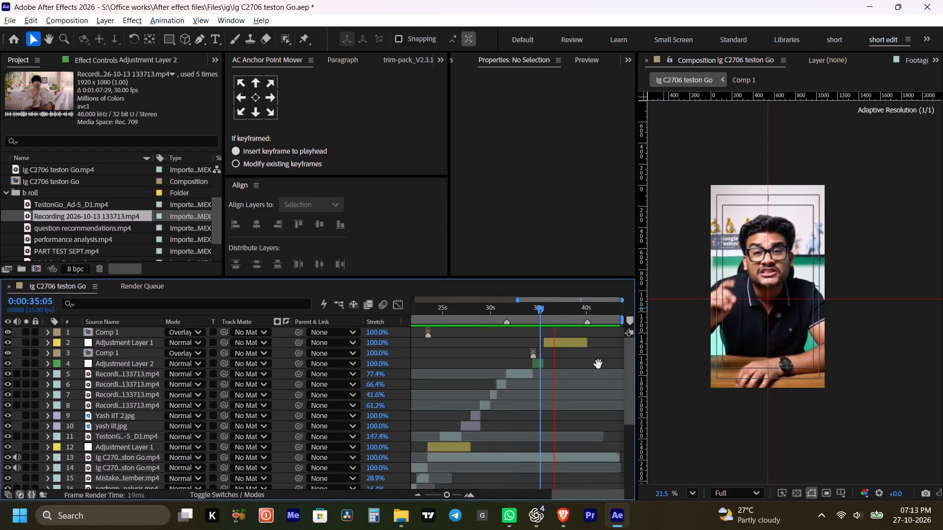
{"action": "left_click_drag", "start_coordinate": [591, 364], "coordinate": [582, 364]}
{"action": "key", "text": "v"}
{"action": "scroll", "coordinate": [592, 361], "scroll_direction": "up", "scroll_amount": 1, "text": "alt"}
{"action": "key", "text": "space"}
{"action": "key", "text": "space"}
{"action": "key", "text": "space"}
{"action": "key", "text": "space"}
{"action": "key", "text": "space"}
{"action": "key", "text": "space"}
{"action": "key", "text": "space"}
{"action": "key", "text": "space"}
{"action": "key", "text": "space"}
{"action": "key", "text": "space"}
{"action": "key", "text": "space"}
{"action": "key", "text": "space"}
{"action": "key", "text": "space"}
{"action": "key", "text": "space"}
{"action": "key", "text": "space"}
{"action": "key", "text": "space"}
{"action": "left_click_drag", "start_coordinate": [591, 355], "coordinate": [538, 373]}
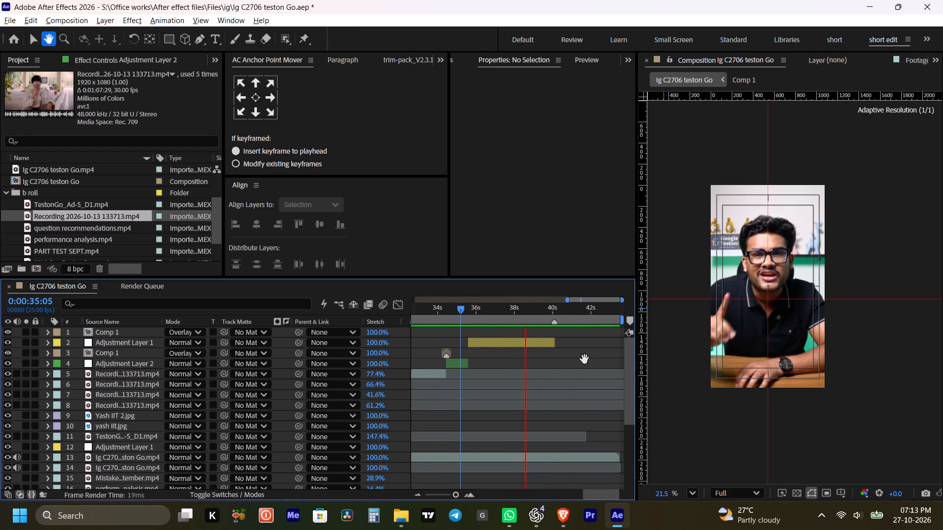
{"action": "left_click_drag", "start_coordinate": [575, 362], "coordinate": [566, 362]}
{"action": "key", "text": "space"}
{"action": "left_click_drag", "start_coordinate": [579, 353], "coordinate": [570, 355]}
{"action": "key", "text": "space"}
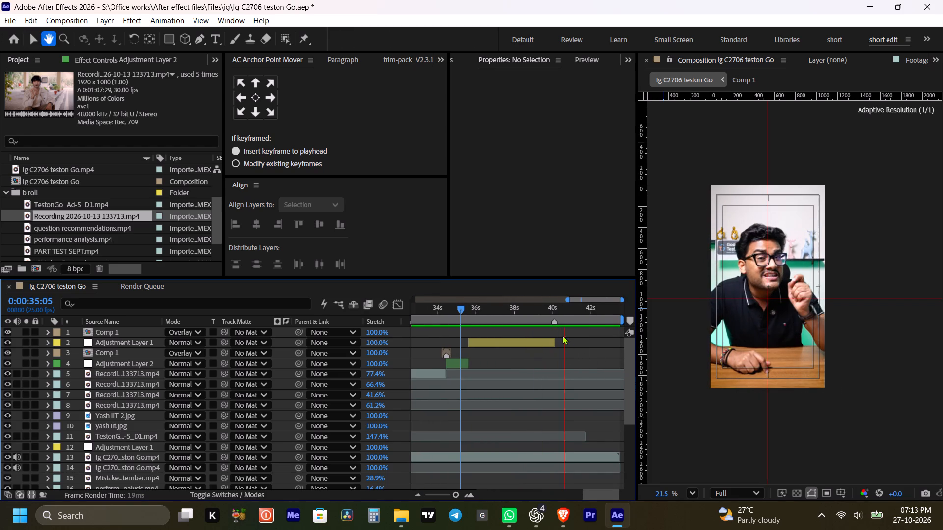
Duplicate the pasted Adjustment Layer 1, start the copy at the 0:00:40:02 marker, and save the project.
{"action": "left_click_drag", "start_coordinate": [564, 312], "coordinate": [559, 312], "text": "shift"}
{"action": "left_click", "coordinate": [557, 342]}
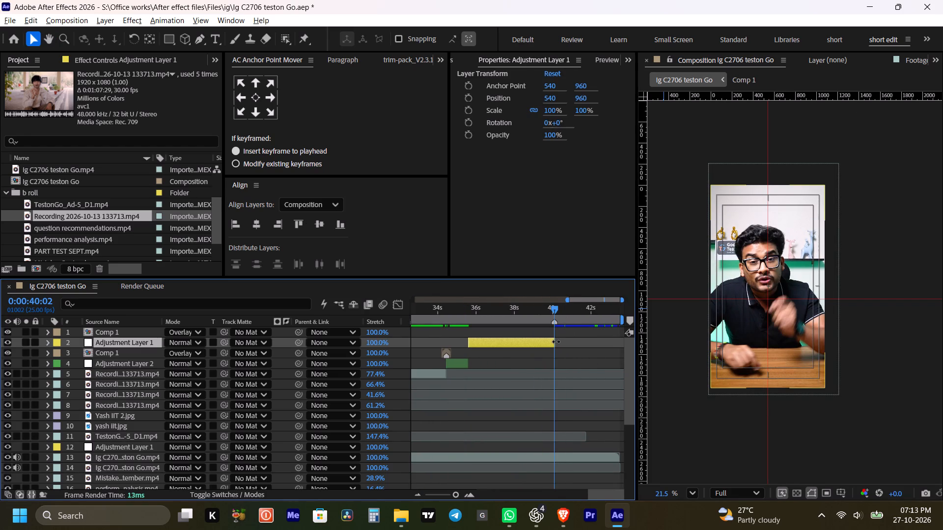
{"action": "key", "text": "ctrl+d"}
{"action": "key", "text": "bracketleft"}
{"action": "key", "text": "ctrl+s"}
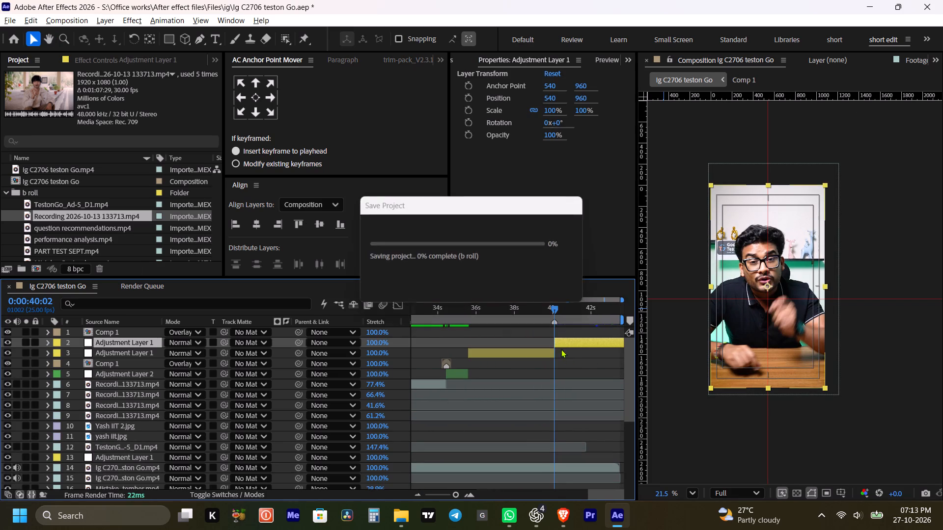
Start importing a file into the project, browsing the Office works folder and New Volume (D:) for the asset.
{"action": "left_click", "coordinate": [50, 225]}
{"action": "key", "text": "ctrl+i"}
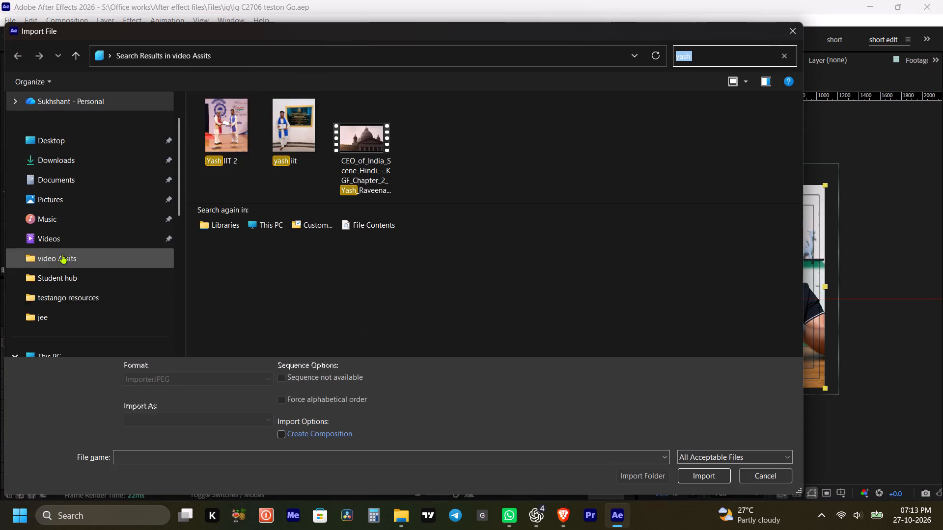
{"action": "scroll", "coordinate": [74, 294], "scroll_direction": "down", "scroll_amount": 5}
{"action": "left_click", "coordinate": [85, 263]}
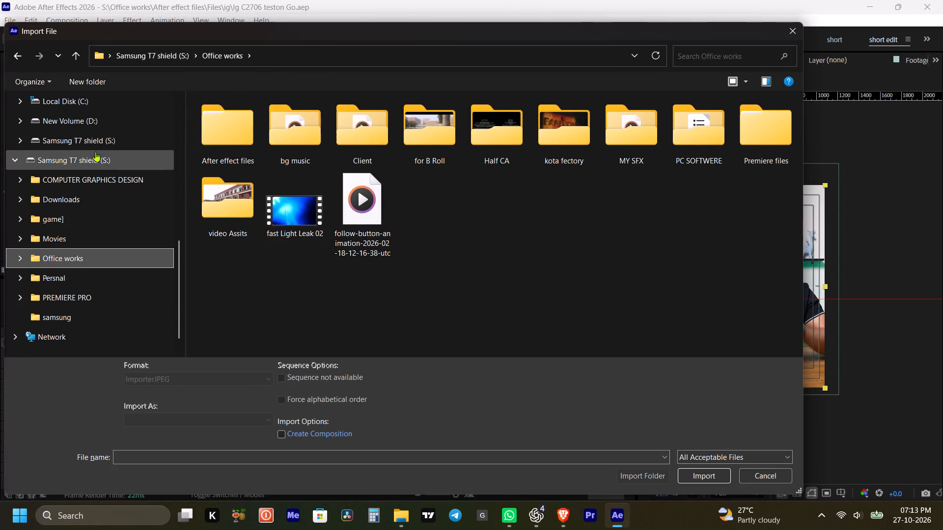
{"action": "left_click", "coordinate": [102, 128]}
{"action": "left_click", "coordinate": [213, 518]}
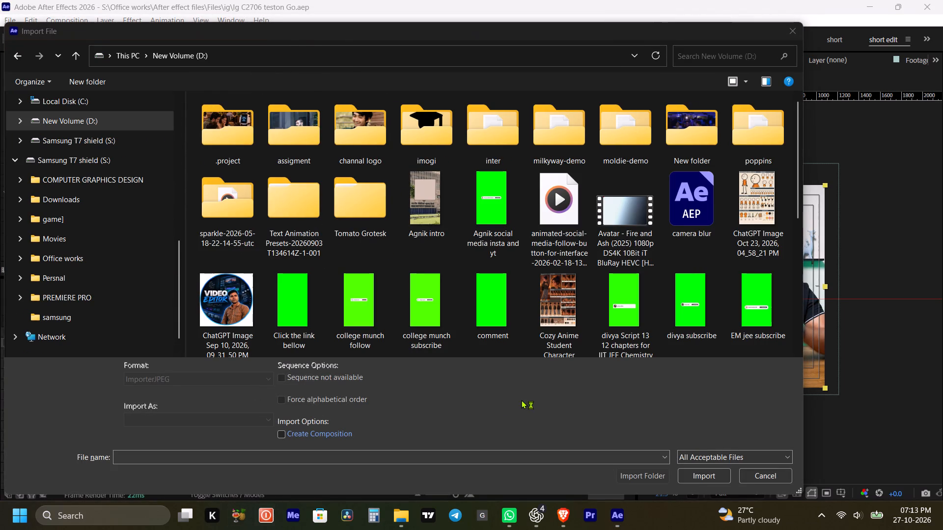
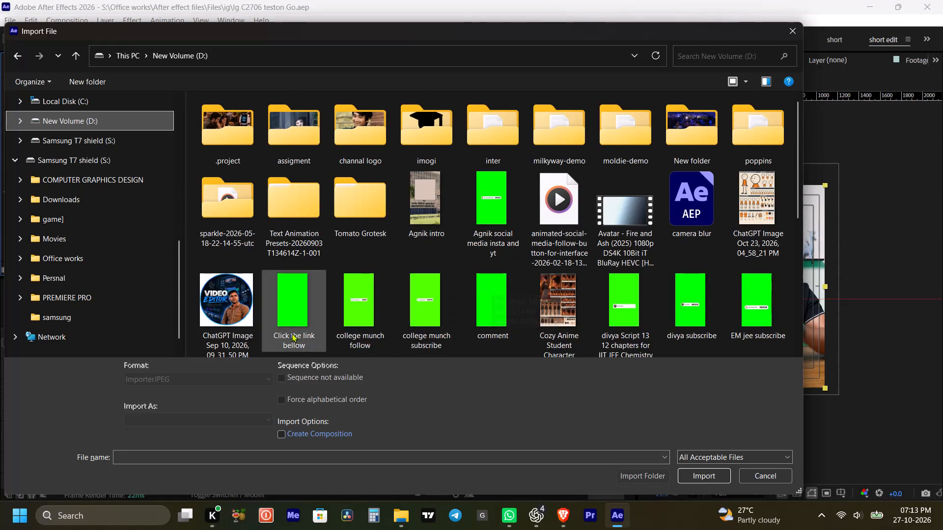
Preview the green-screen clip "Click the link bellow" from New Volume (D:) and import it as footage.
{"action": "left_click", "coordinate": [293, 333]}
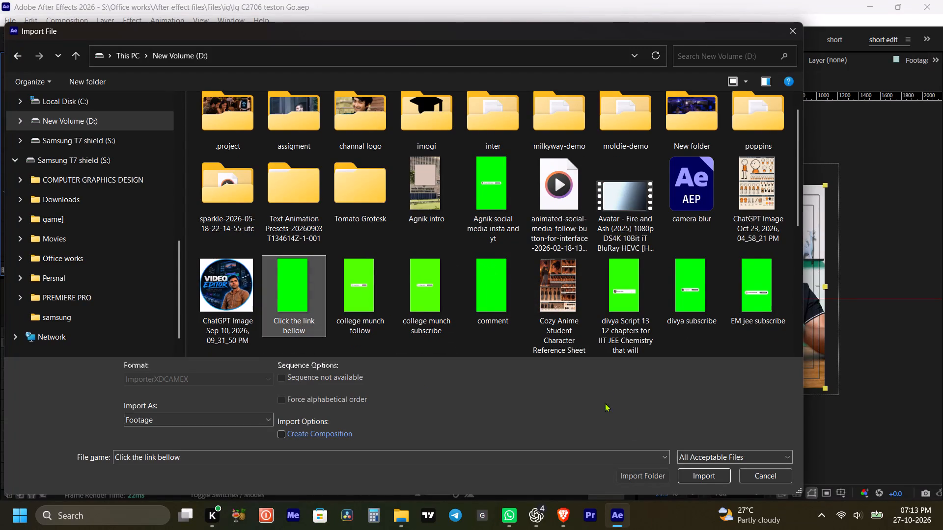
{"action": "right_click", "coordinate": [309, 315]}
{"action": "left_click", "coordinate": [343, 190]}
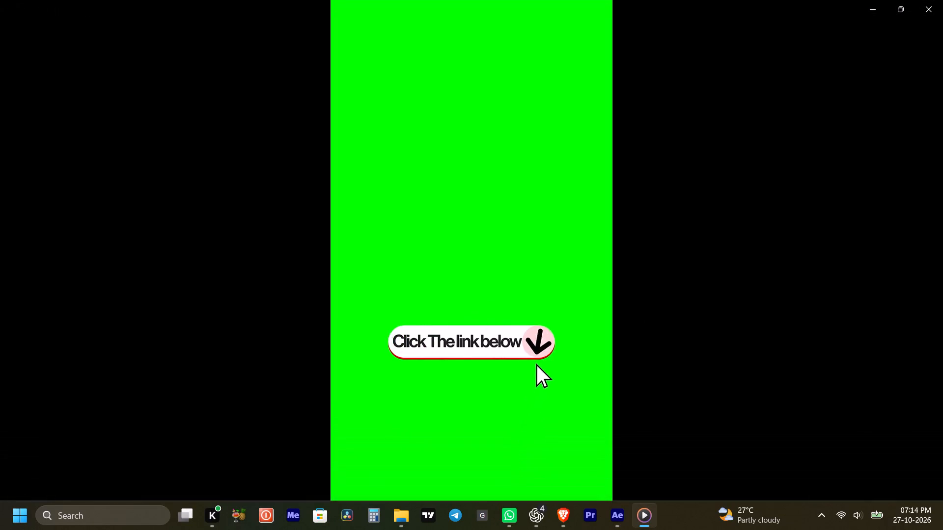
{"action": "left_click", "coordinate": [479, 464]}
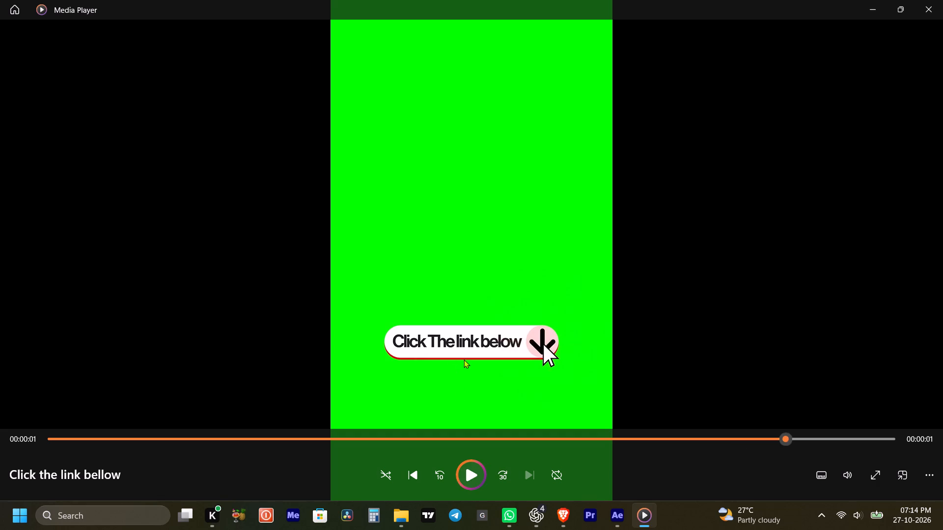
{"action": "left_click", "coordinate": [942, 0]}
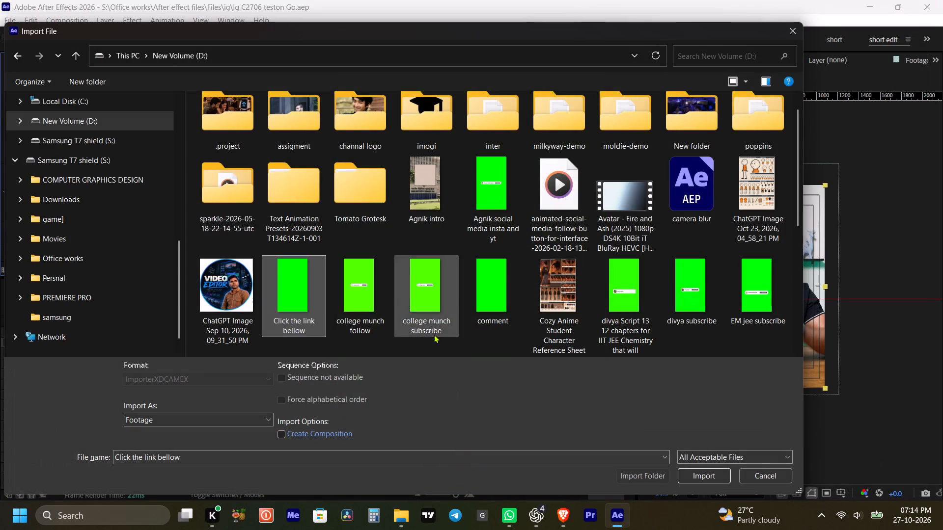
{"action": "left_click", "coordinate": [722, 474]}
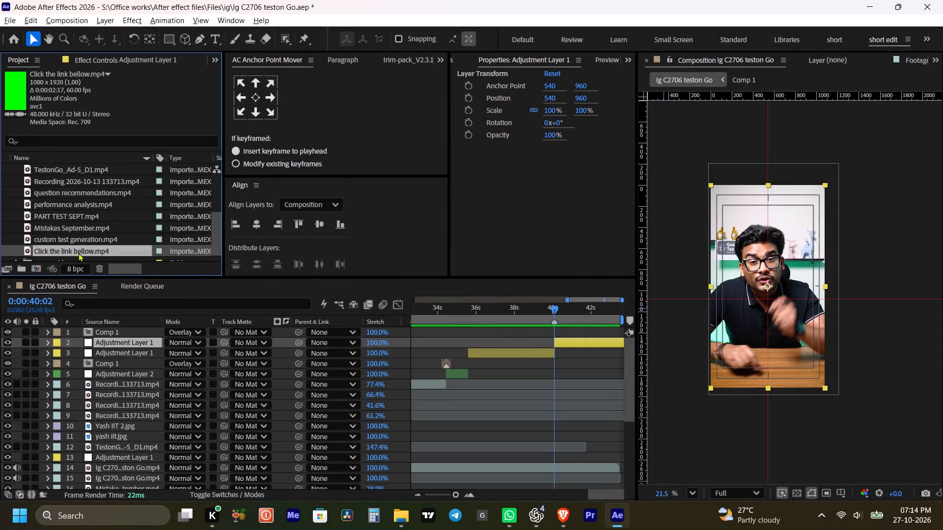
Place "Click the link bellow.mp4" above the top Adjustment Layer 1, starting at 0:00:40:02, and play it briefly.
{"action": "left_click_drag", "start_coordinate": [78, 253], "coordinate": [548, 340]}
{"action": "key", "text": "bracketleft"}
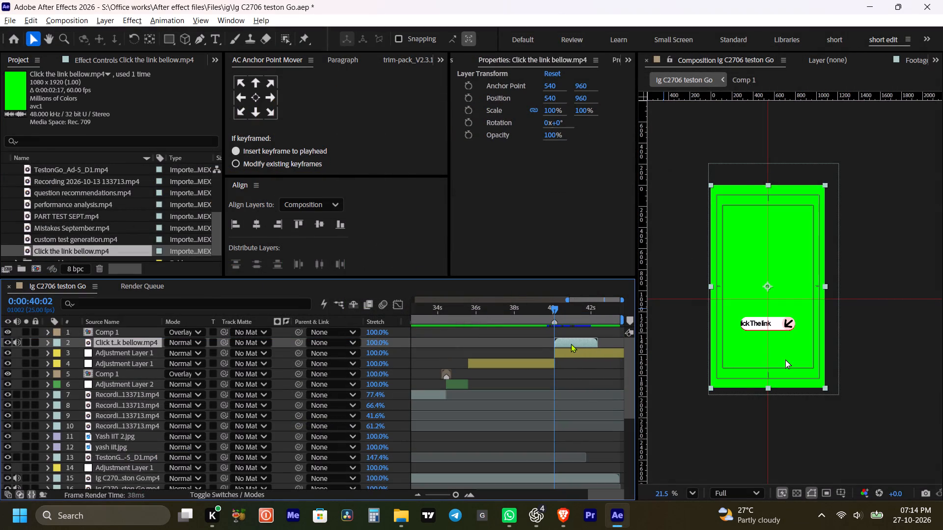
{"action": "key", "text": "space"}
{"action": "left_click_drag", "start_coordinate": [590, 376], "coordinate": [571, 376]}
{"action": "key", "text": "space"}
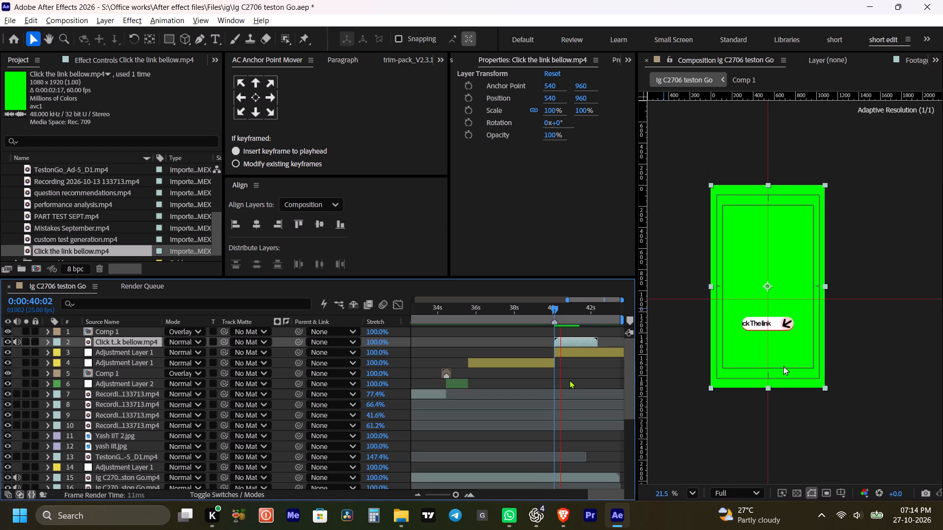
{"action": "key", "text": "space"}
Apply Keylight (1.2) to the "Click the link bellow" layer and sample its green background as the Screen Colour.
{"action": "left_click", "coordinate": [569, 339]}
{"action": "key", "text": "ctrl+space"}
{"action": "type", "text": "key"}
{"action": "left_click", "coordinate": [518, 360]}
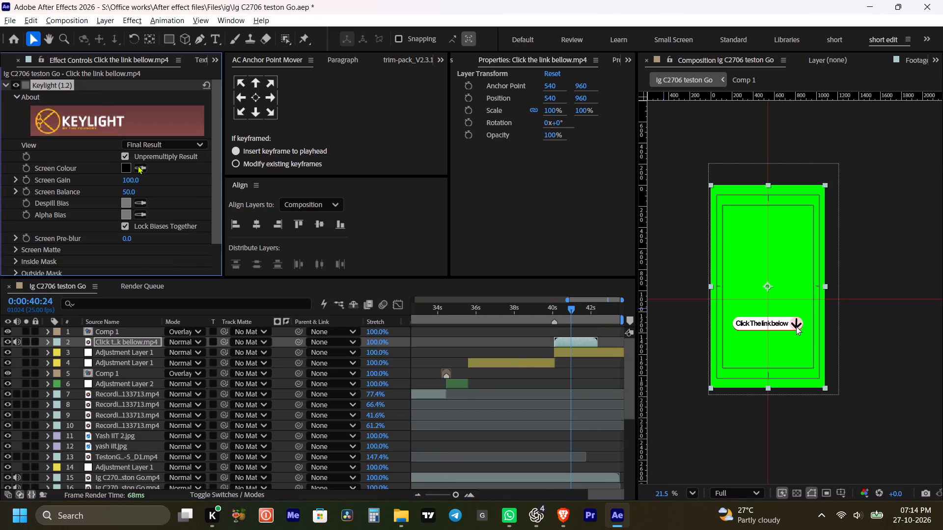
{"action": "left_click", "coordinate": [138, 165]}
{"action": "left_click", "coordinate": [791, 248]}
{"action": "key", "text": "v"}
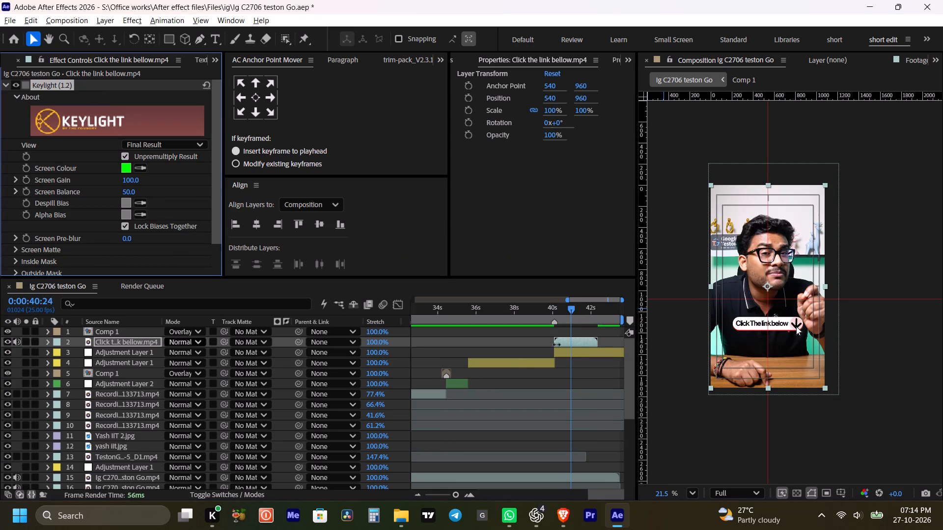
Play the keyed overlay, then shift the "Click the link bellow" layer so it ends at 0:00:43:12.
{"action": "key", "text": "space"}
{"action": "key", "text": "space"}
{"action": "left_click_drag", "start_coordinate": [616, 374], "coordinate": [607, 374]}
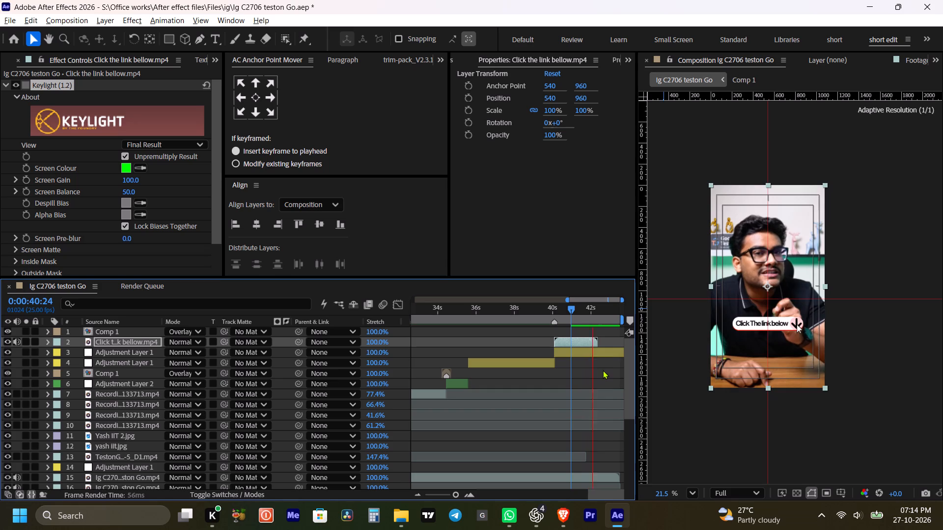
{"action": "key", "text": "space"}
{"action": "left_click_drag", "start_coordinate": [613, 307], "coordinate": [619, 309], "text": "shift"}
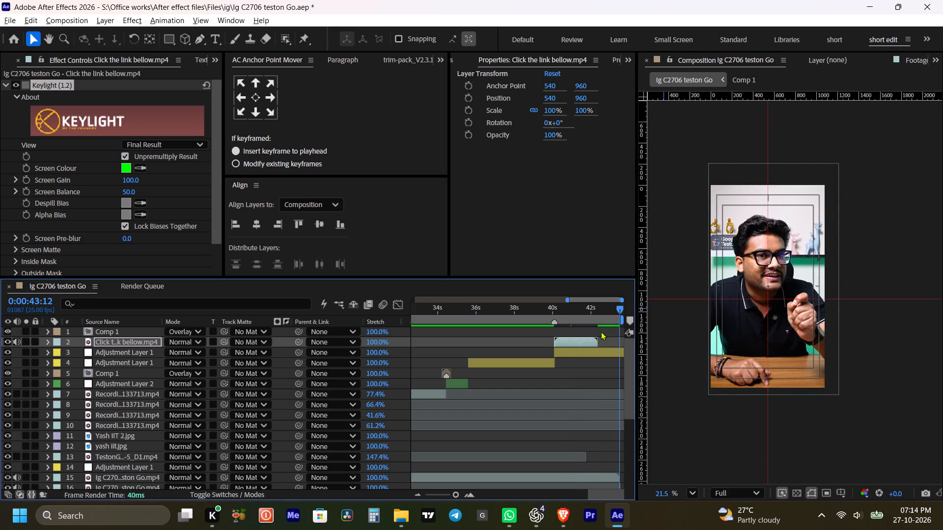
{"action": "left_click", "coordinate": [589, 341]}
{"action": "key", "text": "bracketright"}
Play the ending from 0:00:39:10 to review the timing of the "Click the link below" overlay.
{"action": "left_click", "coordinate": [559, 310]}
{"action": "key", "text": "space"}
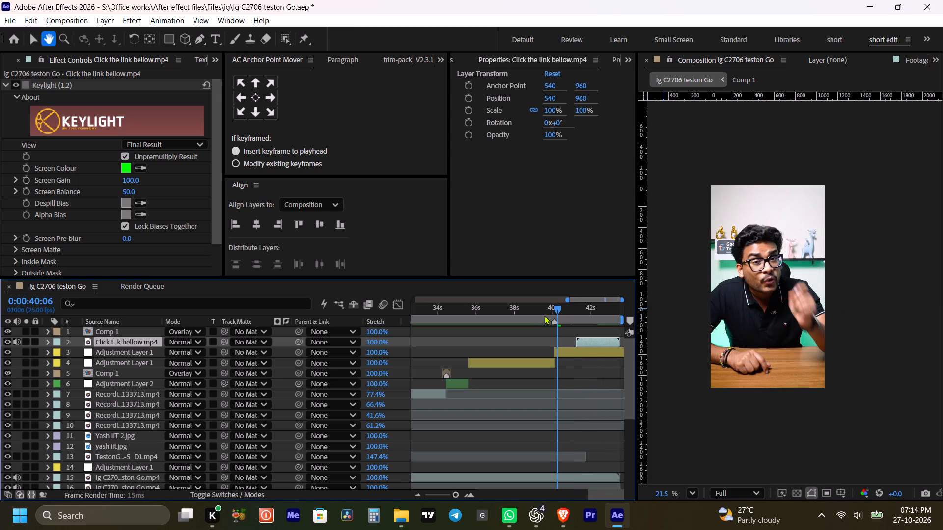
{"action": "left_click", "coordinate": [541, 315]}
{"action": "key", "text": "space"}
{"action": "left_click", "coordinate": [570, 364]}
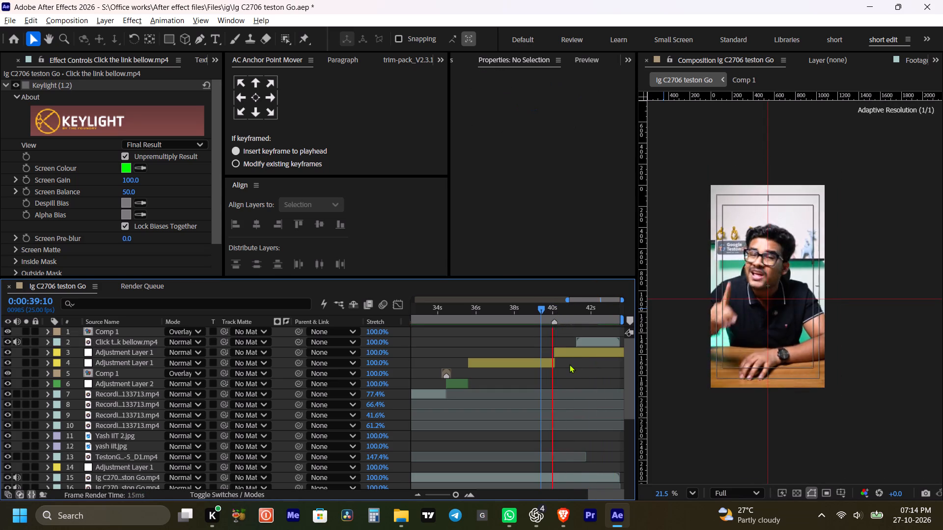
{"action": "scroll", "coordinate": [569, 364], "scroll_direction": "down", "scroll_amount": 1, "text": "alt"}
{"action": "key", "text": "space"}
{"action": "left_click", "coordinate": [591, 365]}
{"action": "scroll", "coordinate": [603, 371], "scroll_direction": "up", "scroll_amount": 1, "text": "alt"}
{"action": "key", "text": "space"}
{"action": "key", "text": "space"}
{"action": "key", "text": "space"}
{"action": "key", "text": "space"}
{"action": "key", "text": "space"}
{"action": "key", "text": "space"}
{"action": "key", "text": "space"}
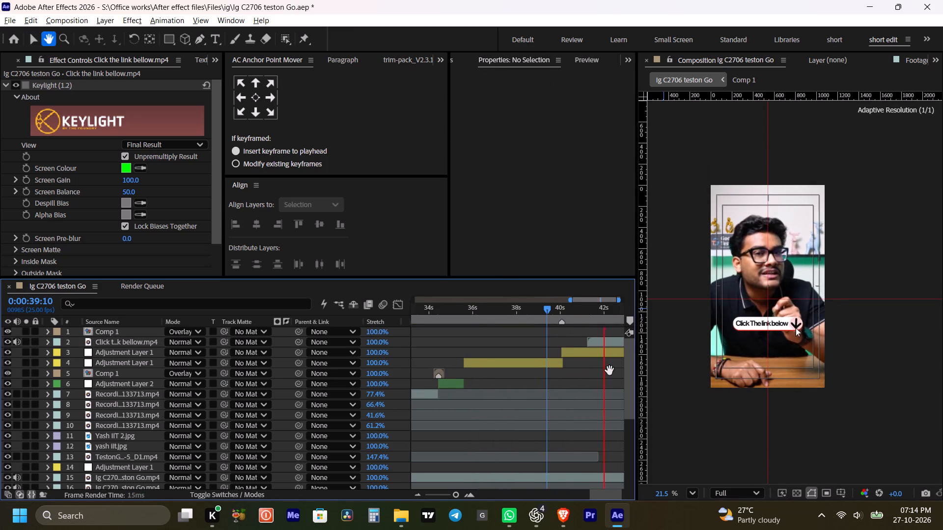
{"action": "left_click_drag", "start_coordinate": [607, 371], "coordinate": [543, 388]}
Play the opening seconds of the reel to review the split-screen layout of screen recording and talking head.
{"action": "scroll", "coordinate": [603, 358], "scroll_direction": "down", "scroll_amount": 3, "text": "alt"}
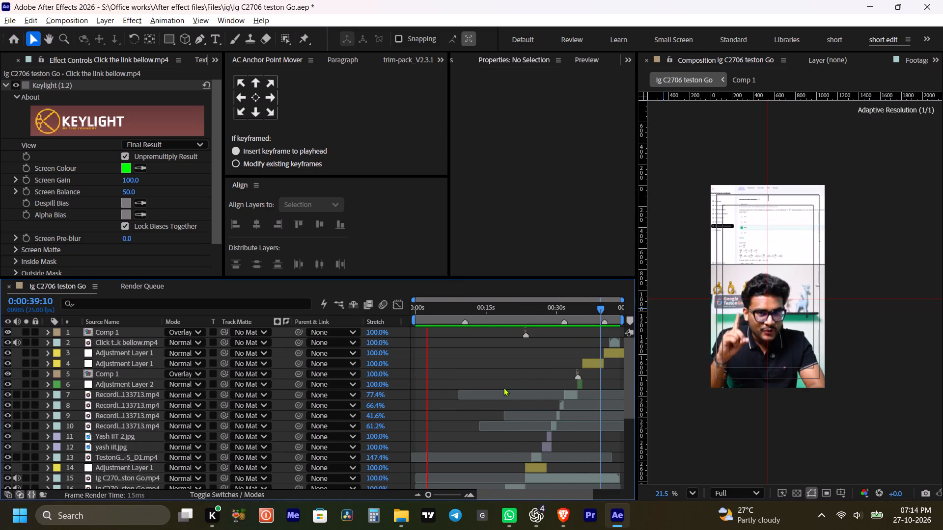
{"action": "key", "text": "space"}
{"action": "scroll", "coordinate": [445, 383], "scroll_direction": "down", "scroll_amount": 9}
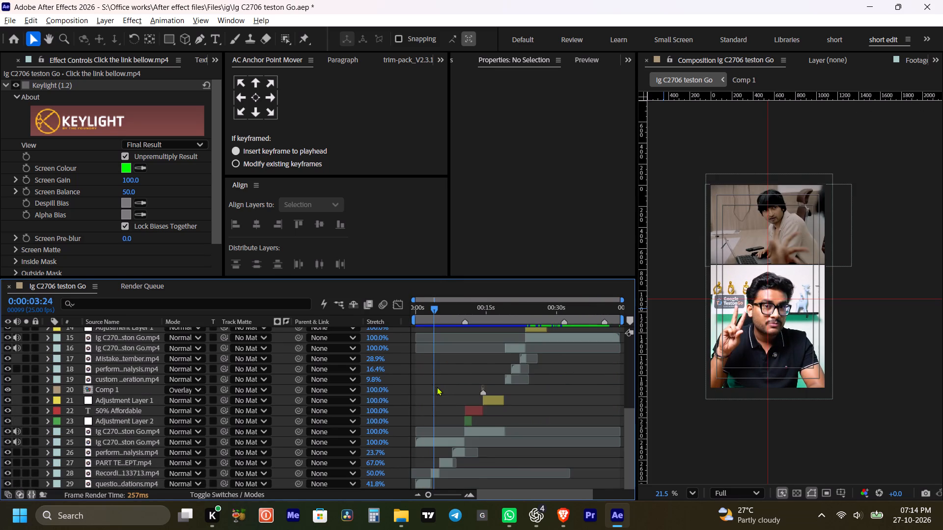
{"action": "scroll", "coordinate": [437, 387], "scroll_direction": "down", "scroll_amount": 2}
{"action": "scroll", "coordinate": [424, 402], "scroll_direction": "up", "scroll_amount": 1, "text": "alt"}
{"action": "key", "text": "space"}
{"action": "left_click_drag", "start_coordinate": [428, 401], "coordinate": [500, 383]}
{"action": "scroll", "coordinate": [426, 391], "scroll_direction": "up", "scroll_amount": 2, "text": "alt"}
{"action": "key", "text": "space"}
{"action": "left_click_drag", "start_coordinate": [430, 394], "coordinate": [526, 372]}
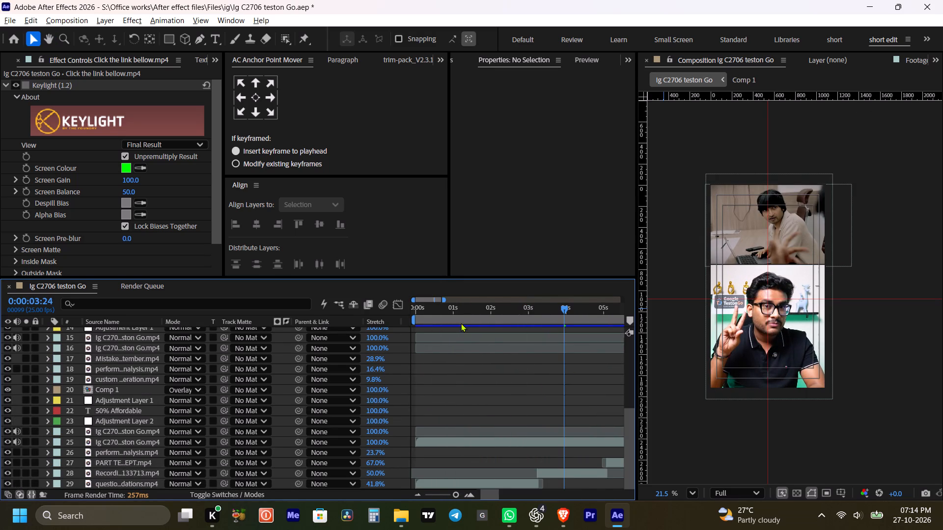
{"action": "left_click_drag", "start_coordinate": [467, 314], "coordinate": [398, 335]}
{"action": "key", "text": "space"}
{"action": "scroll", "coordinate": [440, 372], "scroll_direction": "down", "scroll_amount": 5}
{"action": "key", "text": "space"}
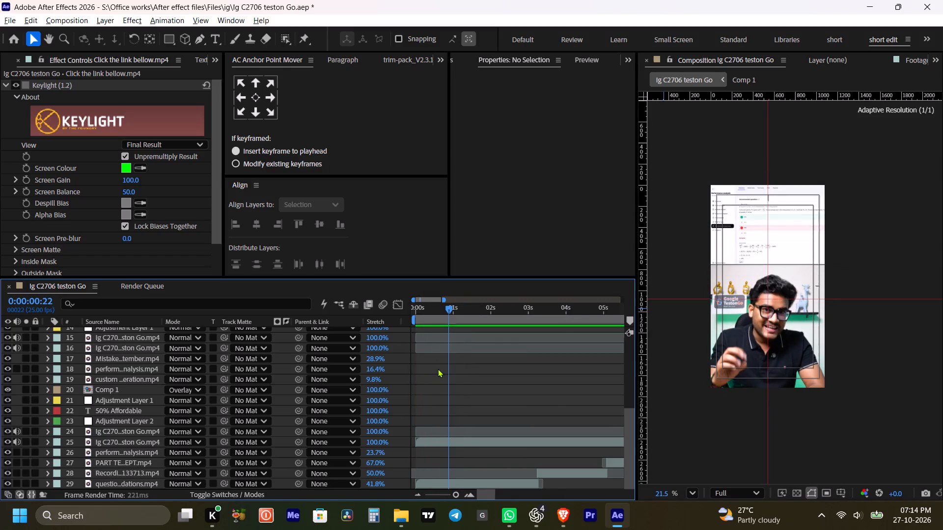
Switch to the browser and play the start of TestonGo_Ad-5_D1.mp4 in Google Drive to study its title bar.
{"action": "left_click", "coordinate": [564, 518]}
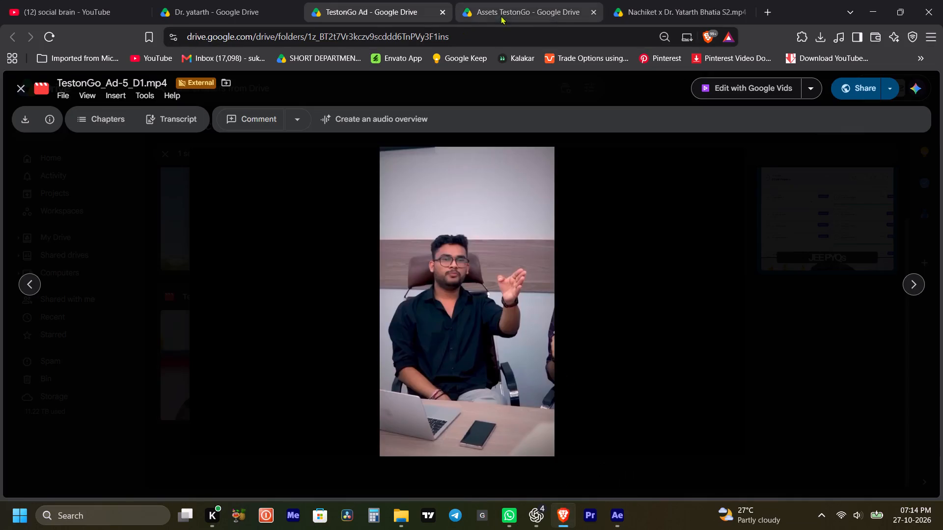
{"action": "left_click", "coordinate": [500, 16]}
{"action": "left_click", "coordinate": [408, 2]}
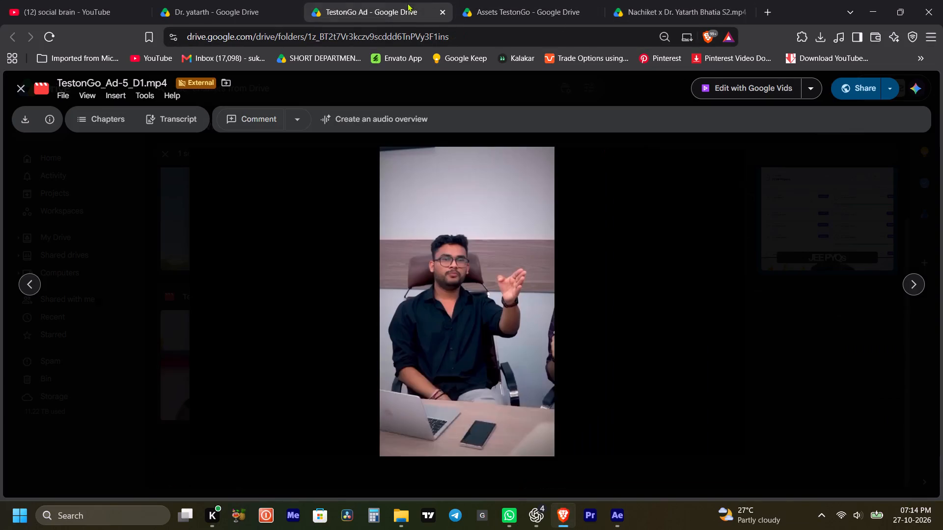
{"action": "left_click", "coordinate": [460, 296]}
{"action": "left_click_drag", "start_coordinate": [249, 402], "coordinate": [185, 402]}
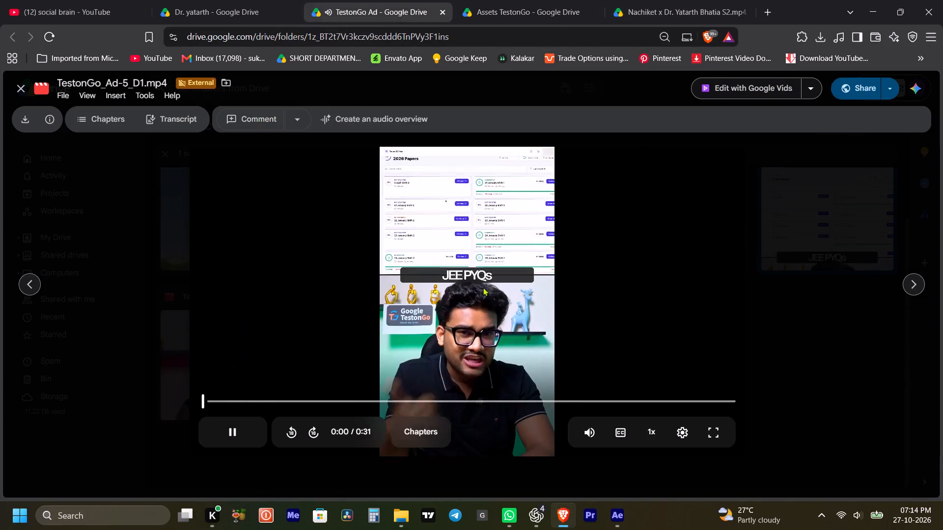
{"action": "left_click", "coordinate": [485, 286]}
{"action": "left_click", "coordinate": [486, 283]}
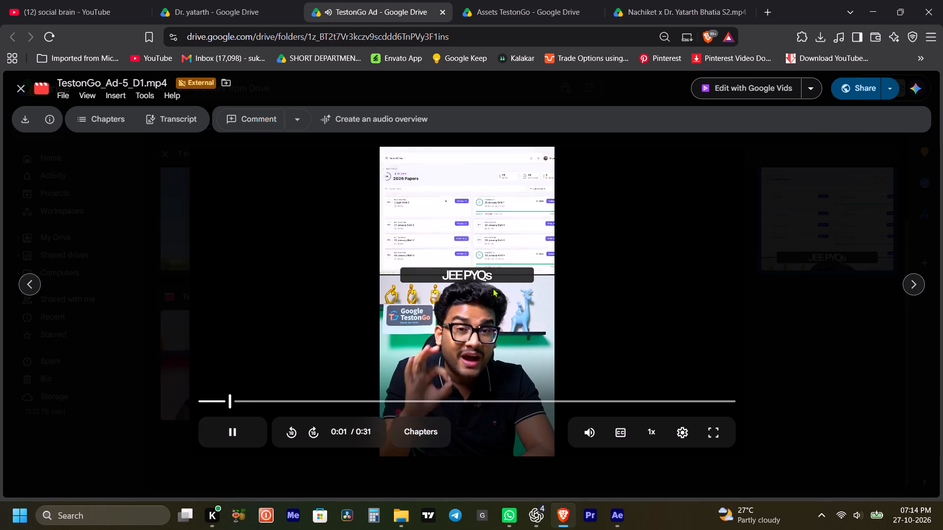
{"action": "left_click", "coordinate": [493, 288]}
{"action": "left_click", "coordinate": [616, 514]}
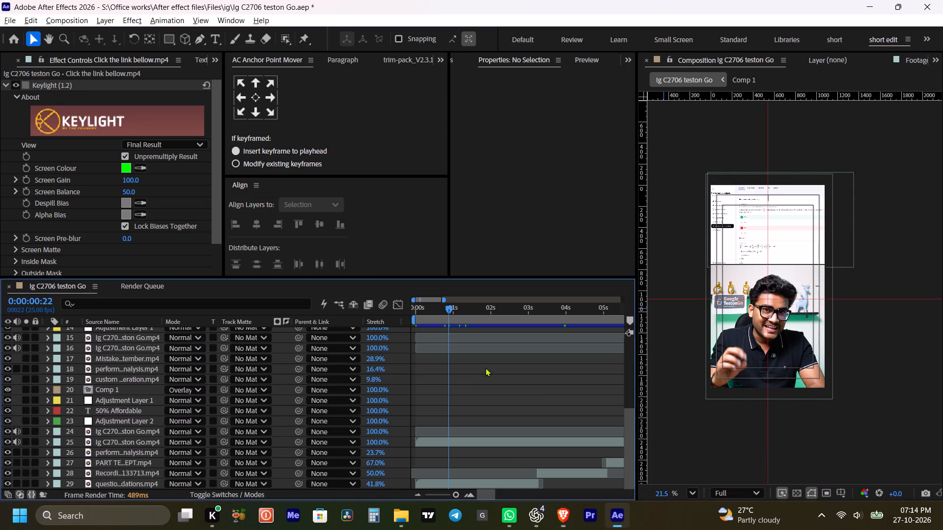
Back in After Effects, save the project and return the playhead to 0:00:00:00.
{"action": "left_click", "coordinate": [492, 408]}
{"action": "key", "text": "ctrl+s"}
{"action": "left_click_drag", "start_coordinate": [446, 311], "coordinate": [407, 322]}
{"action": "key", "text": "space"}
{"action": "key", "text": "space"}
{"action": "left_click_drag", "start_coordinate": [441, 311], "coordinate": [402, 322]}
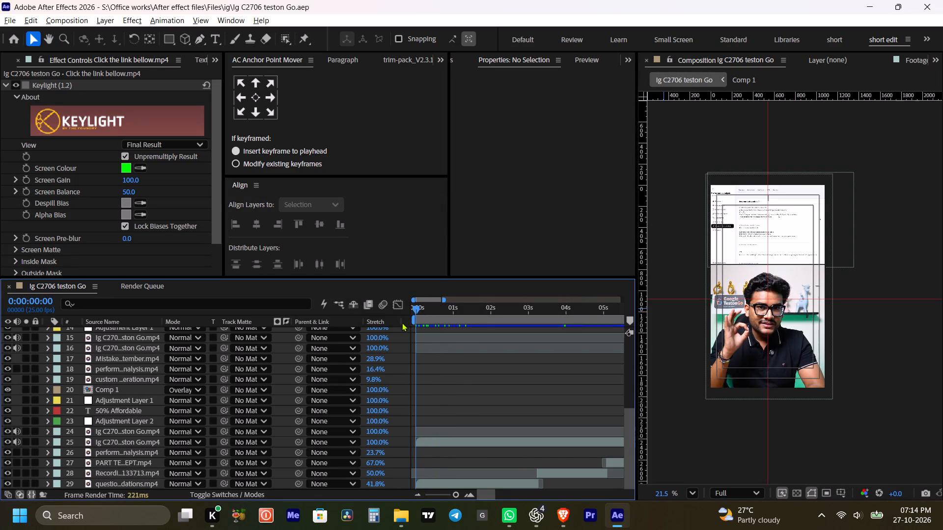
{"action": "left_click_drag", "start_coordinate": [402, 322], "coordinate": [401, 320]}
{"action": "scroll", "coordinate": [448, 374], "scroll_direction": "down", "scroll_amount": 5}
{"action": "scroll", "coordinate": [445, 379], "scroll_direction": "up", "scroll_amount": 1, "text": "alt"}
{"action": "key", "text": "space"}
{"action": "left_click_drag", "start_coordinate": [446, 382], "coordinate": [511, 391]}
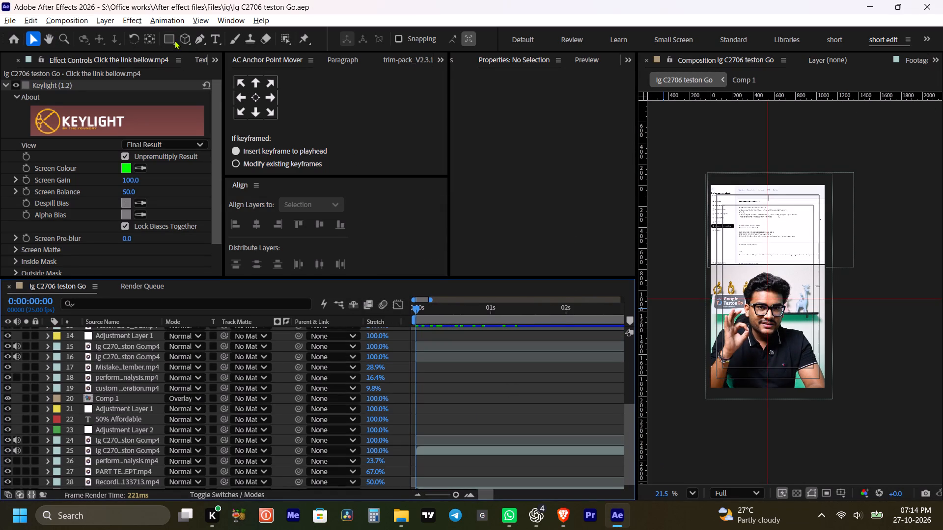
Draw a wide, thin bar with the Rounded Rectangle tool across the seam between the screen recording and the talking head.
{"action": "left_click_drag", "start_coordinate": [171, 39], "coordinate": [214, 49]}
{"action": "left_click_drag", "start_coordinate": [443, 395], "coordinate": [451, 400]}
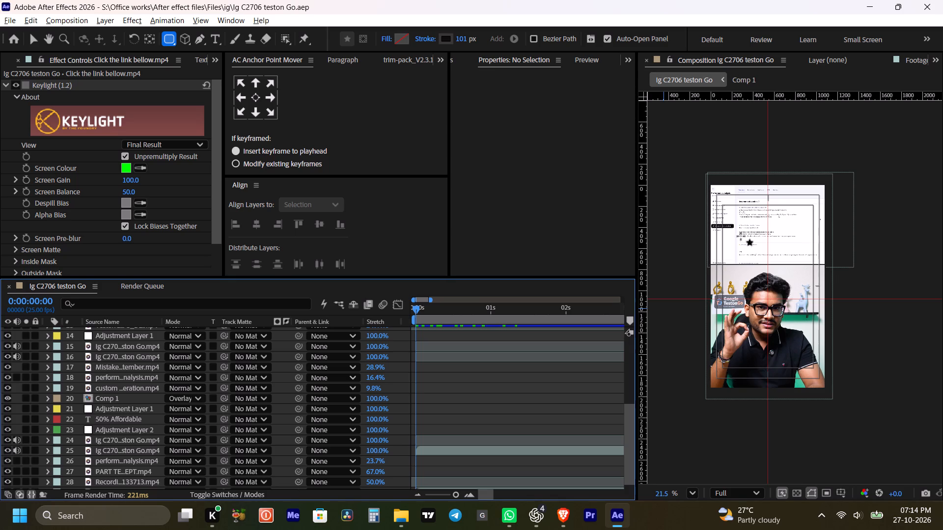
{"action": "left_click", "coordinate": [476, 386]}
{"action": "left_click_drag", "start_coordinate": [725, 253], "coordinate": [806, 265]}
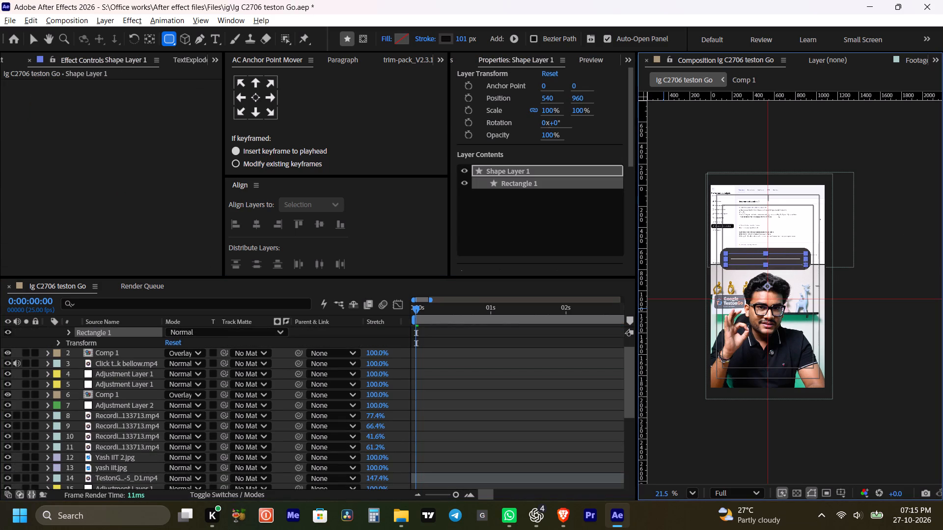
{"action": "left_click_drag", "start_coordinate": [806, 265], "coordinate": [809, 265]}
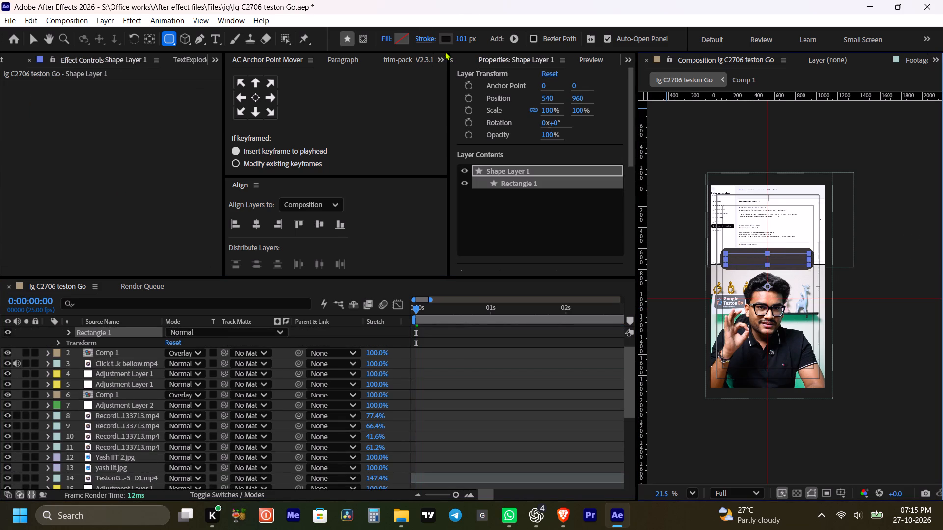
Copy the bar's stroke colour 464242 to its fill and set its stroke to none.
{"action": "left_click", "coordinate": [444, 43]}
{"action": "left_click", "coordinate": [446, 37]}
{"action": "key", "text": "ctrl+c"}
{"action": "key", "text": "ctrl+c"}
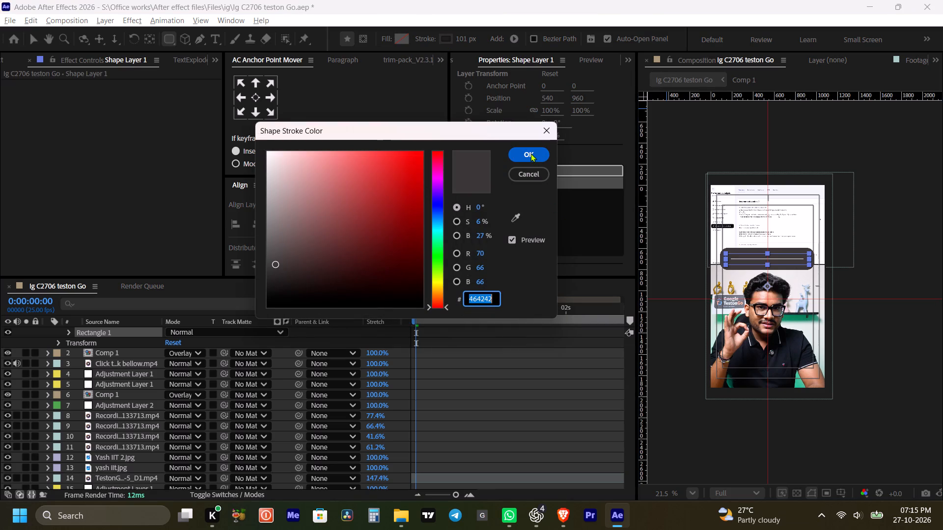
{"action": "left_click", "coordinate": [530, 153]}
{"action": "left_click", "coordinate": [428, 36]}
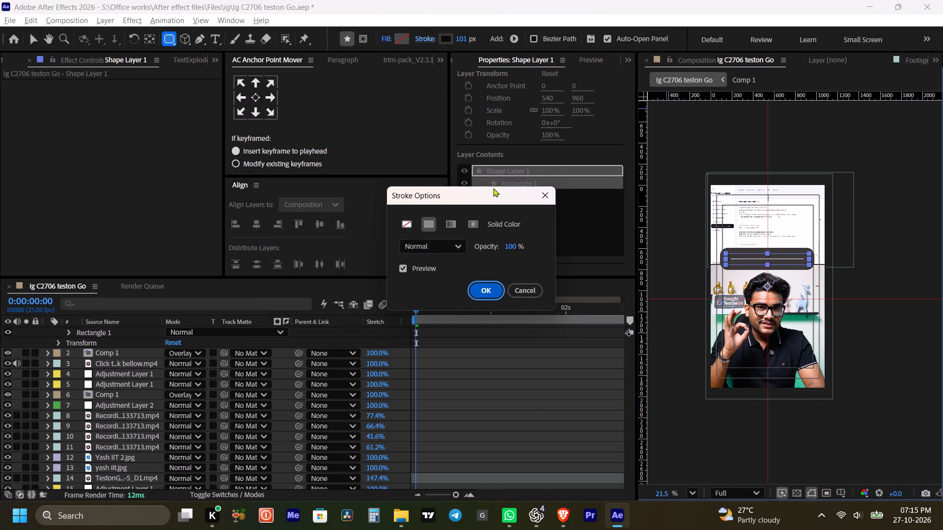
{"action": "left_click", "coordinate": [404, 226]}
{"action": "left_click", "coordinate": [480, 291]}
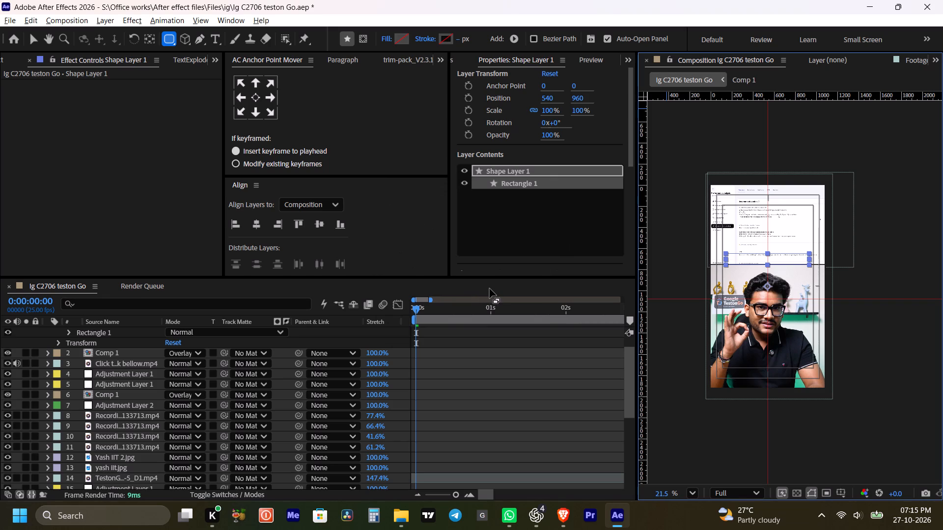
{"action": "left_click", "coordinate": [398, 38]}
{"action": "key", "text": "ctrl+v"}
{"action": "left_click", "coordinate": [526, 151]}
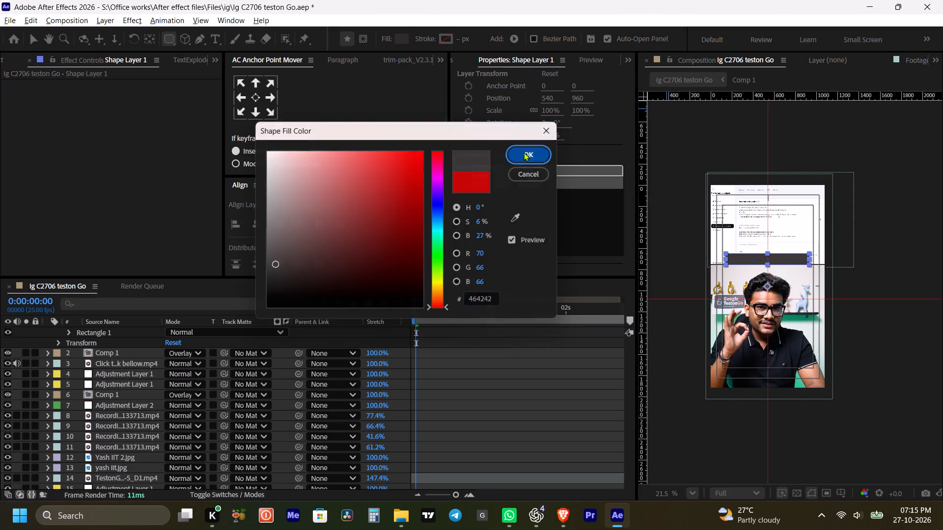
Deselect the bar and compare it with the title bar in the TestonGo_Ad-5_D1.mp4 reference in the browser.
{"action": "left_click", "coordinate": [478, 376]}
{"action": "left_click", "coordinate": [467, 341]}
{"action": "scroll", "coordinate": [465, 343], "scroll_direction": "up", "scroll_amount": 8}
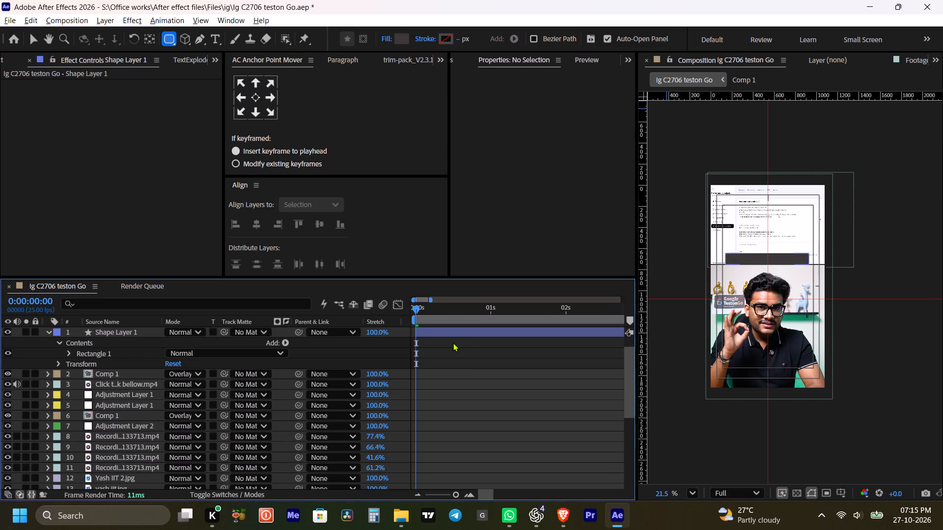
{"action": "left_click", "coordinate": [448, 335]}
{"action": "left_click", "coordinate": [455, 355]}
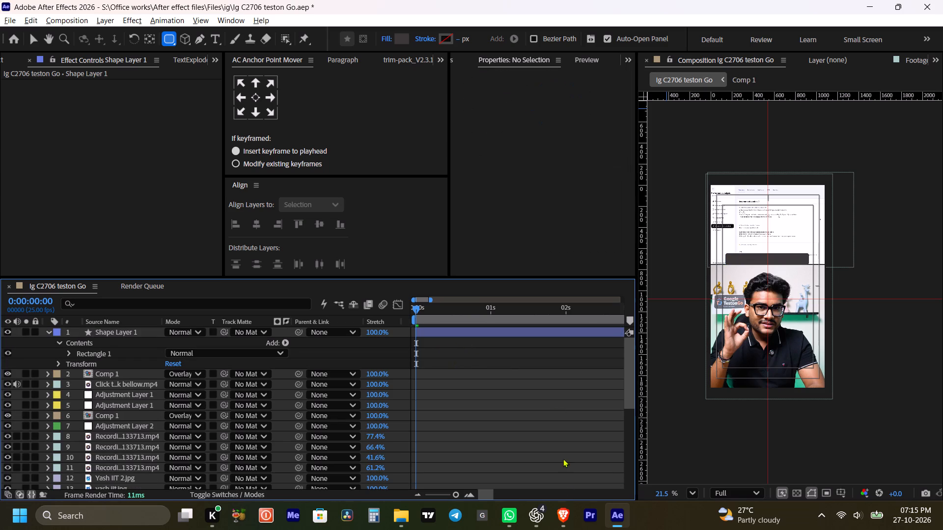
{"action": "left_click", "coordinate": [553, 512]}
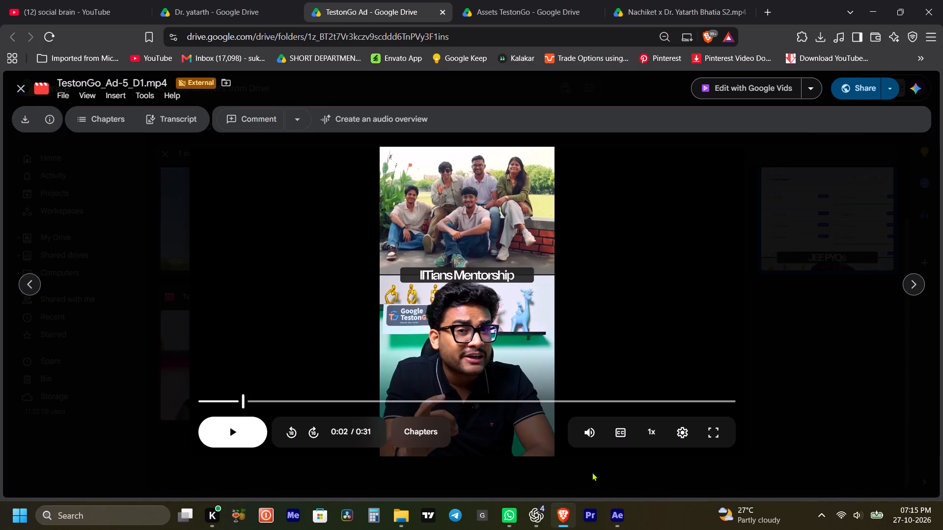
{"action": "left_click", "coordinate": [612, 512]}
Centre the anchor point of the bar's Shape Layer 1 on the shape.
{"action": "left_click", "coordinate": [456, 336]}
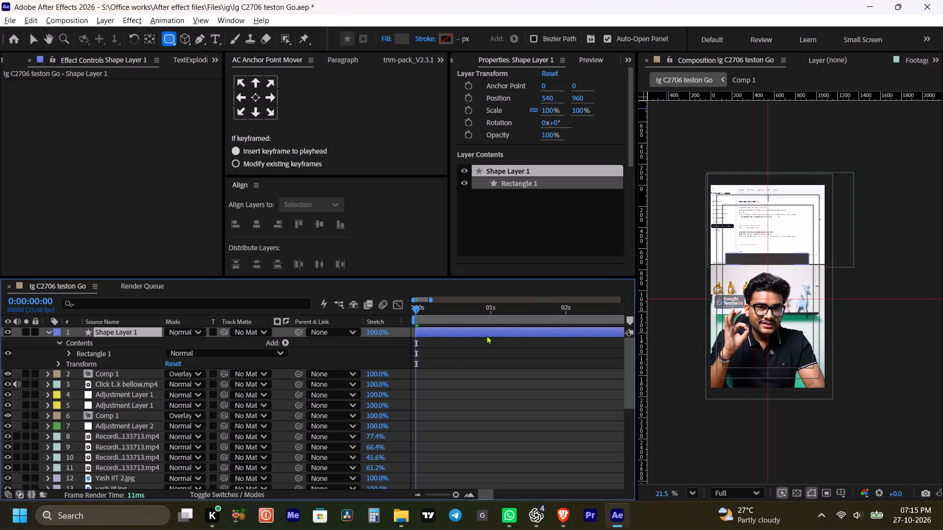
{"action": "key", "text": "v"}
{"action": "left_click", "coordinate": [248, 94]}
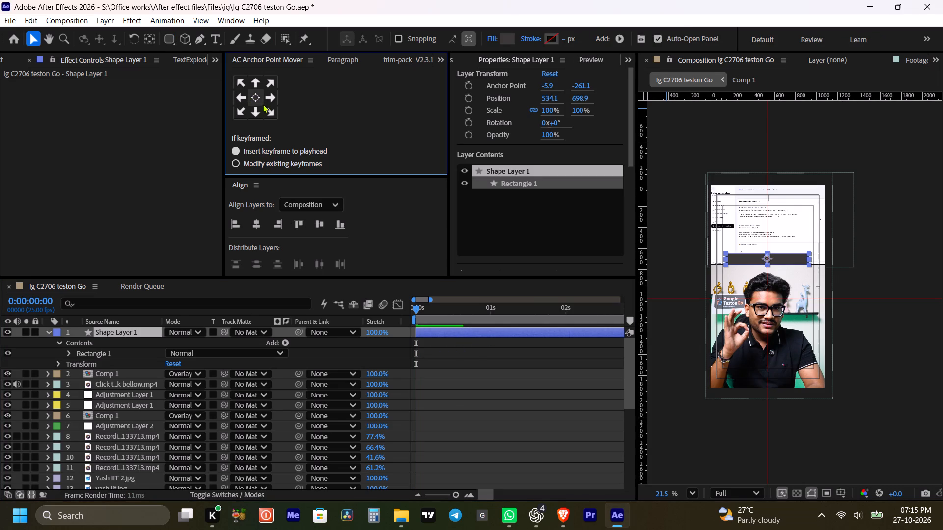
{"action": "left_click", "coordinate": [260, 98]}
Check the browser reference again and lower the bar onto the split-screen seam, setting its Y position to 739.9.
{"action": "left_click", "coordinate": [495, 349]}
{"action": "scroll", "coordinate": [772, 258], "scroll_direction": "up", "scroll_amount": 4}
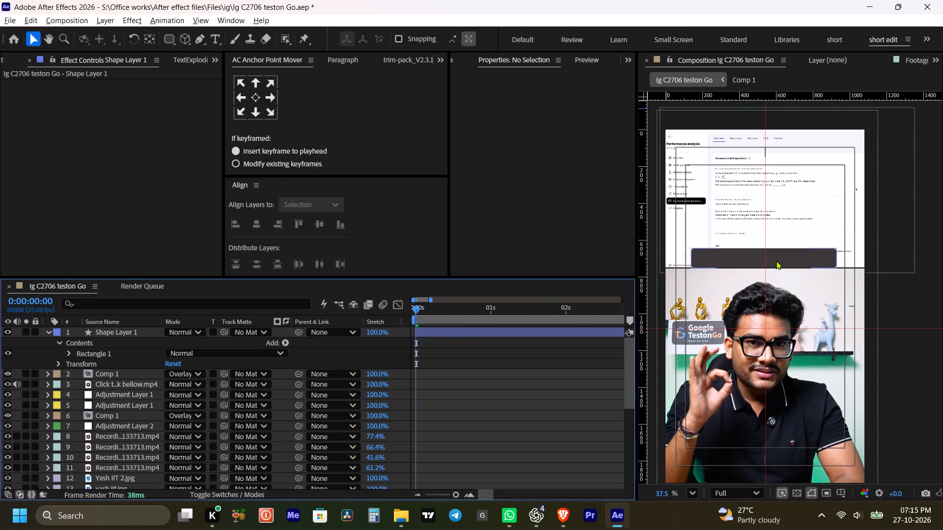
{"action": "left_click", "coordinate": [564, 507]}
{"action": "left_click", "coordinate": [563, 507]}
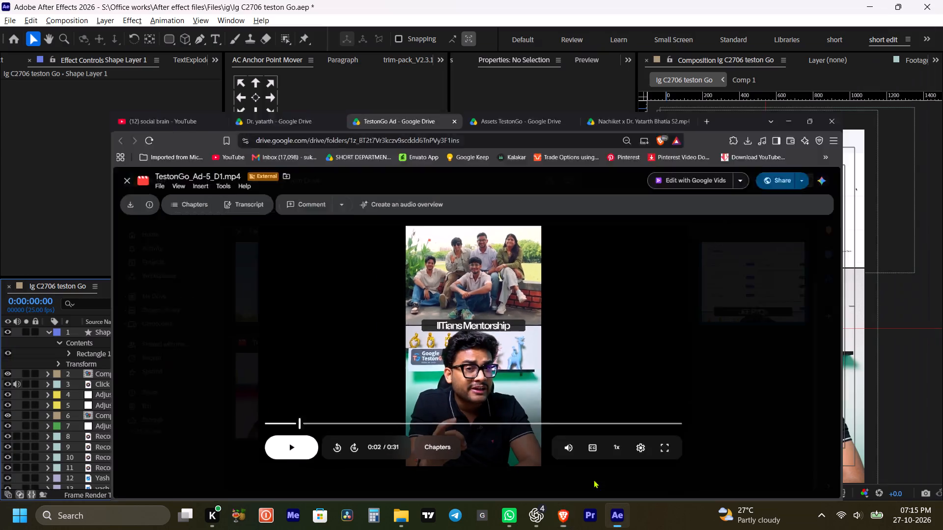
{"action": "left_click", "coordinate": [455, 334]}
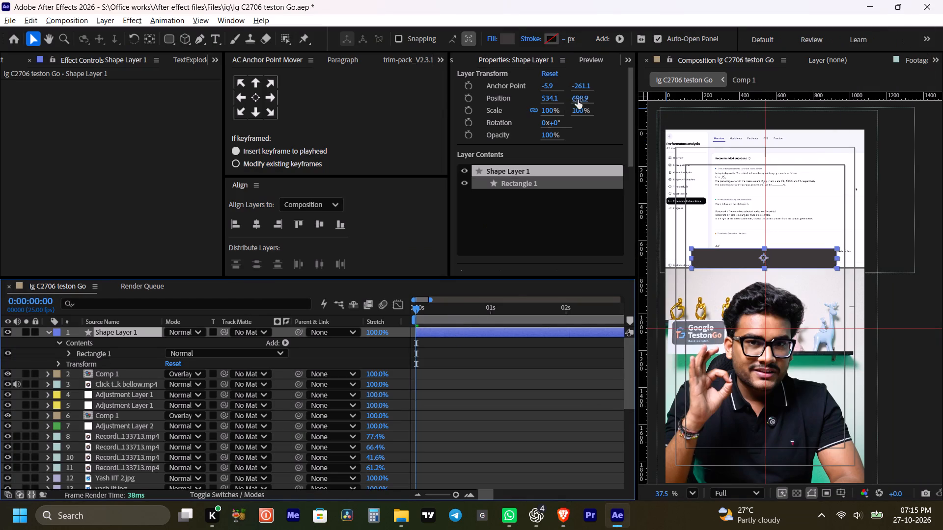
{"action": "left_click_drag", "start_coordinate": [580, 100], "coordinate": [601, 109]}
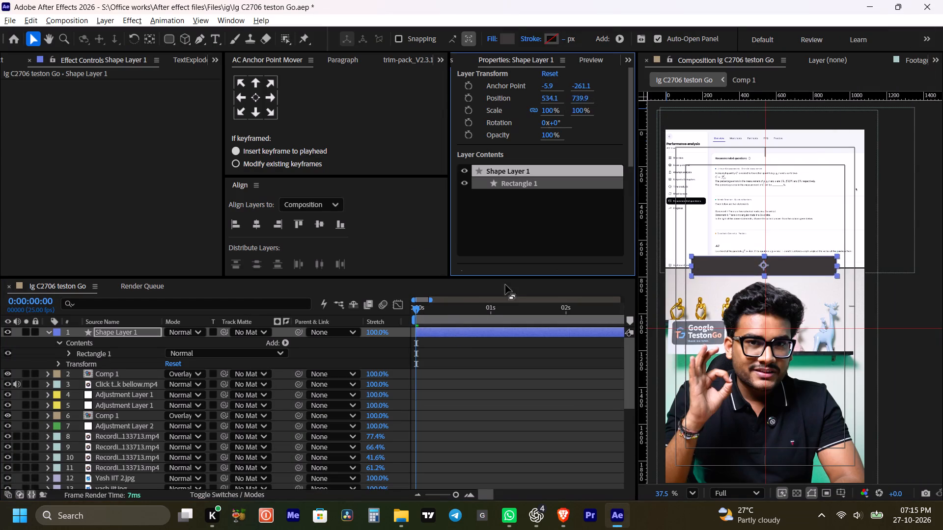
{"action": "left_click", "coordinate": [471, 350]}
Preview the opening from the start to check the bar over the split screen.
{"action": "left_click_drag", "start_coordinate": [448, 311], "coordinate": [391, 320]}
{"action": "key", "text": "space"}
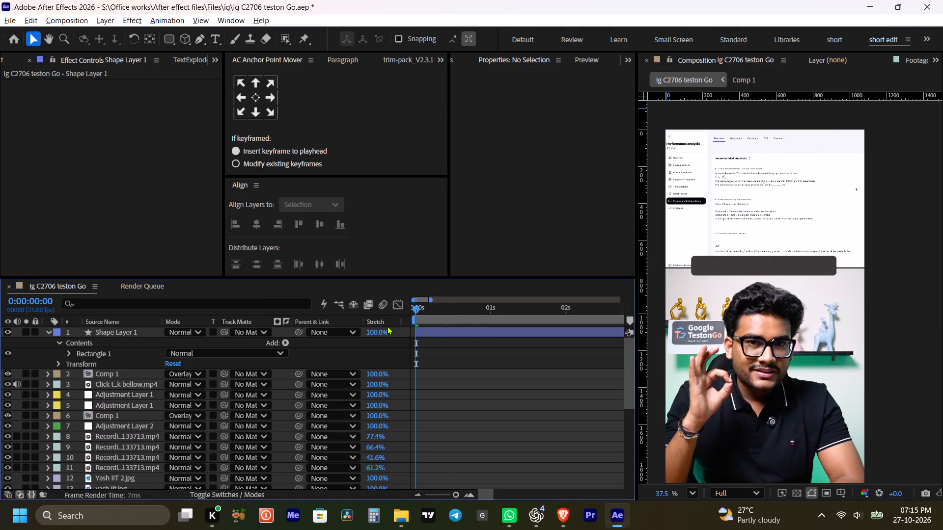
{"action": "key", "text": "space"}
{"action": "scroll", "coordinate": [470, 339], "scroll_direction": "down", "scroll_amount": 1, "text": "alt"}
{"action": "key", "text": "space"}
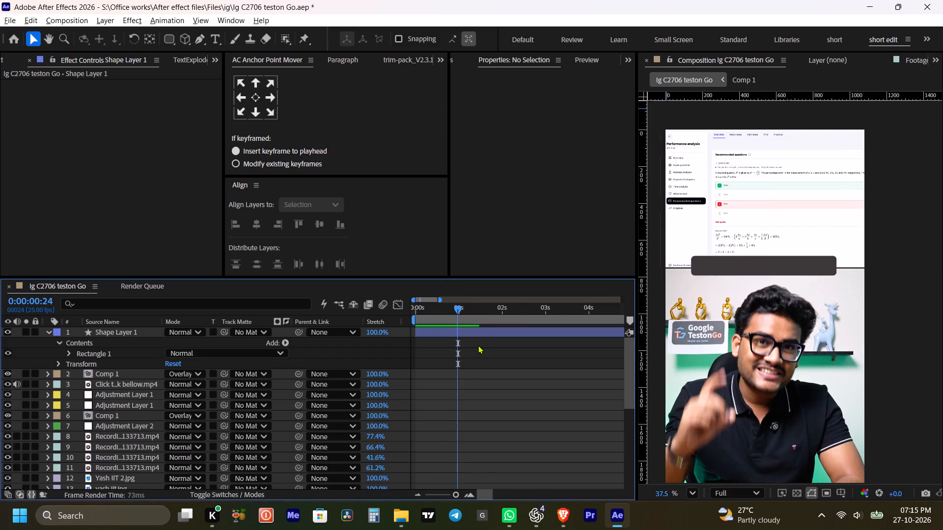
{"action": "scroll", "coordinate": [479, 344], "scroll_direction": "down", "scroll_amount": 1, "text": "alt"}
{"action": "key", "text": "space"}
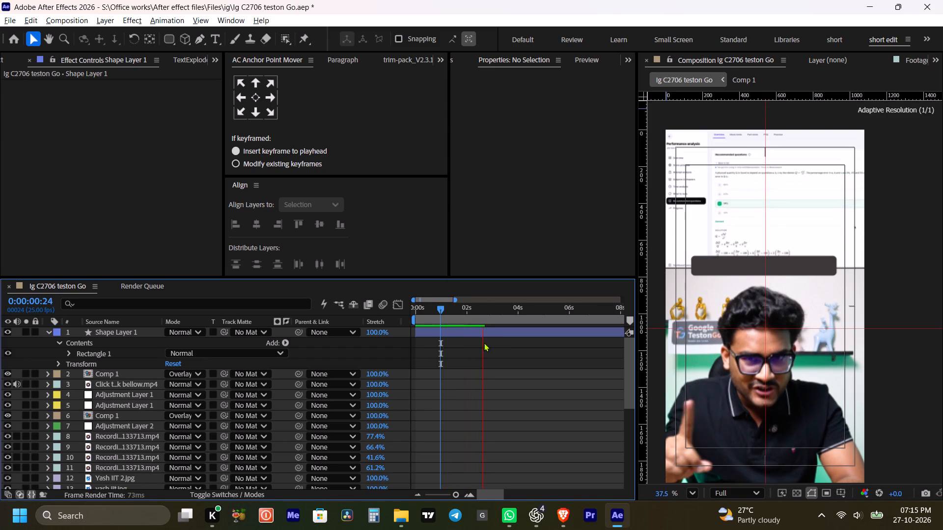
{"action": "left_click", "coordinate": [484, 348]}
{"action": "scroll", "coordinate": [496, 346], "scroll_direction": "down", "scroll_amount": 2}
{"action": "scroll", "coordinate": [495, 345], "scroll_direction": "up", "scroll_amount": 2}
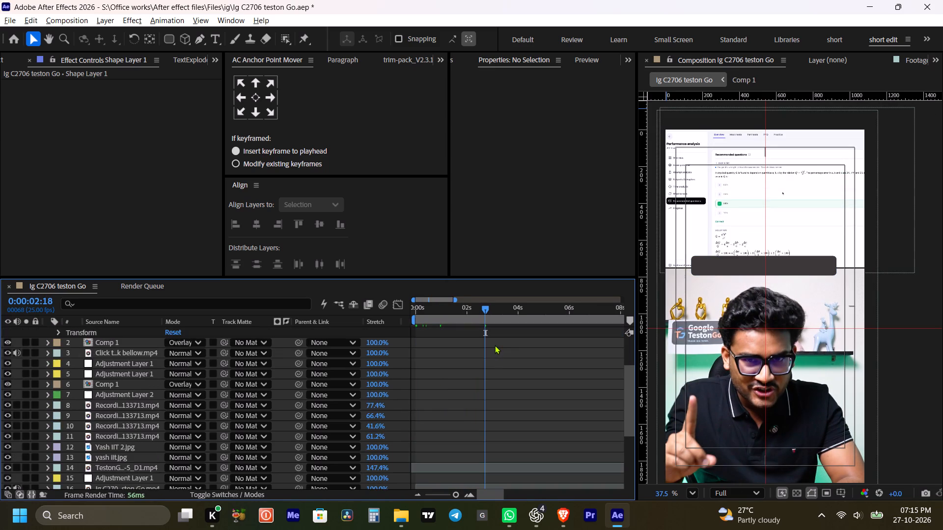
{"action": "left_click", "coordinate": [496, 351]}
{"action": "left_click", "coordinate": [496, 351]}
Move Shape Layer 1 down the layer stack to just below Adjustment Layer 2 and above the talking-head clips, and save the project.
{"action": "left_click", "coordinate": [488, 336]}
{"action": "key", "text": "m"}
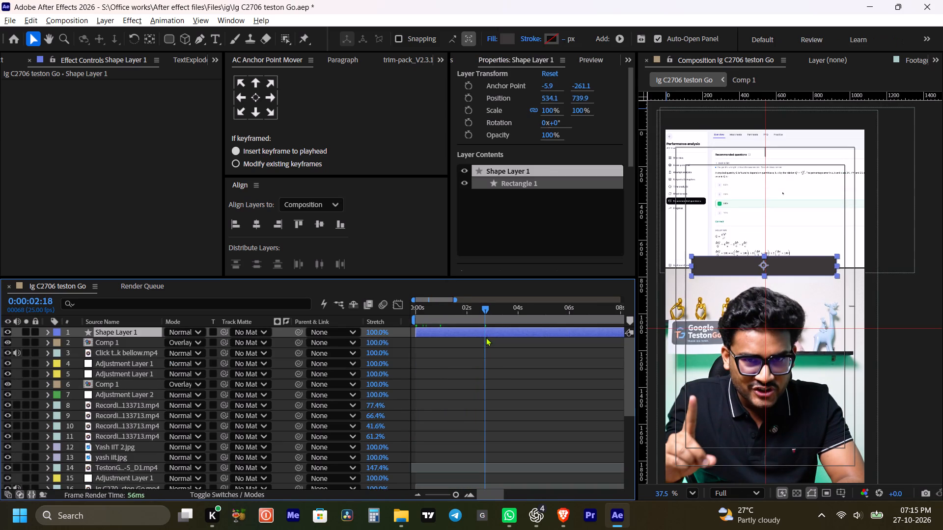
{"action": "left_click_drag", "start_coordinate": [122, 332], "coordinate": [117, 479]}
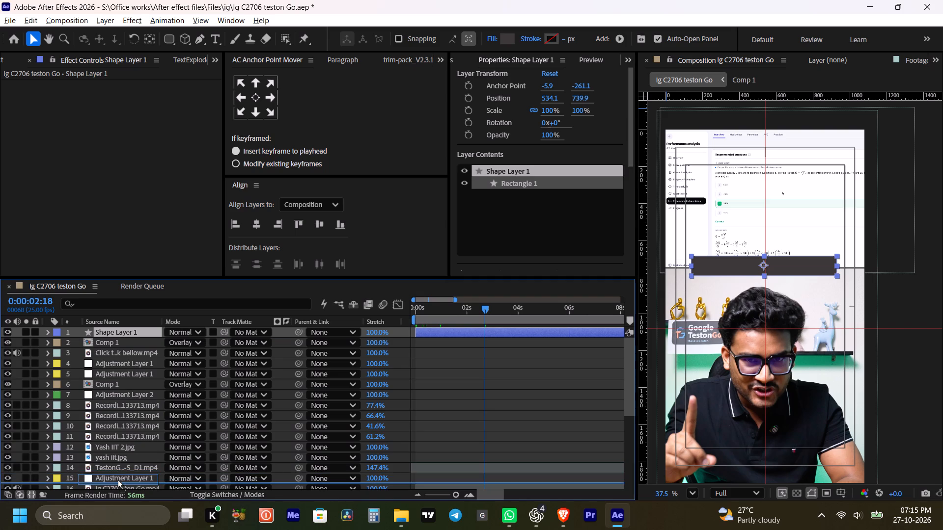
{"action": "left_click_drag", "start_coordinate": [117, 479], "coordinate": [127, 463]}
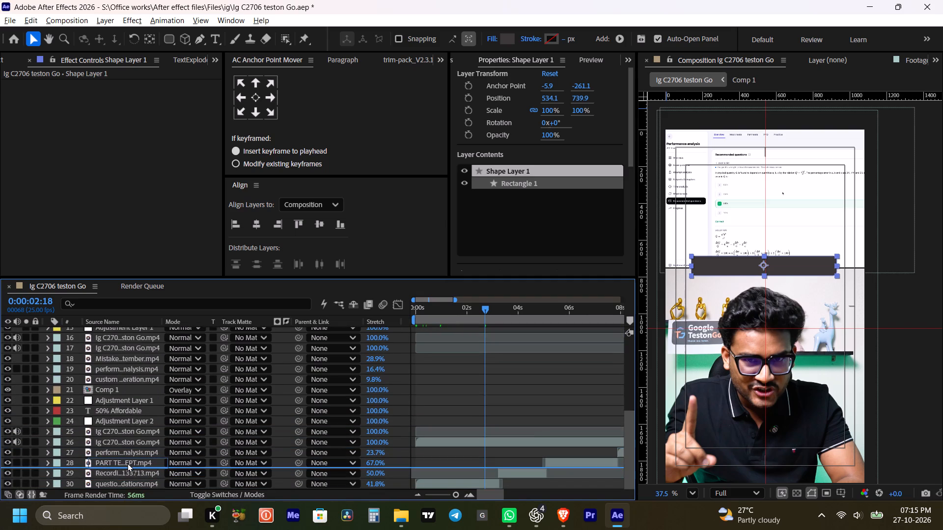
{"action": "left_click_drag", "start_coordinate": [127, 463], "coordinate": [127, 450]}
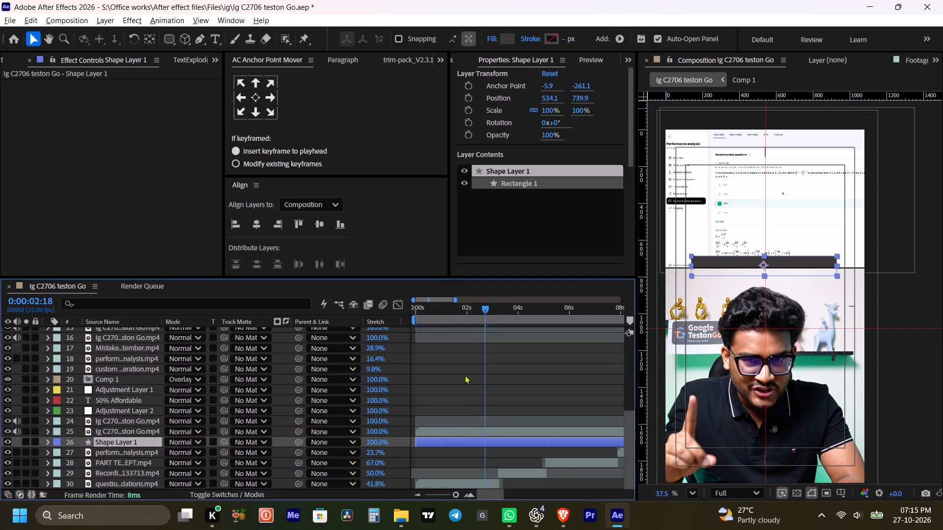
{"action": "left_click", "coordinate": [465, 375]}
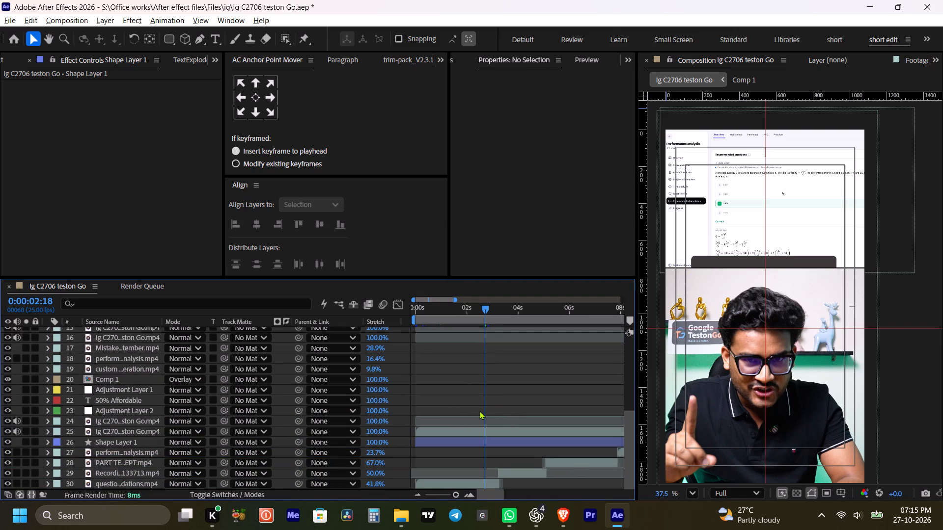
{"action": "scroll", "coordinate": [479, 411], "scroll_direction": "down", "scroll_amount": 2, "text": "alt"}
{"action": "left_click", "coordinate": [452, 442]}
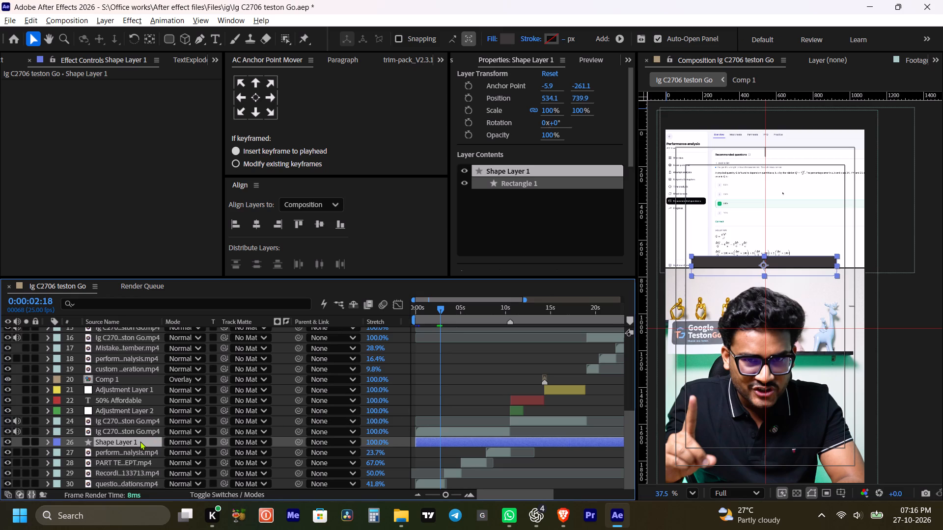
{"action": "left_click_drag", "start_coordinate": [128, 441], "coordinate": [131, 419]}
{"action": "left_click", "coordinate": [469, 393]}
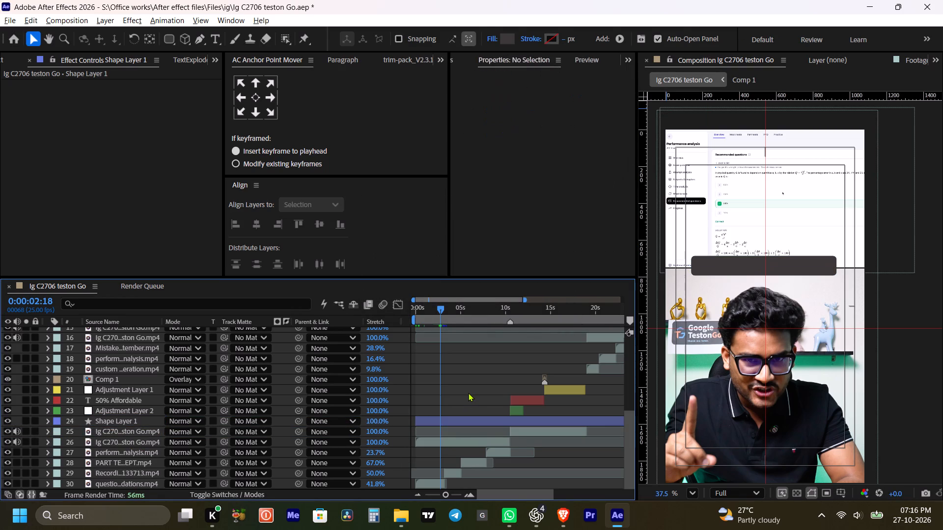
{"action": "key", "text": "ctrl+s"}
{"action": "left_click", "coordinate": [468, 393]}
Add the title text "JEE main level Questions" over the dark bar.
{"action": "left_click", "coordinate": [214, 41]}
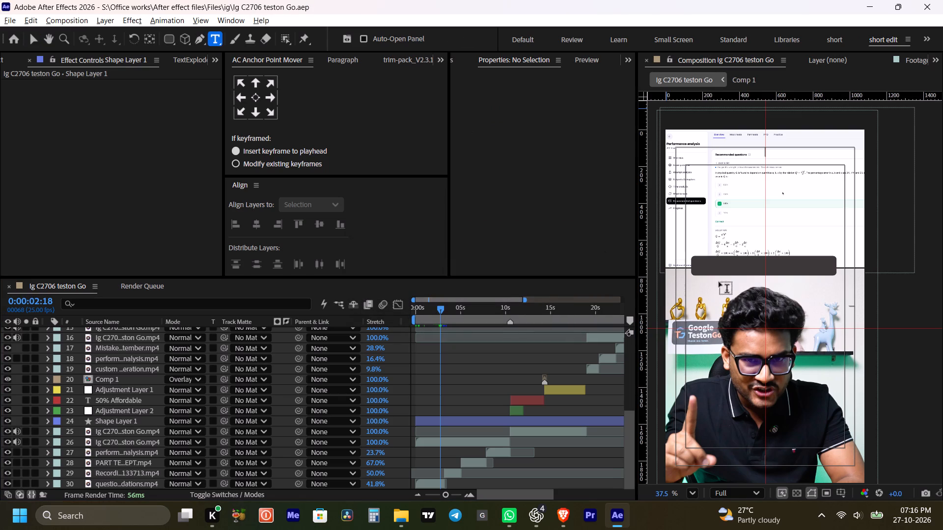
{"action": "left_click", "coordinate": [704, 267]}
{"action": "type", "text": "JEE main"}
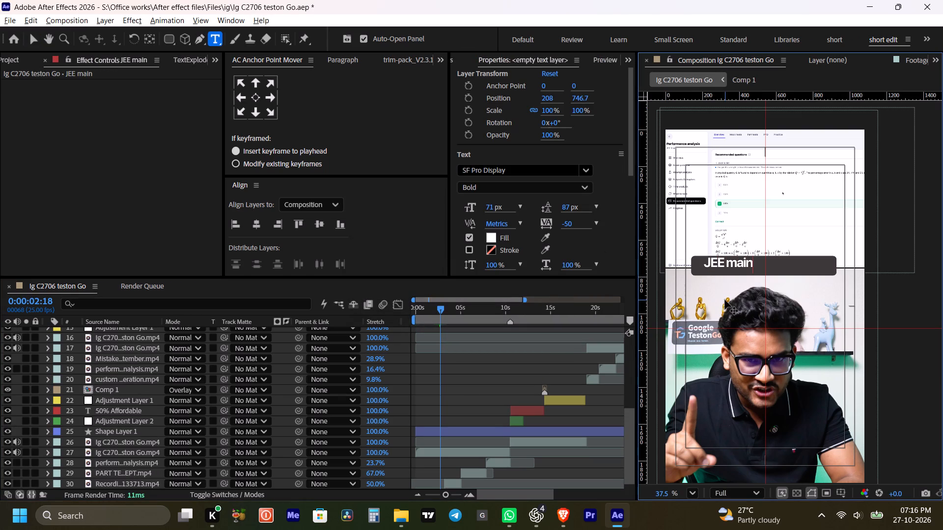
{"action": "key", "text": "space"}
{"action": "type", "text": "leve"}
{"action": "type", "text": "l"}
{"action": "key", "text": "space"}
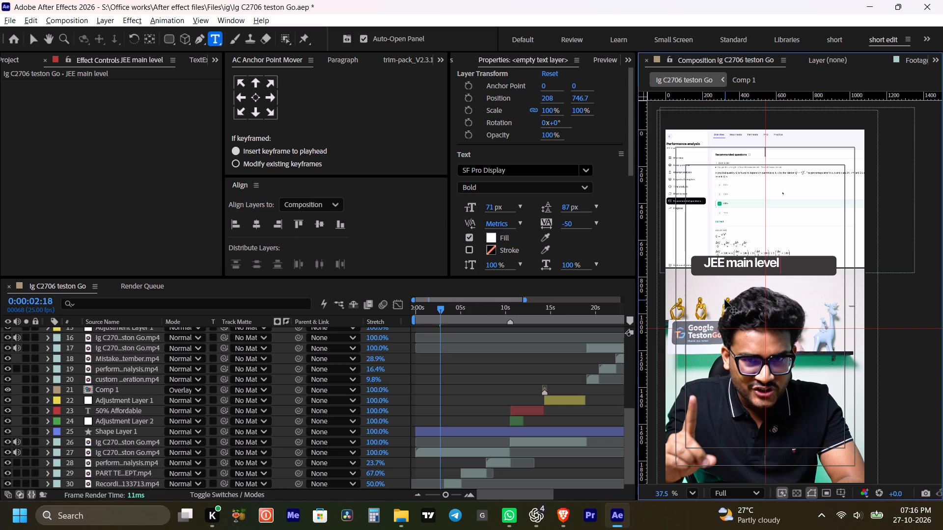
{"action": "key", "text": "shift+q"}
{"action": "type", "text": "uestions"}
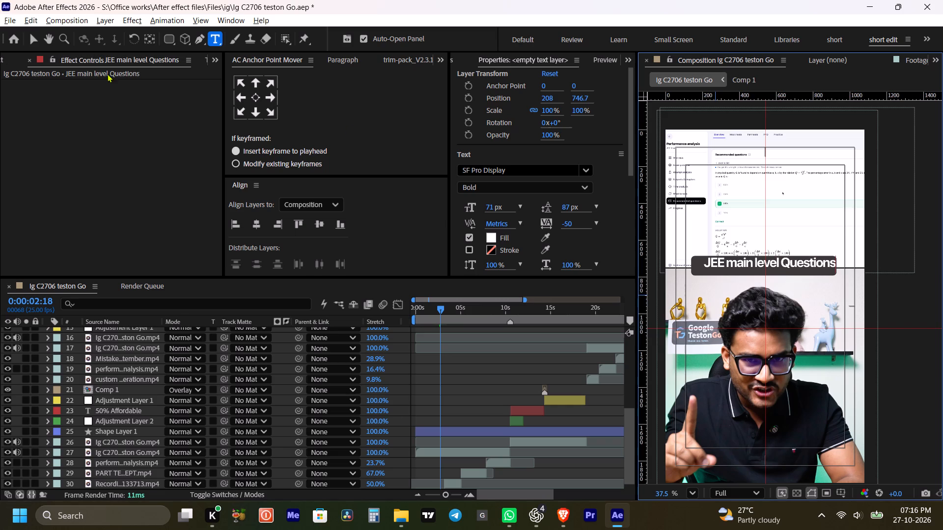
Centre the title text horizontally in the composition and centre its anchor point.
{"action": "left_click", "coordinate": [254, 217]}
{"action": "left_click", "coordinate": [254, 96]}
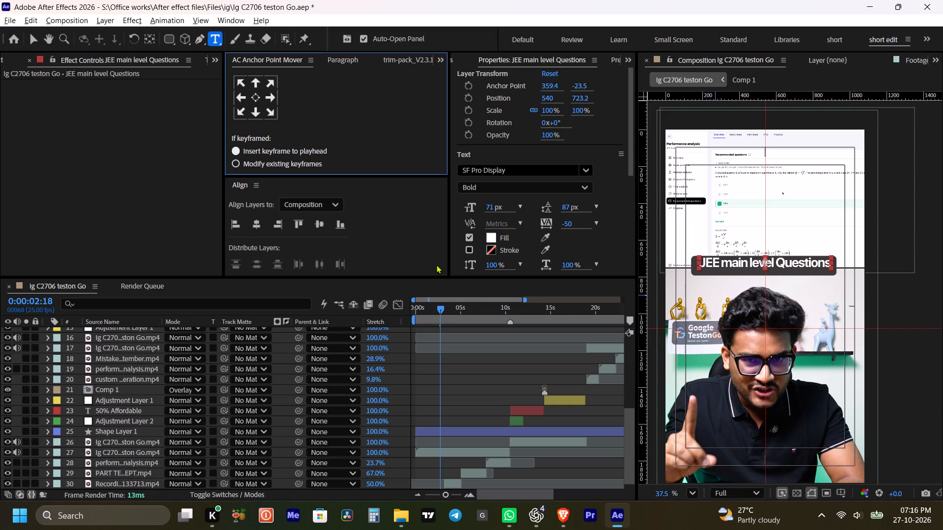
Move the "JEE main level Questions" text layer down the stack to directly above Shape Layer 1.
{"action": "scroll", "coordinate": [480, 398], "scroll_direction": "up", "scroll_amount": 3}
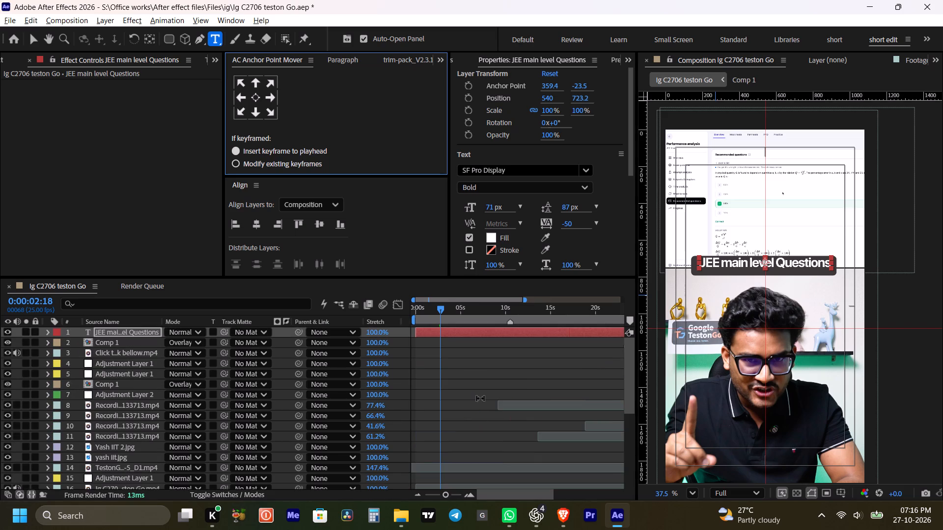
{"action": "scroll", "coordinate": [480, 398], "scroll_direction": "up", "scroll_amount": 6}
{"action": "left_click", "coordinate": [442, 333]}
{"action": "left_click_drag", "start_coordinate": [132, 332], "coordinate": [117, 448]}
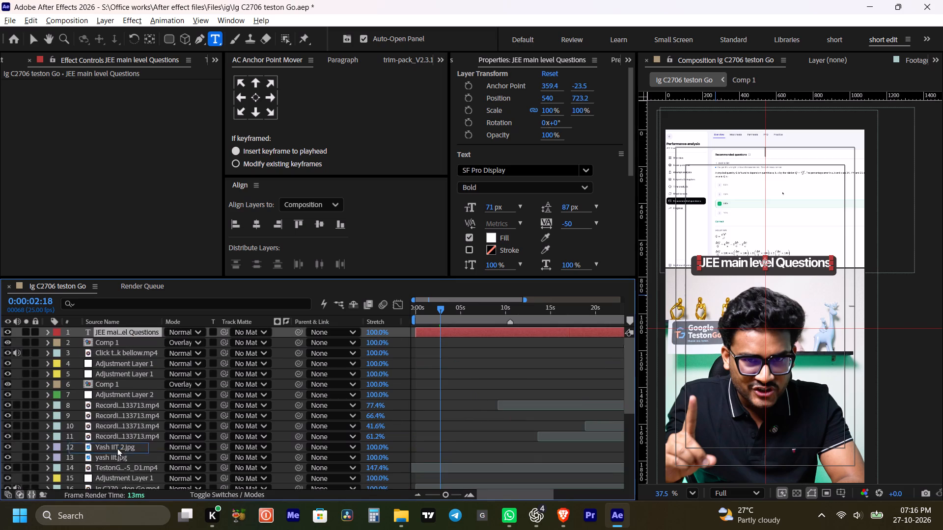
{"action": "left_click_drag", "start_coordinate": [117, 448], "coordinate": [134, 435]}
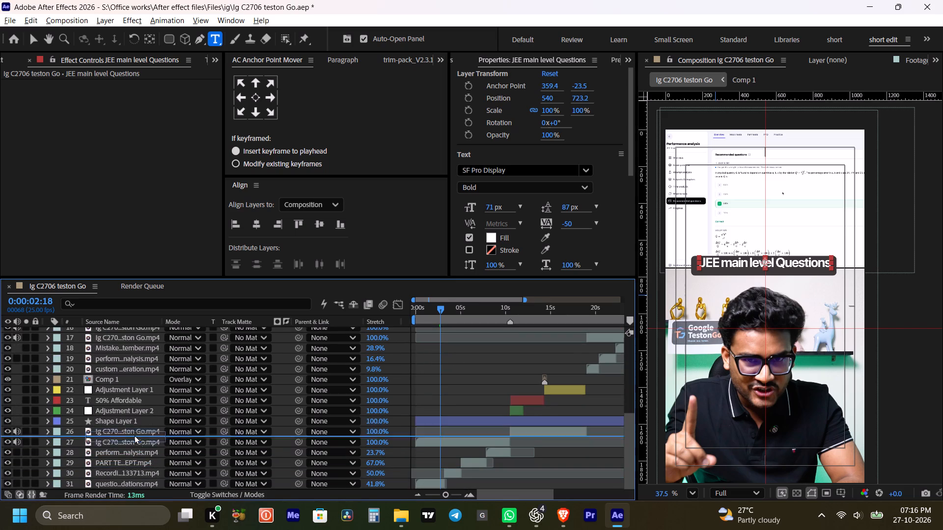
{"action": "left_click_drag", "start_coordinate": [134, 435], "coordinate": [136, 417]}
{"action": "left_click", "coordinate": [450, 412]}
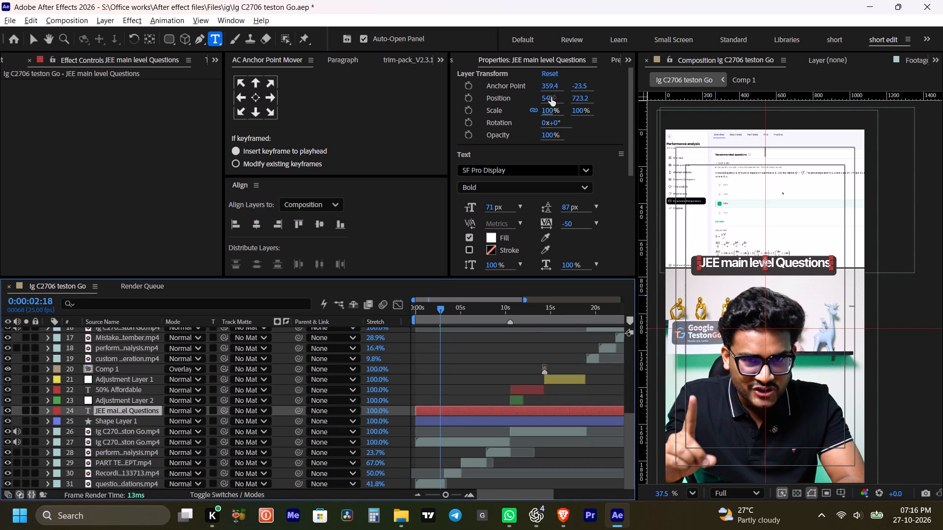
Lower the title text within the bar to a Y position of 738.2, keeping its anchor point centred.
{"action": "left_click_drag", "start_coordinate": [578, 95], "coordinate": [588, 97]}
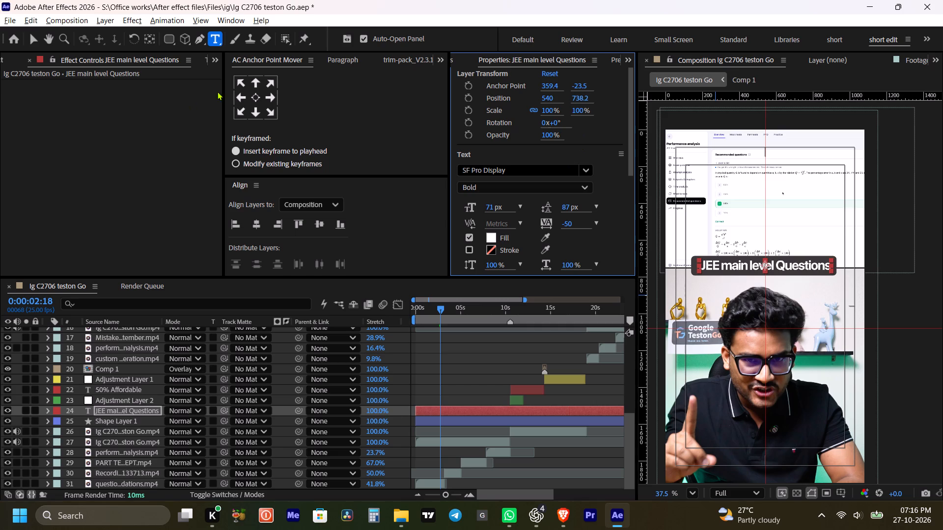
{"action": "left_click", "coordinate": [258, 95]}
Align the centres of the title text and Shape Layer 1 vertically and horizontally, relative to the selection.
{"action": "left_click", "coordinate": [481, 424], "text": "shift"}
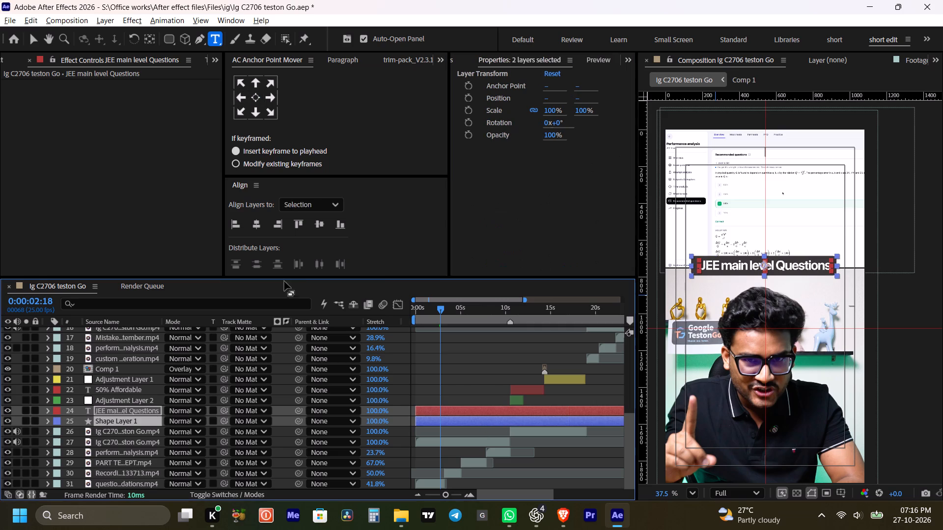
{"action": "left_click", "coordinate": [319, 224]}
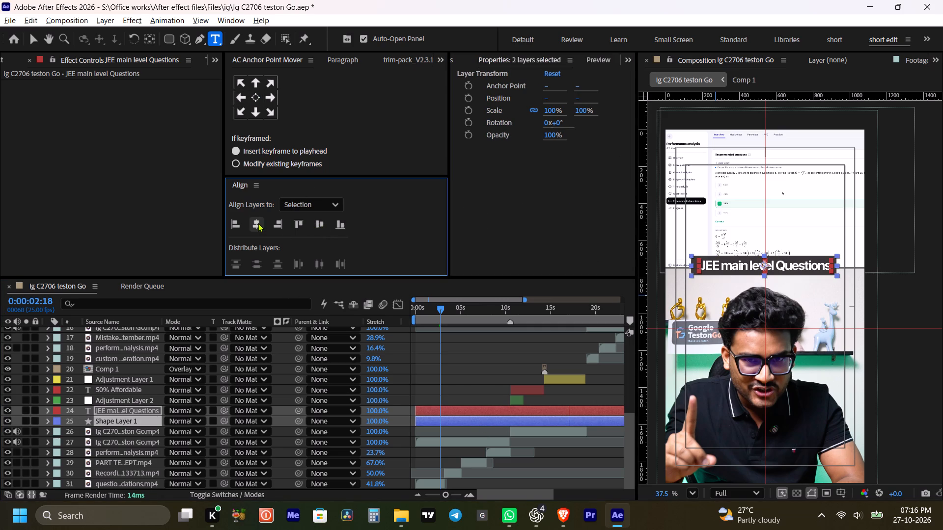
{"action": "left_click", "coordinate": [258, 223]}
Centre the title text alone horizontally in the composition at X 540 and recentre its anchor point.
{"action": "left_click", "coordinate": [492, 356]}
{"action": "left_click", "coordinate": [482, 409]}
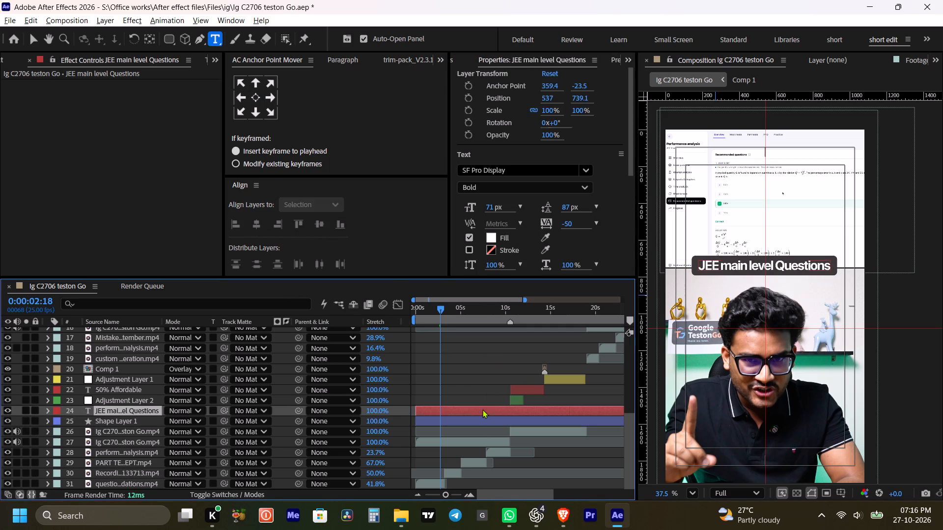
{"action": "left_click", "coordinate": [256, 223]}
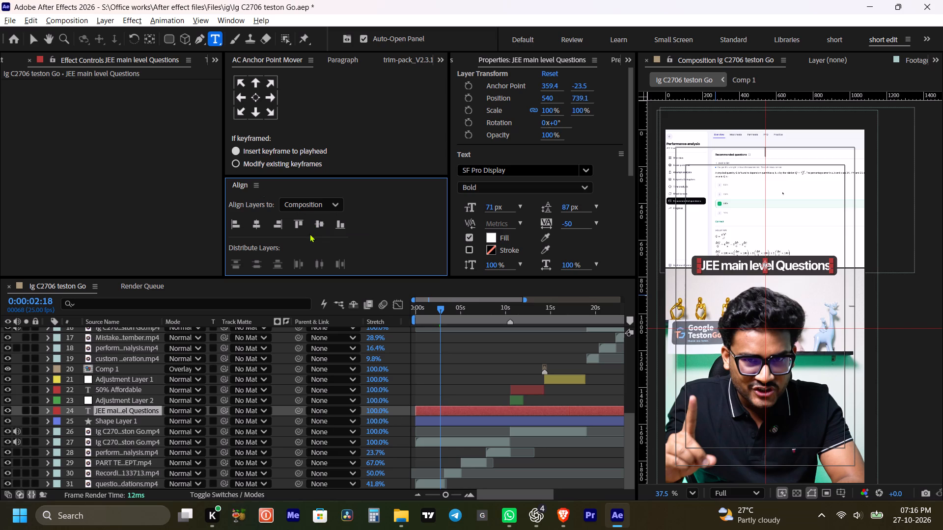
{"action": "left_click", "coordinate": [253, 96]}
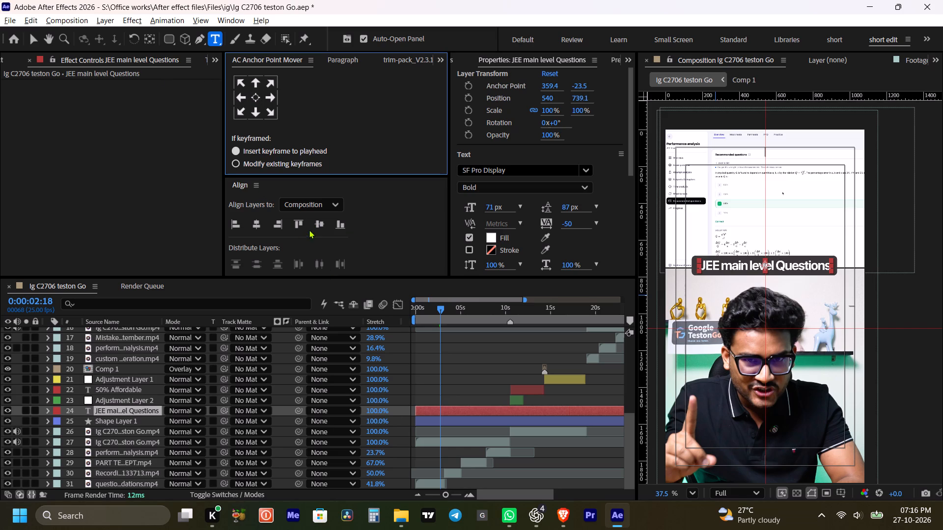
Centre Shape Layer 1 horizontally in the composition and recentre its anchor point.
{"action": "left_click", "coordinate": [469, 423]}
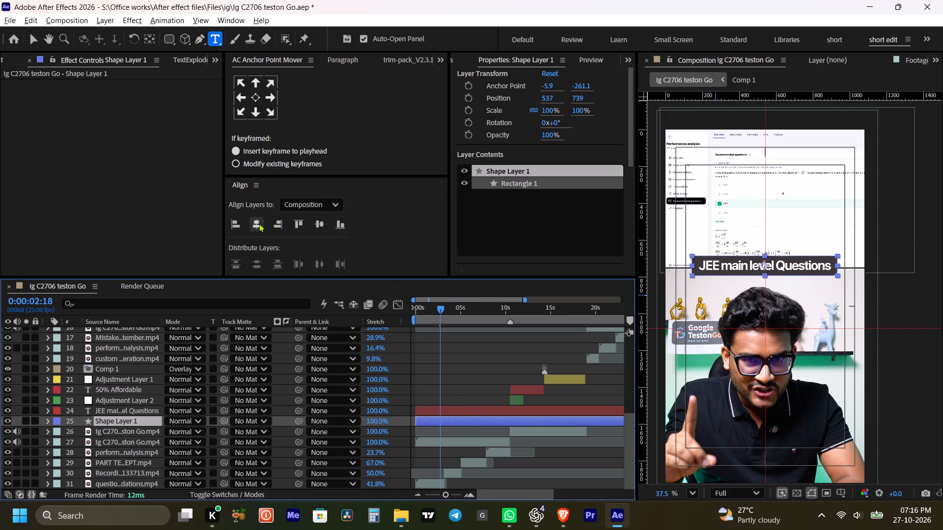
{"action": "left_click", "coordinate": [259, 223]}
{"action": "left_click", "coordinate": [254, 96]}
{"action": "left_click", "coordinate": [477, 379]}
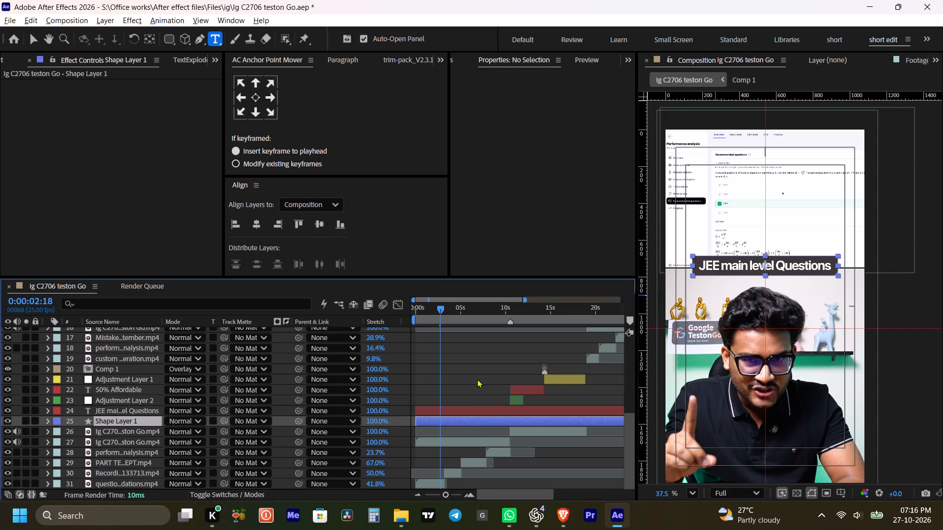
Check the title style in the reference ad video and set the title text's font to Tomato Grotesk Bold.
{"action": "left_click", "coordinate": [566, 510]}
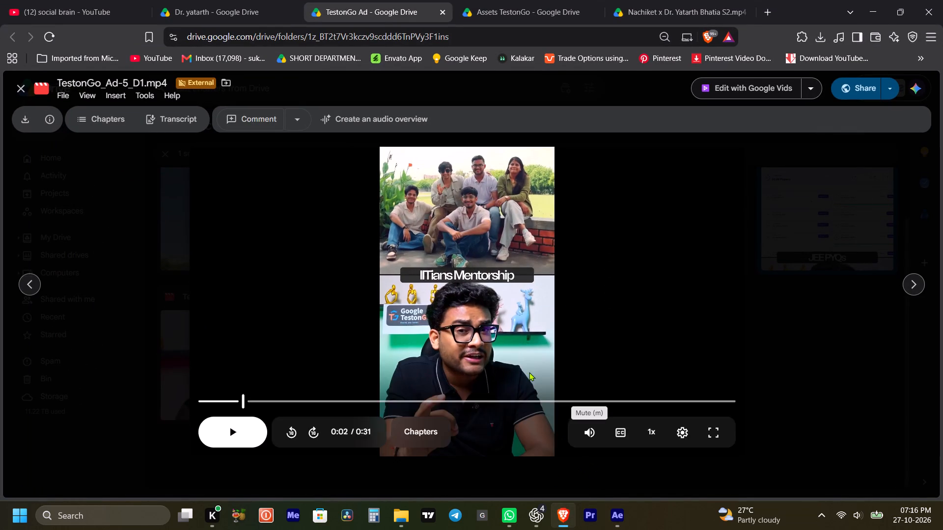
{"action": "left_click", "coordinate": [611, 518]}
{"action": "left_click", "coordinate": [435, 410]}
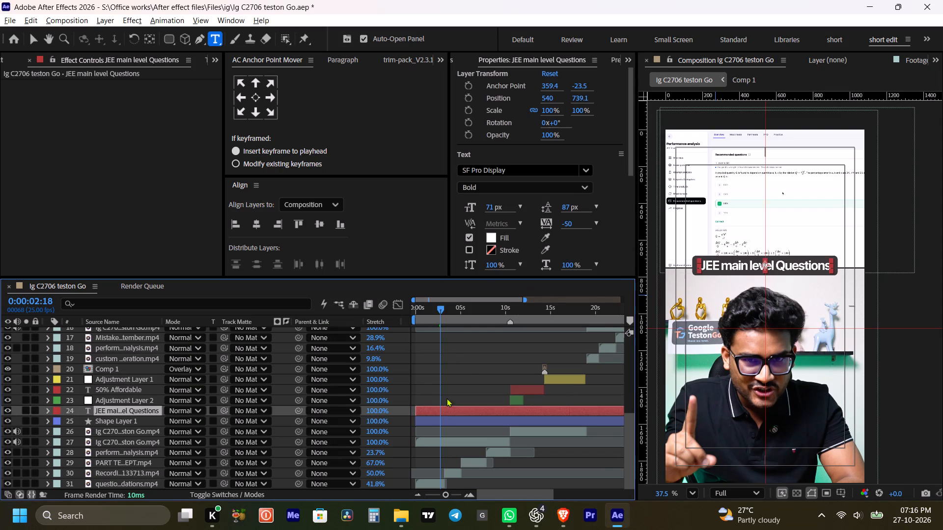
{"action": "left_click", "coordinate": [495, 172]}
{"action": "type", "text": "tomat"}
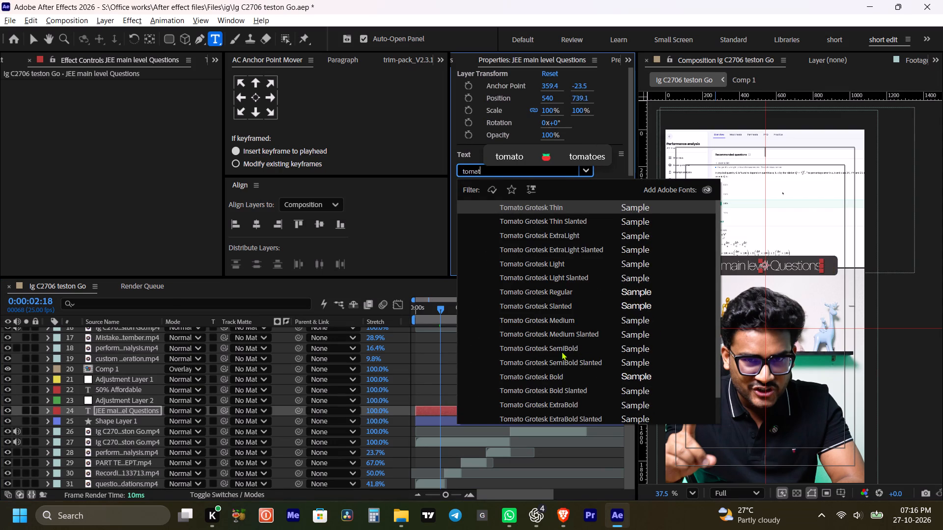
{"action": "left_click", "coordinate": [555, 377]}
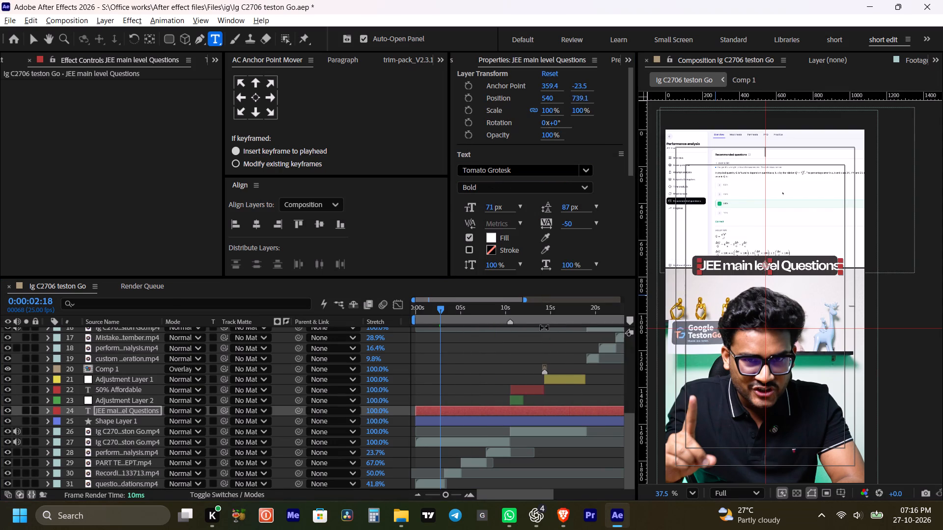
Reduce the title text to 66 px, centre it horizontally in the composition and recentre its anchor point.
{"action": "left_click_drag", "start_coordinate": [492, 209], "coordinate": [485, 209]}
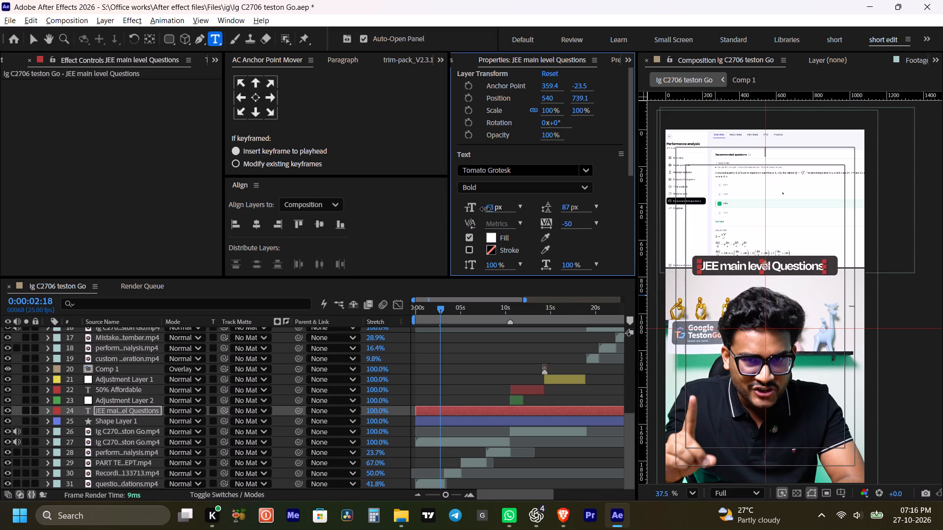
{"action": "left_click_drag", "start_coordinate": [485, 209], "coordinate": [488, 210]}
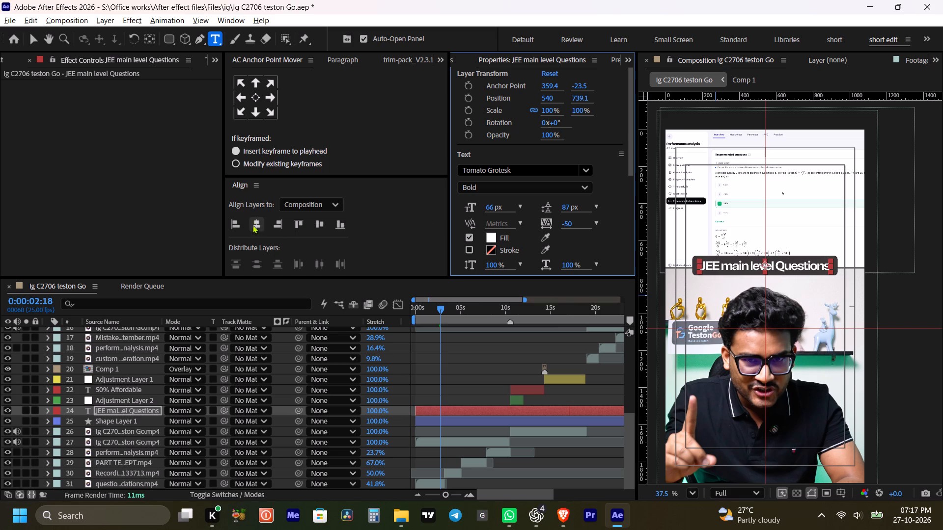
{"action": "left_click", "coordinate": [257, 225]}
{"action": "left_click", "coordinate": [256, 98]}
{"action": "left_click", "coordinate": [463, 364]}
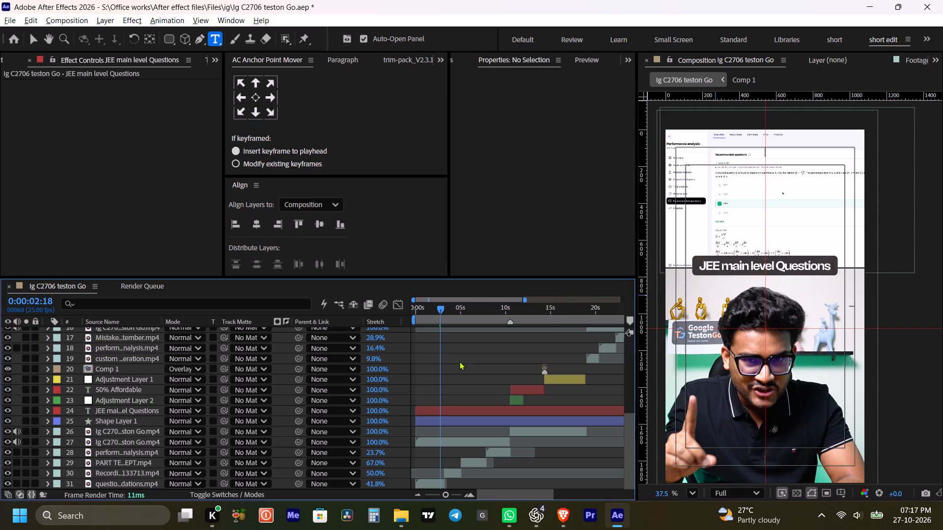
Capitalise the title's second word so it reads "JEE Main level Questions" and recentre the text horizontally in the composition.
{"action": "left_click", "coordinate": [562, 521]}
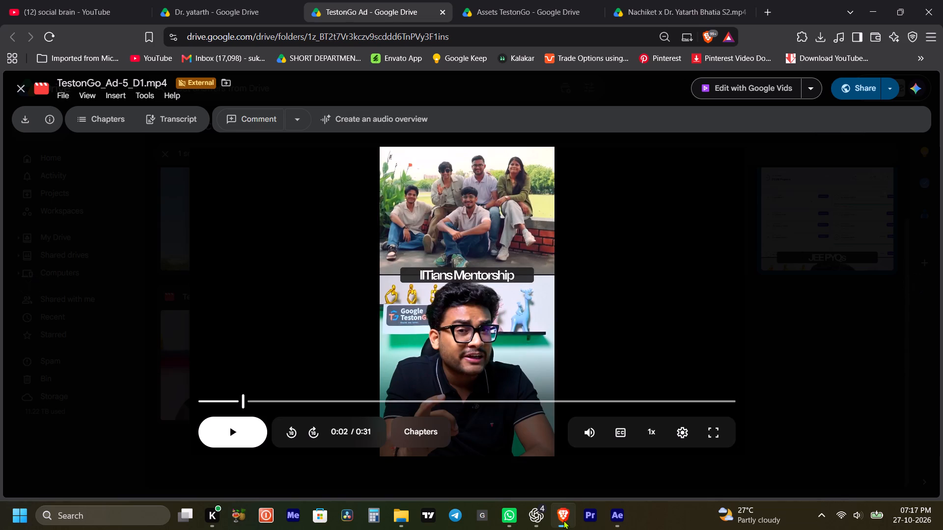
{"action": "left_click", "coordinate": [564, 520]}
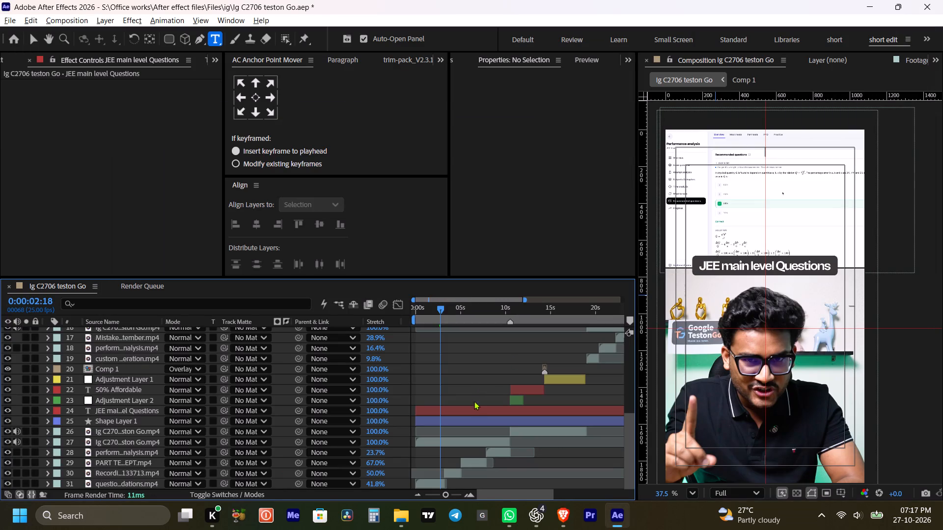
{"action": "double_click", "coordinate": [474, 407]}
{"action": "left_click", "coordinate": [734, 265]}
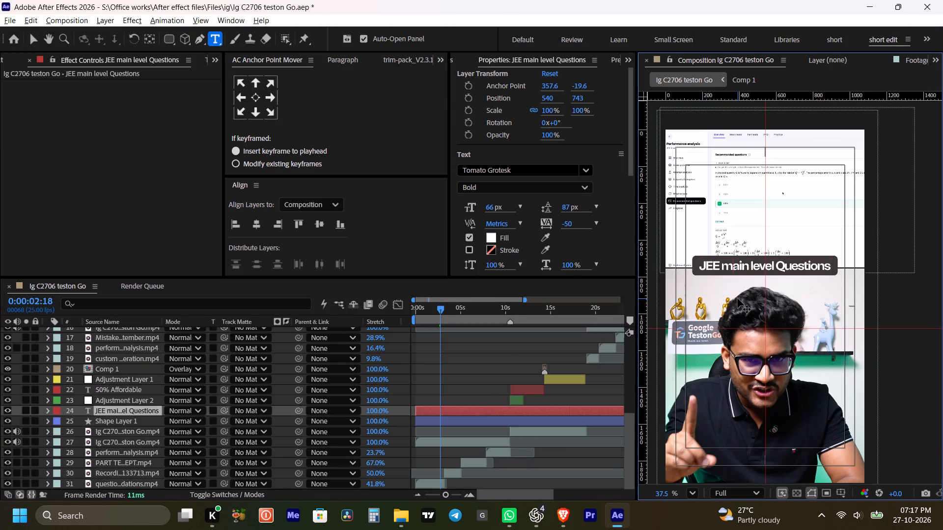
{"action": "key", "text": "BackSpace"}
{"action": "key", "text": "shift+m"}
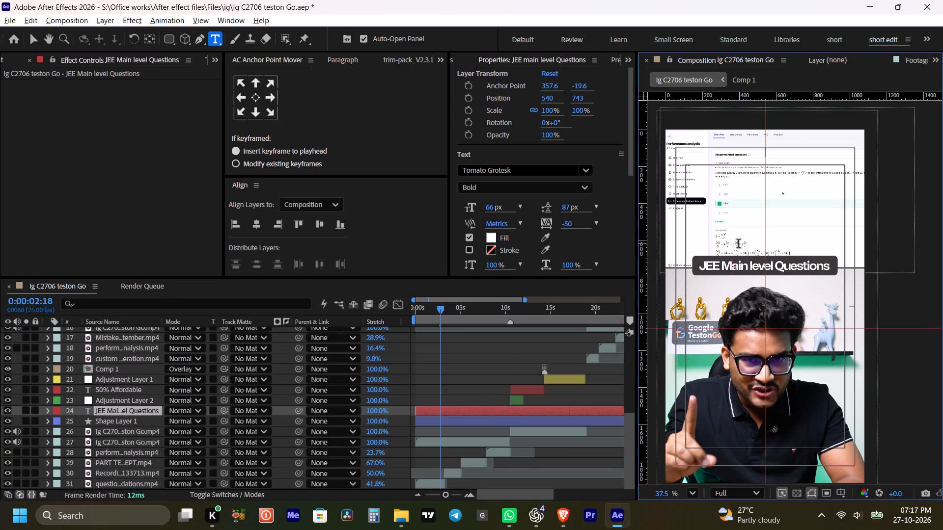
{"action": "left_click", "coordinate": [257, 222]}
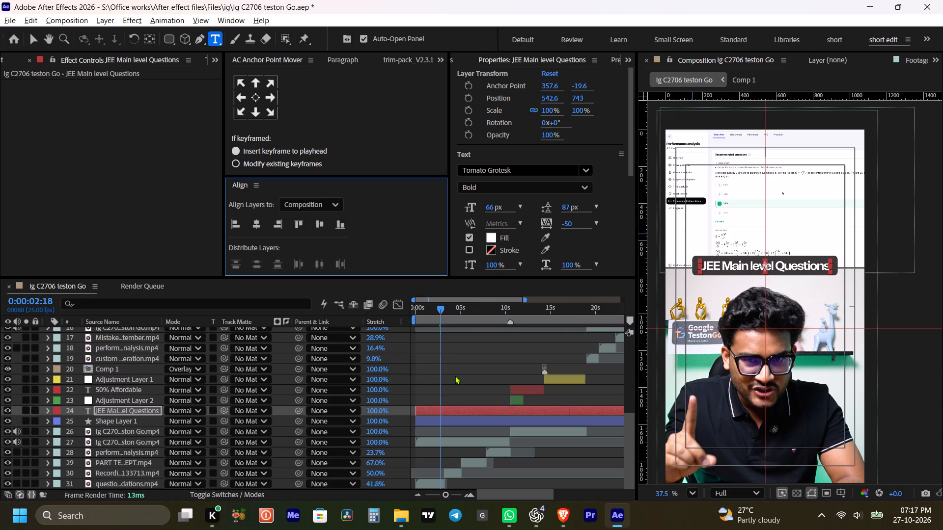
{"action": "left_click", "coordinate": [455, 375]}
Save the project.
{"action": "key", "text": "ctrl+s"}
Trim the end of the "JEE Main level Questions" text layer to the cut at 0:00:03:06, where the meeting footage begins.
{"action": "scroll", "coordinate": [462, 377], "scroll_direction": "down", "scroll_amount": 1}
{"action": "left_click", "coordinate": [442, 310], "text": "shift"}
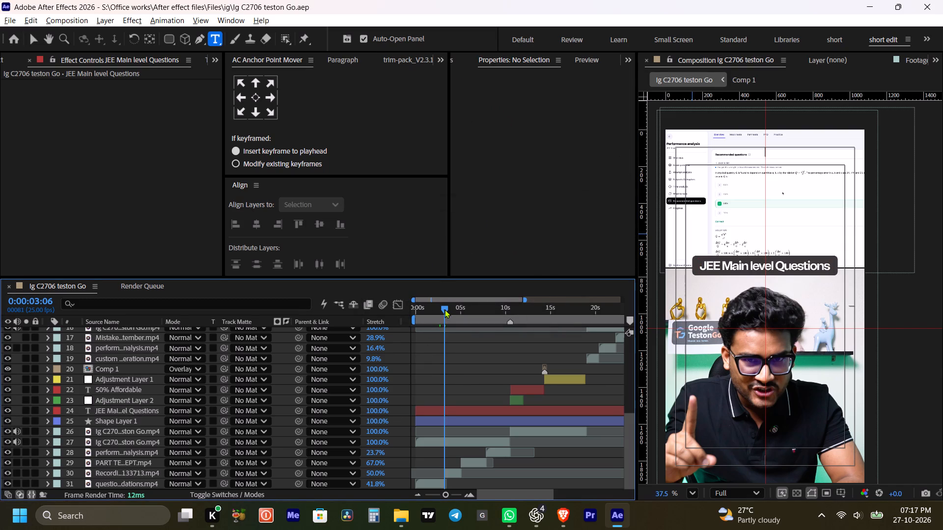
{"action": "scroll", "coordinate": [448, 377], "scroll_direction": "up", "scroll_amount": 3, "text": "alt"}
{"action": "key", "text": "space"}
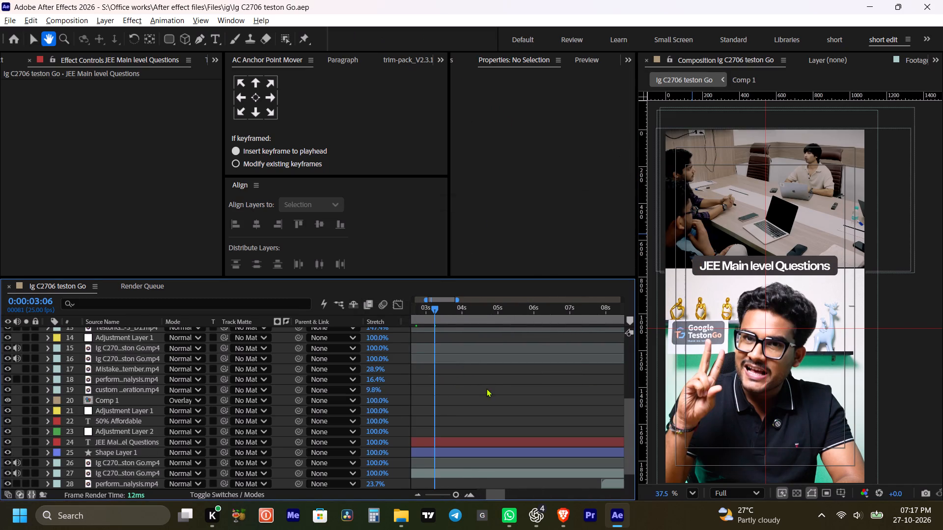
{"action": "scroll", "coordinate": [490, 386], "scroll_direction": "down", "scroll_amount": 3, "text": "alt"}
{"action": "scroll", "coordinate": [448, 398], "scroll_direction": "down", "scroll_amount": 5}
{"action": "scroll", "coordinate": [439, 404], "scroll_direction": "up", "scroll_amount": 2, "text": "alt"}
{"action": "key", "text": "space"}
{"action": "left_click_drag", "start_coordinate": [440, 374], "coordinate": [443, 375]}
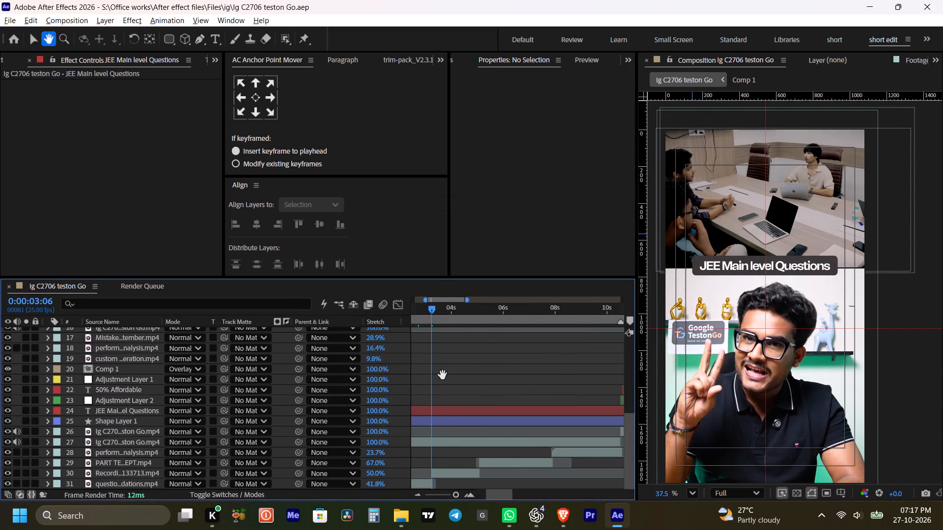
{"action": "left_click_drag", "start_coordinate": [443, 375], "coordinate": [509, 354]}
{"action": "scroll", "coordinate": [498, 395], "scroll_direction": "up", "scroll_amount": 2, "text": "alt"}
{"action": "key", "text": "space"}
{"action": "left_click_drag", "start_coordinate": [533, 389], "coordinate": [509, 369]}
{"action": "scroll", "coordinate": [487, 409], "scroll_direction": "up", "scroll_amount": 1, "text": "alt"}
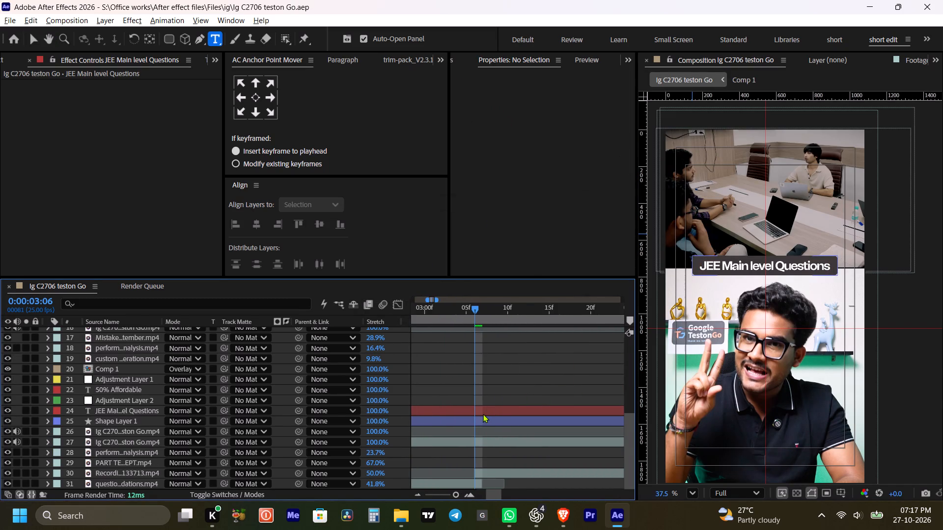
{"action": "left_click", "coordinate": [483, 410]}
{"action": "key", "text": "super+bracketright"}
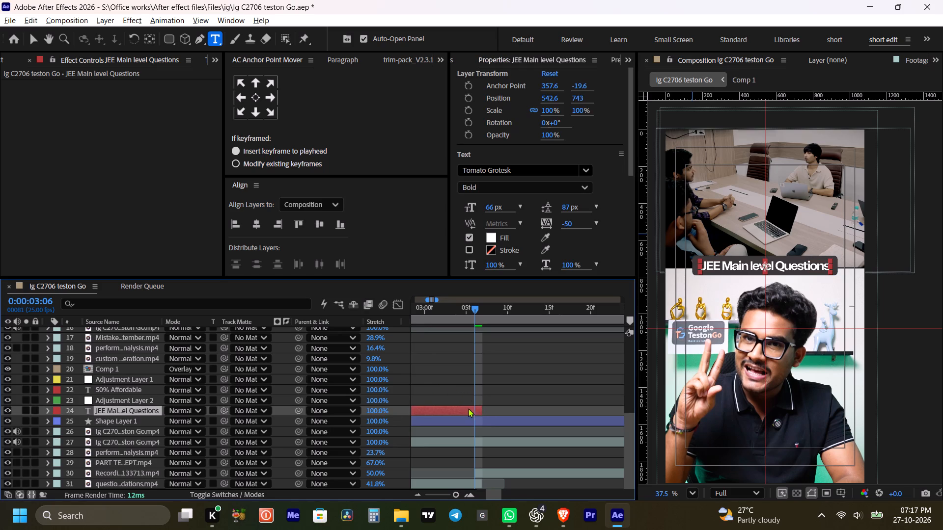
{"action": "scroll", "coordinate": [476, 405], "scroll_direction": "up", "scroll_amount": 1}
{"action": "scroll", "coordinate": [484, 405], "scroll_direction": "down", "scroll_amount": 1}
{"action": "scroll", "coordinate": [482, 410], "scroll_direction": "up", "scroll_amount": 1, "text": "alt"}
{"action": "left_click_drag", "start_coordinate": [487, 412], "coordinate": [474, 409]}
{"action": "scroll", "coordinate": [476, 409], "scroll_direction": "down", "scroll_amount": 3, "text": "alt"}
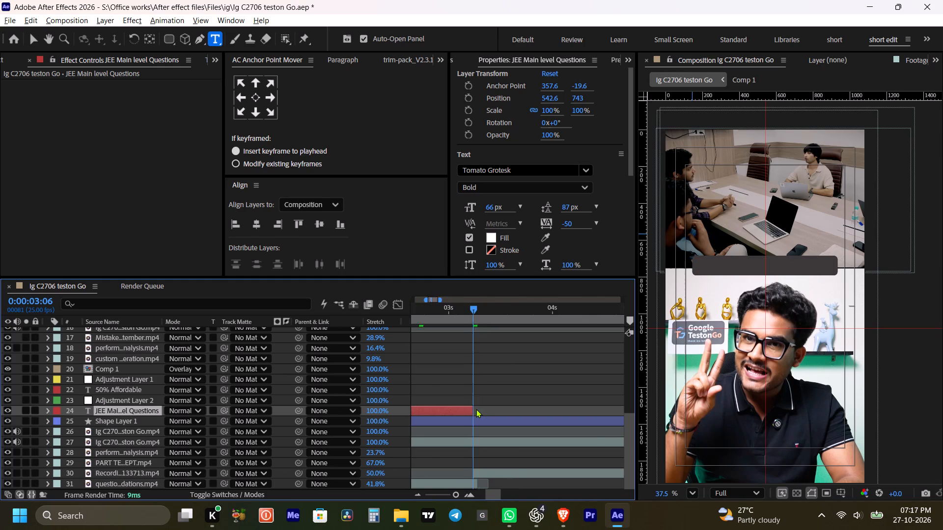
{"action": "scroll", "coordinate": [476, 409], "scroll_direction": "down", "scroll_amount": 3, "text": "alt"}
Play back the opening from 0:00:00:00 to check the title's timing against the speech and footage.
{"action": "left_click_drag", "start_coordinate": [446, 308], "coordinate": [404, 321]}
{"action": "key", "text": "space"}
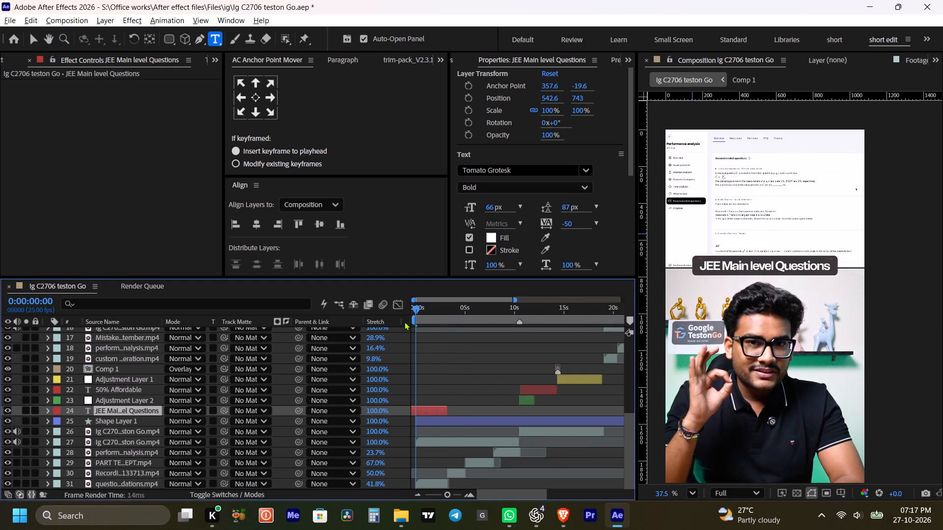
{"action": "key", "text": "space"}
{"action": "left_click_drag", "start_coordinate": [454, 369], "coordinate": [459, 369]}
{"action": "key", "text": "space"}
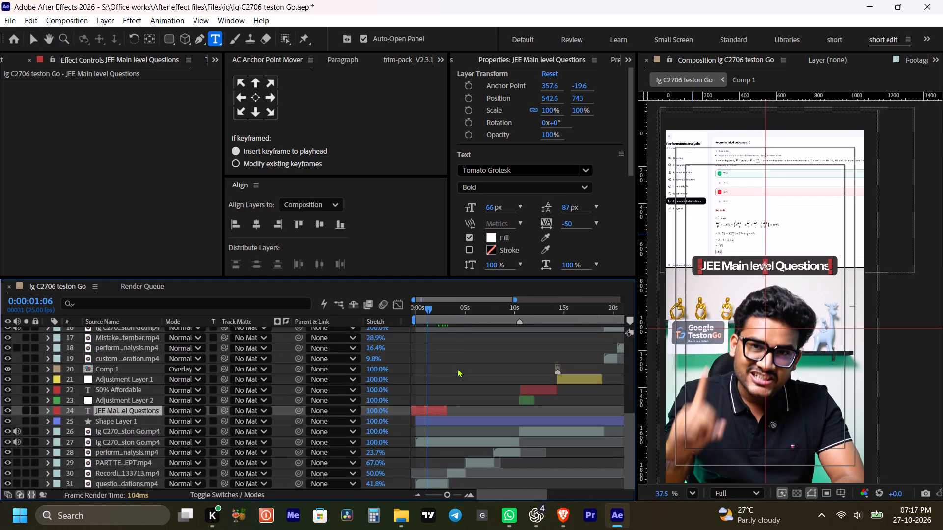
{"action": "left_click", "coordinate": [459, 372]}
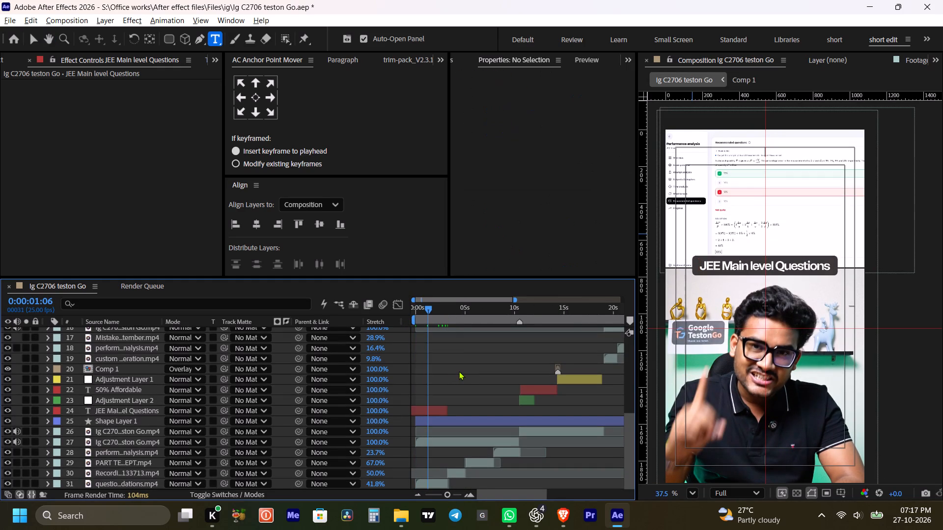
{"action": "key", "text": "space"}
{"action": "key", "text": "space"}
{"action": "key", "text": "space"}
{"action": "key", "text": "space"}
{"action": "key", "text": "space"}
{"action": "key", "text": "space"}
{"action": "key", "text": "space"}
{"action": "left_click_drag", "start_coordinate": [451, 367], "coordinate": [468, 371]}
{"action": "scroll", "coordinate": [445, 376], "scroll_direction": "down", "scroll_amount": 3}
{"action": "scroll", "coordinate": [438, 378], "scroll_direction": "up", "scroll_amount": 1, "text": "alt"}
{"action": "key", "text": "space"}
{"action": "key", "text": "space"}
{"action": "key", "text": "space"}
{"action": "key", "text": "space"}
{"action": "key", "text": "space"}
{"action": "key", "text": "space"}
{"action": "key", "text": "space"}
{"action": "key", "text": "space"}
{"action": "key", "text": "space"}
{"action": "left_click_drag", "start_coordinate": [447, 381], "coordinate": [499, 377]}
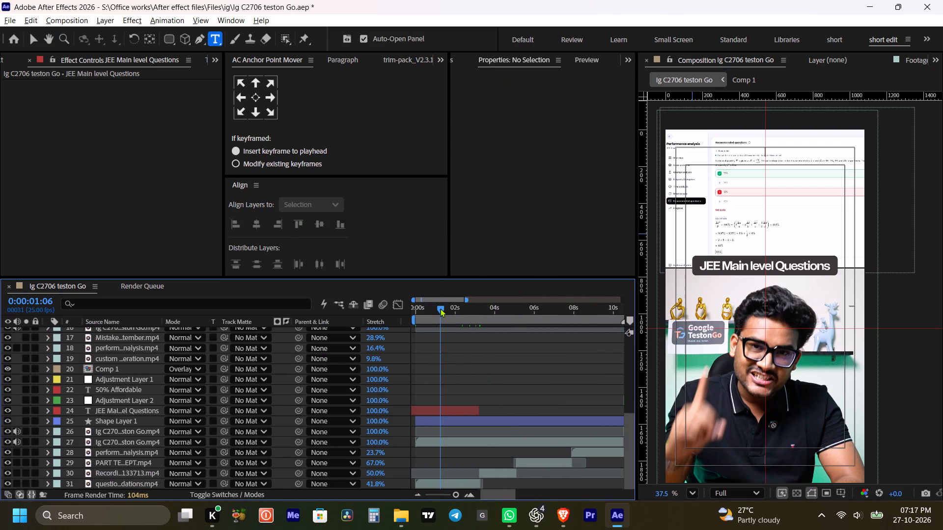
Trim the start of the title text layer to the composition start at 0:00:00:00.
{"action": "left_click_drag", "start_coordinate": [440, 308], "coordinate": [411, 316]}
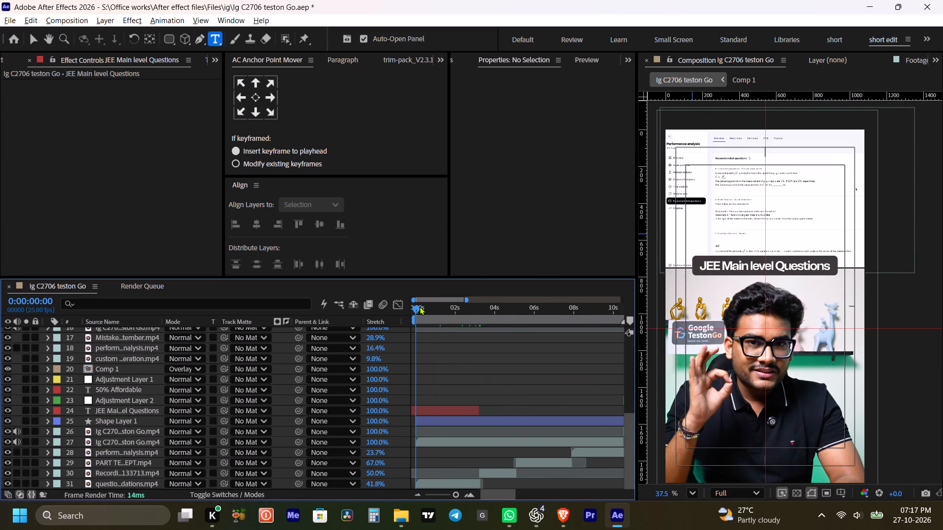
{"action": "left_click_drag", "start_coordinate": [419, 306], "coordinate": [410, 311], "text": "alt"}
{"action": "left_click", "coordinate": [426, 409]}
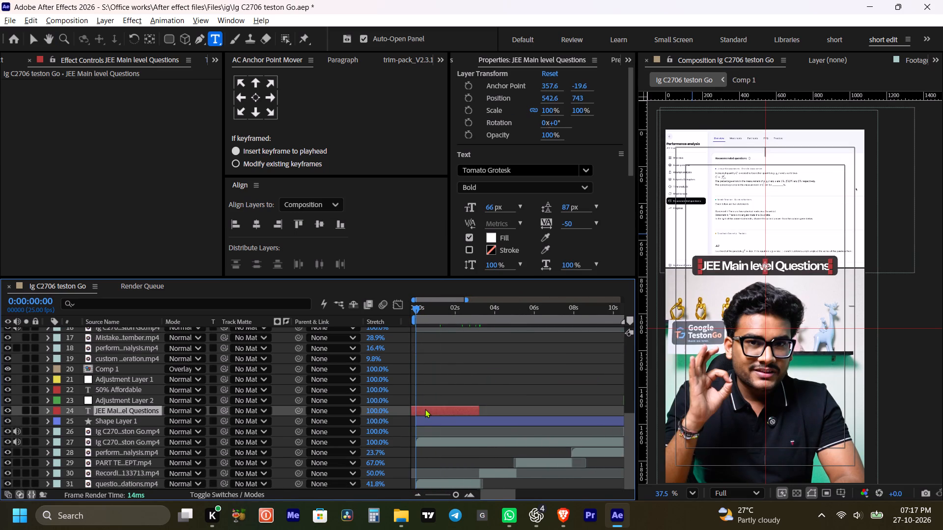
{"action": "key", "text": "alt+bracketleft"}
Play back the opening seconds again to review the title up to the first footage cut.
{"action": "key", "text": "space"}
{"action": "left_click", "coordinate": [477, 368]}
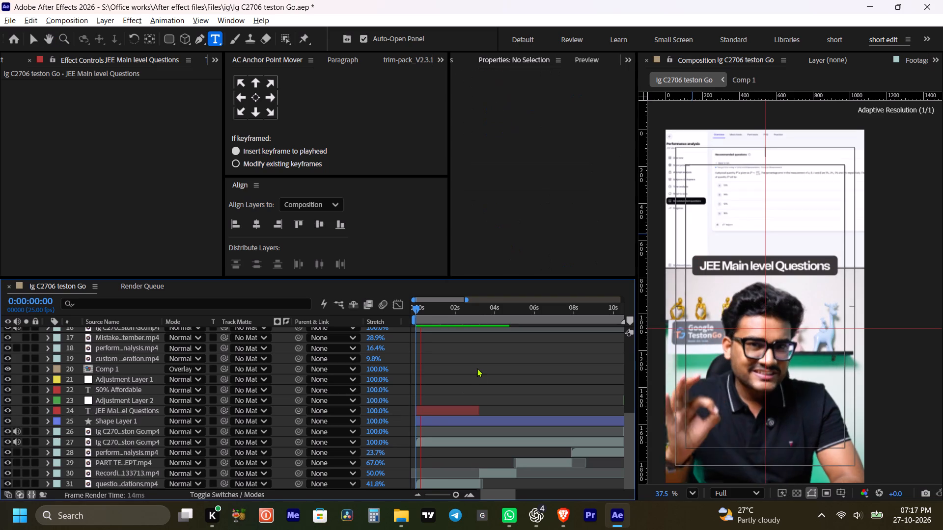
{"action": "key", "text": "space"}
{"action": "key", "text": "space"}
{"action": "key", "text": "space"}
{"action": "key", "text": "space"}
{"action": "key", "text": "space"}
{"action": "key", "text": "space"}
{"action": "key", "text": "space"}
{"action": "key", "text": "space"}
{"action": "key", "text": "space"}
{"action": "key", "text": "space"}
{"action": "key", "text": "space"}
{"action": "key", "text": "space"}
{"action": "key", "text": "space"}
{"action": "key", "text": "space"}
{"action": "key", "text": "space"}
{"action": "key", "text": "space"}
{"action": "key", "text": "space"}
{"action": "key", "text": "space"}
{"action": "key", "text": "space"}
{"action": "key", "text": "space"}
{"action": "left_click_drag", "start_coordinate": [470, 366], "coordinate": [476, 362]}
{"action": "left_click_drag", "start_coordinate": [480, 379], "coordinate": [475, 361]}
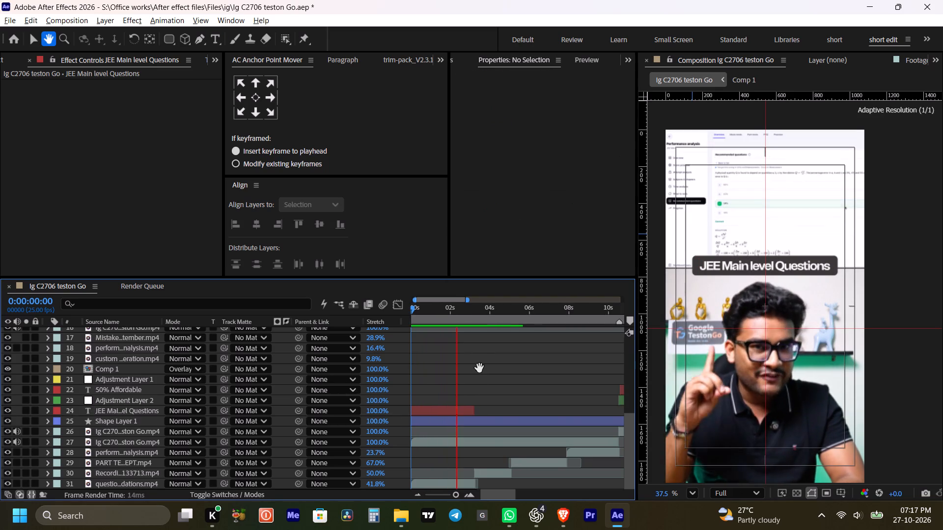
{"action": "left_click", "coordinate": [479, 368]}
{"action": "key", "text": "space"}
Duplicate the title text layer, start the copy where the original ends, and trim its end to the end of the "Recordi...133713.mp4" clip.
{"action": "left_click", "coordinate": [472, 308], "text": "shift"}
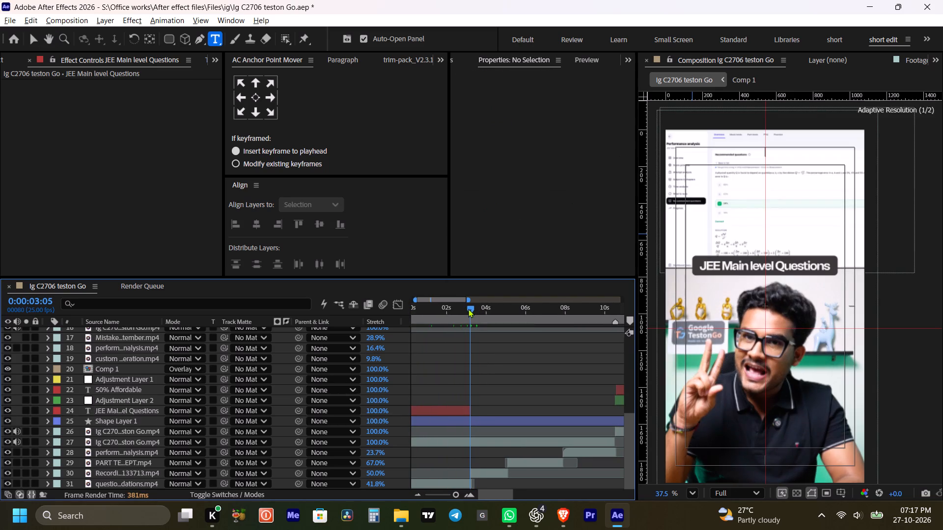
{"action": "left_click", "coordinate": [467, 407]}
{"action": "key", "text": "ctrl+d"}
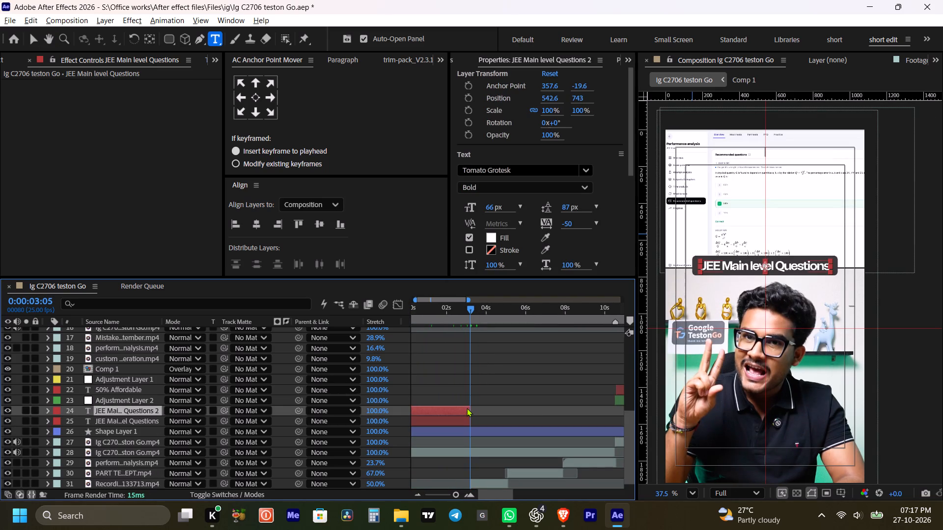
{"action": "key", "text": "bracketleft"}
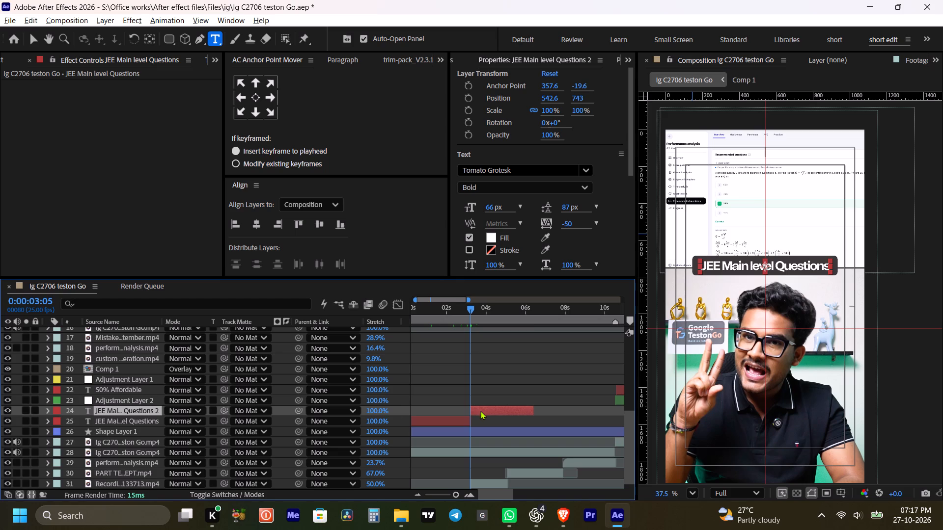
{"action": "left_click_drag", "start_coordinate": [534, 412], "coordinate": [511, 413], "text": "shift"}
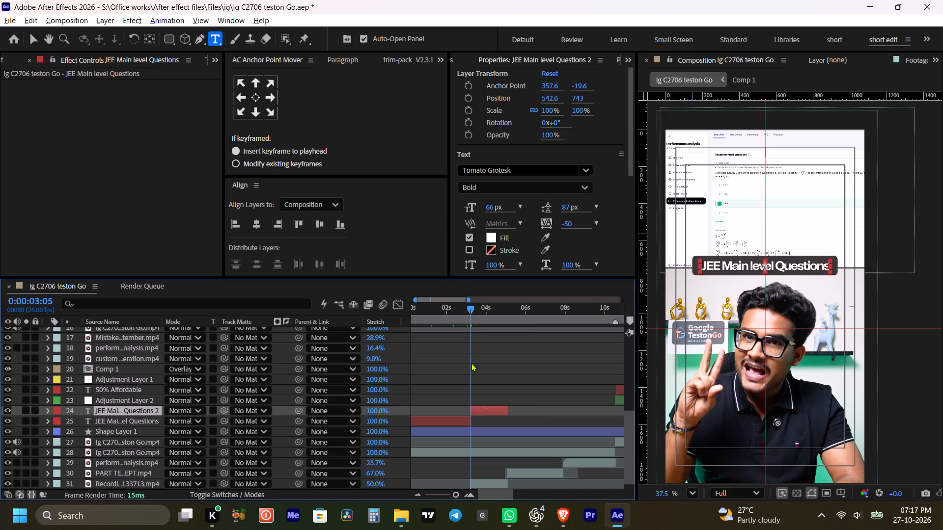
{"action": "left_click", "coordinate": [457, 308]}
{"action": "scroll", "coordinate": [469, 348], "scroll_direction": "up", "scroll_amount": 3, "text": "alt"}
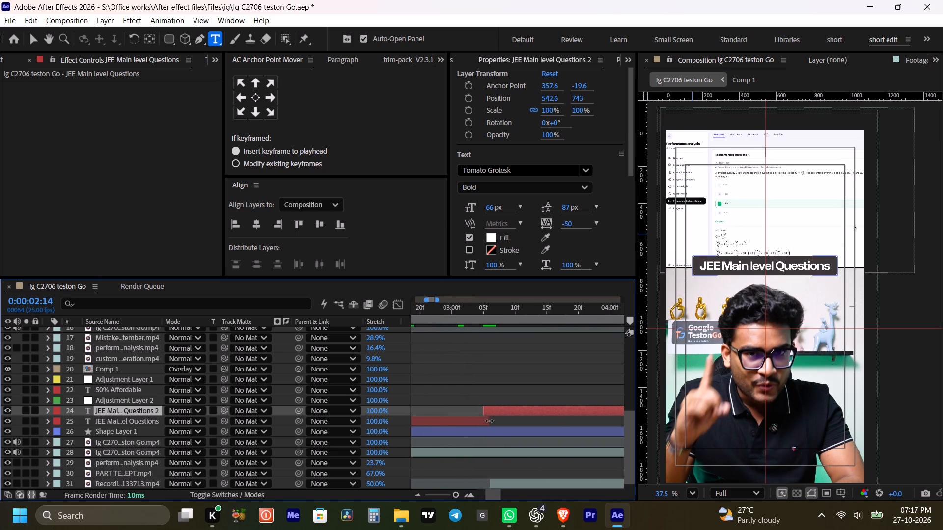
{"action": "left_click_drag", "start_coordinate": [481, 411], "coordinate": [486, 413]}
{"action": "scroll", "coordinate": [487, 414], "scroll_direction": "down", "scroll_amount": 3, "text": "alt"}
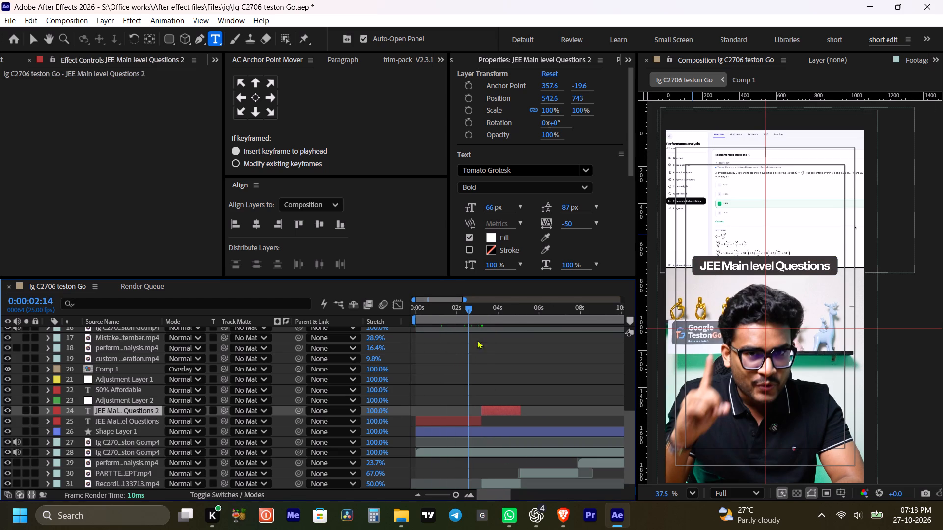
{"action": "key", "text": "space"}
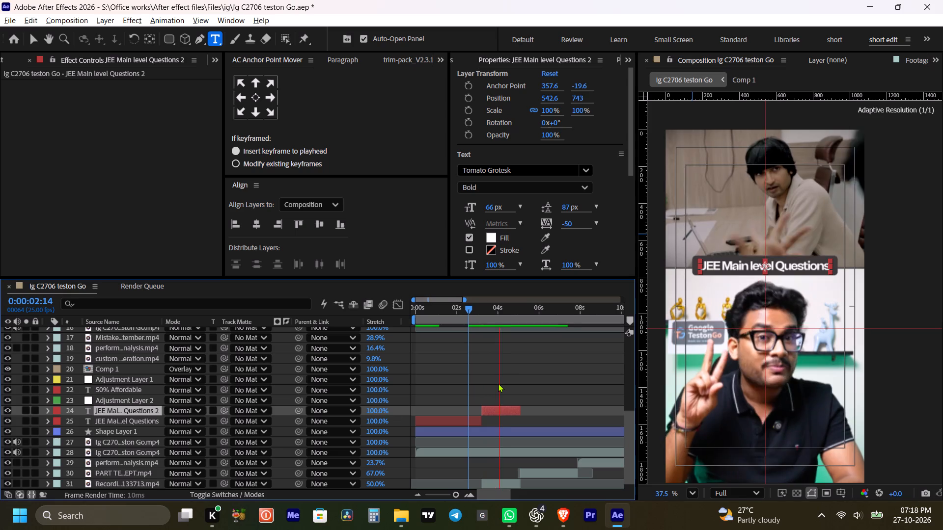
{"action": "key", "text": "space"}
{"action": "left_click_drag", "start_coordinate": [509, 306], "coordinate": [489, 315]}
{"action": "key", "text": "space"}
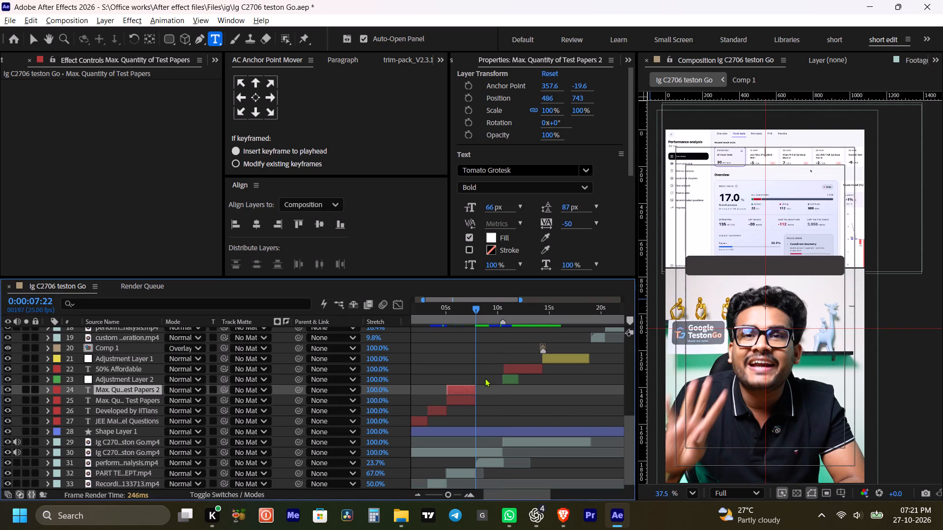
{"action": "key", "text": "bracketleft"}
{"action": "scroll", "coordinate": [501, 394], "scroll_direction": "up", "scroll_amount": 3, "text": "alt"}
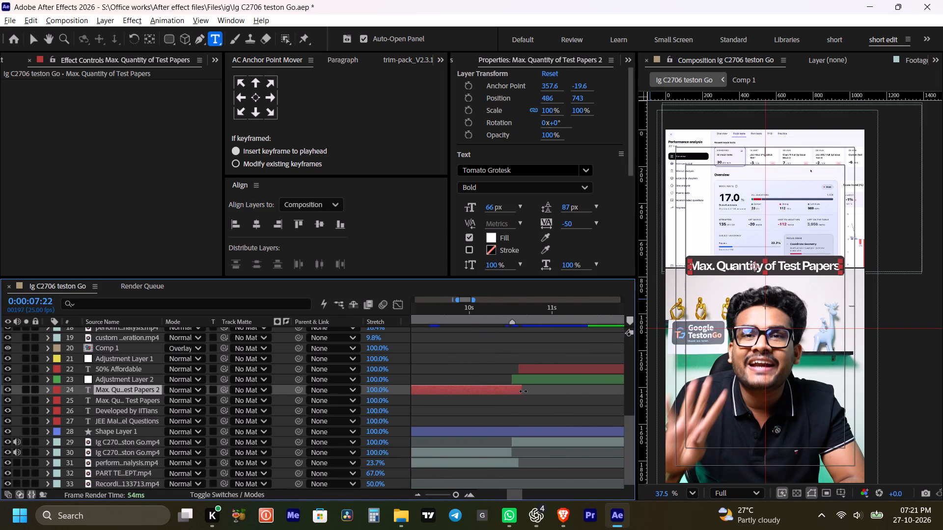
{"action": "left_click_drag", "start_coordinate": [524, 390], "coordinate": [514, 389]}
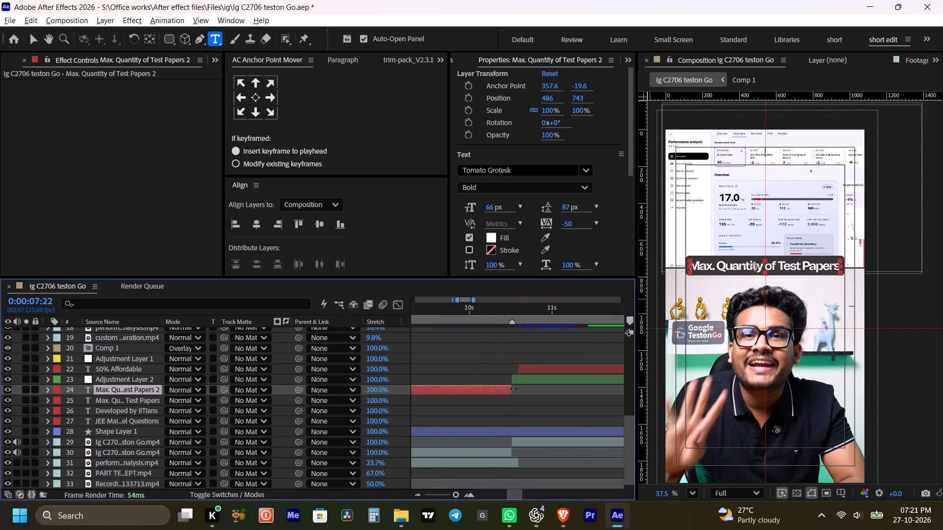
Replace the duplicated title's text with "Best AI Analysis Features", centre it horizontally in the composition, and centre its anchor point.
{"action": "scroll", "coordinate": [514, 389], "scroll_direction": "down", "scroll_amount": 2, "text": "alt"}
{"action": "scroll", "coordinate": [457, 389], "scroll_direction": "up", "scroll_amount": 2, "text": "alt"}
{"action": "scroll", "coordinate": [457, 390], "scroll_direction": "down", "scroll_amount": 2, "text": "alt"}
{"action": "left_click_drag", "start_coordinate": [471, 313], "coordinate": [479, 315]}
{"action": "left_click", "coordinate": [487, 384]}
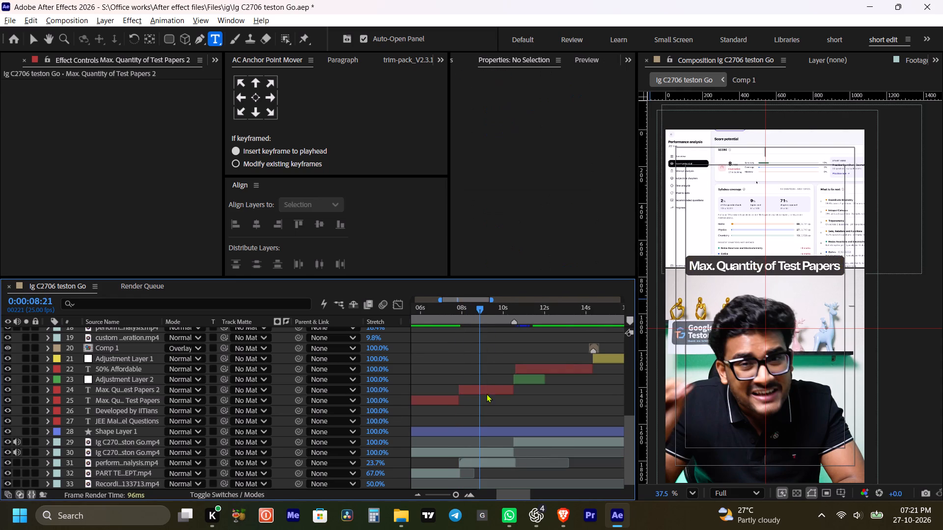
{"action": "double_click", "coordinate": [485, 391]}
{"action": "key", "text": "ctrl+v"}
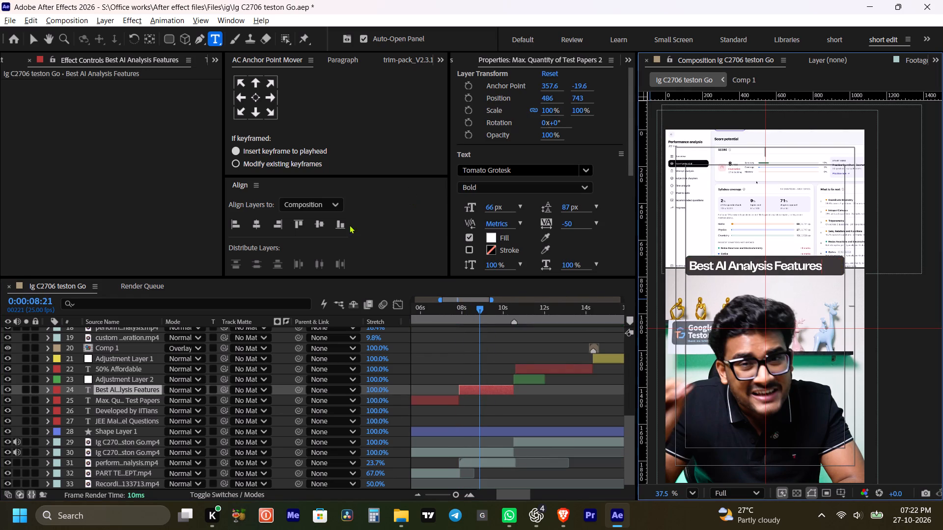
{"action": "left_click", "coordinate": [260, 220]}
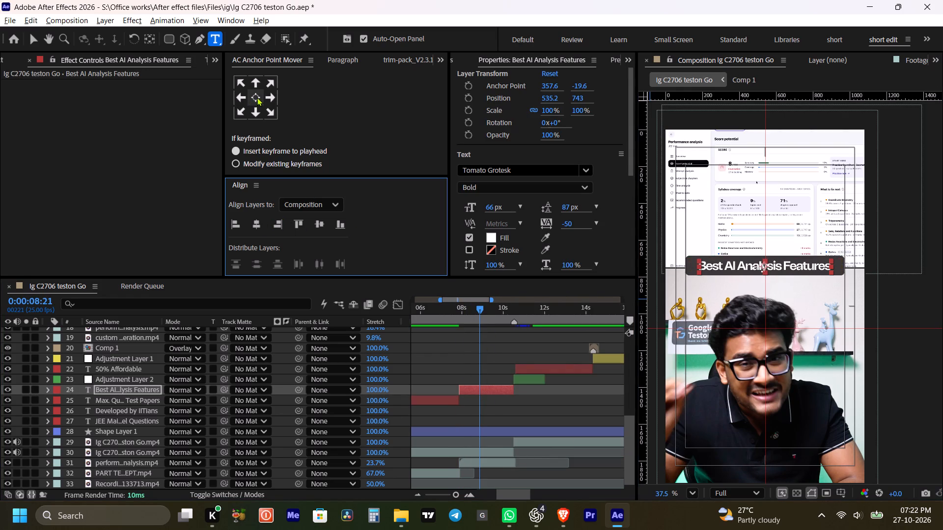
{"action": "left_click", "coordinate": [257, 97]}
Play back from about 0:00:06:22 through the fourth title, and trim the title bar shape layer's end to 0:00:10:15.
{"action": "left_click", "coordinate": [439, 307]}
{"action": "key", "text": "space"}
{"action": "scroll", "coordinate": [449, 316], "scroll_direction": "down", "scroll_amount": 2, "text": "alt"}
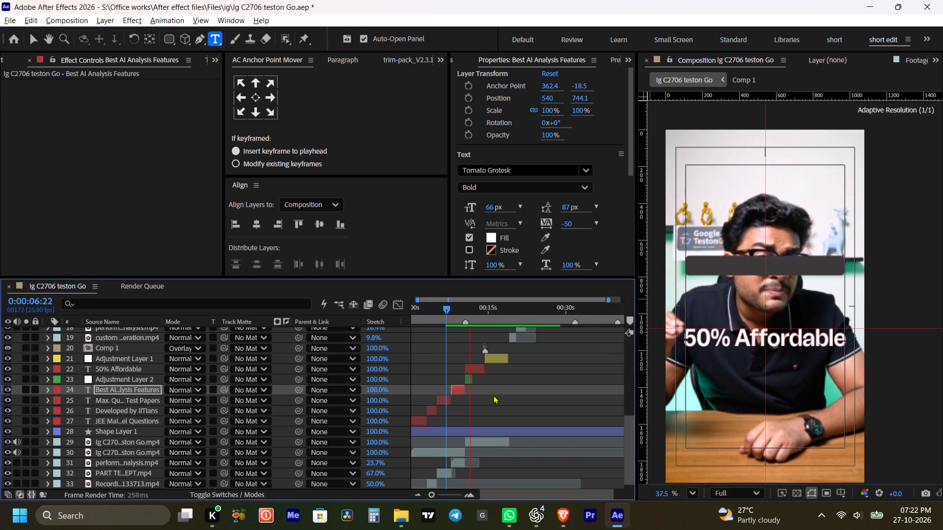
{"action": "key", "text": "space"}
{"action": "scroll", "coordinate": [474, 412], "scroll_direction": "up", "scroll_amount": 1, "text": "alt"}
{"action": "left_click_drag", "start_coordinate": [469, 308], "coordinate": [463, 307], "text": "shift"}
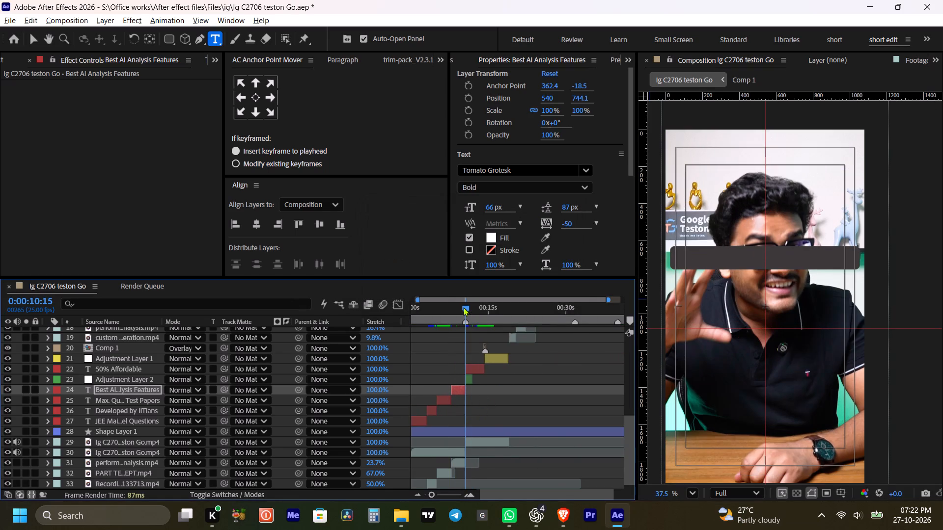
{"action": "left_click_drag", "start_coordinate": [463, 307], "coordinate": [463, 307], "text": "shift"}
{"action": "left_click", "coordinate": [479, 430]}
{"action": "key", "text": "alt+bracketright"}
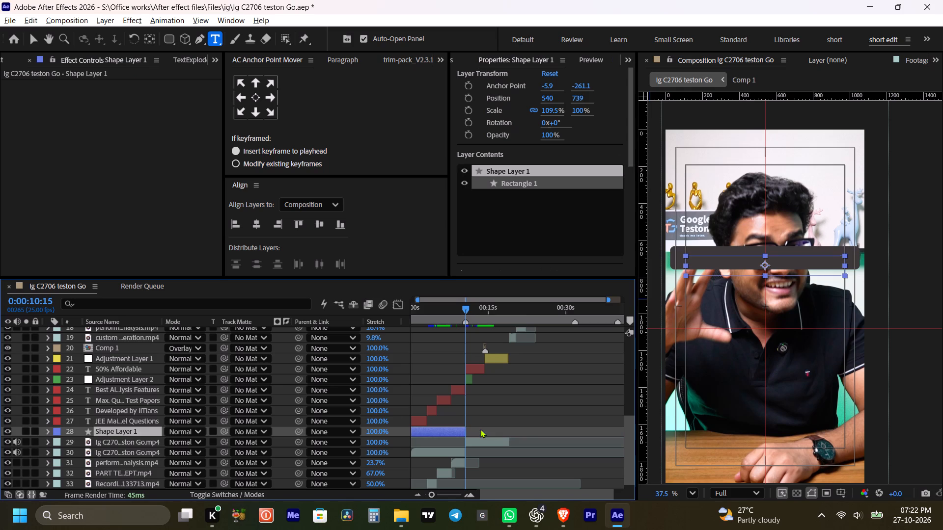
{"action": "scroll", "coordinate": [460, 402], "scroll_direction": "up", "scroll_amount": 3, "text": "alt"}
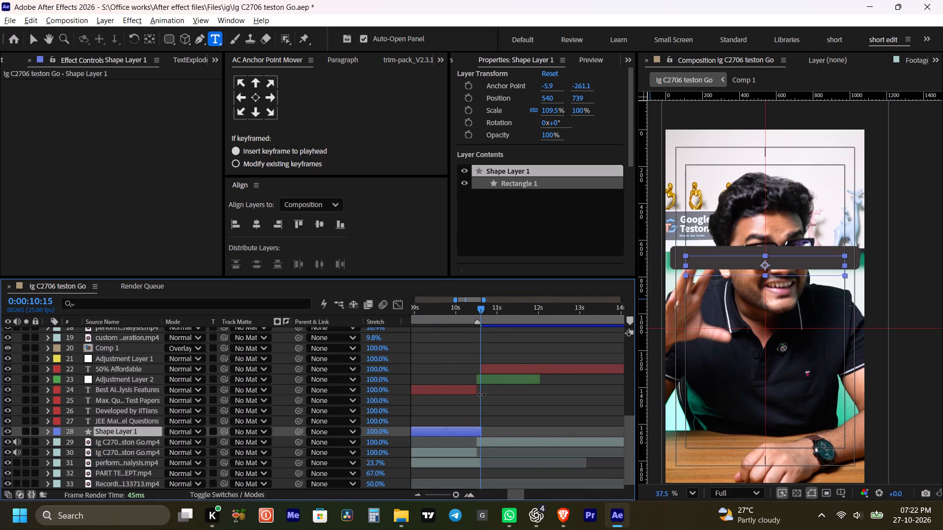
Trim the title bar shape layer's end back to the fourth title's end, and play back the cut from 0:00:10:11.
{"action": "scroll", "coordinate": [481, 395], "scroll_direction": "up", "scroll_amount": 2, "text": "alt"}
{"action": "left_click_drag", "start_coordinate": [486, 430], "coordinate": [468, 431]}
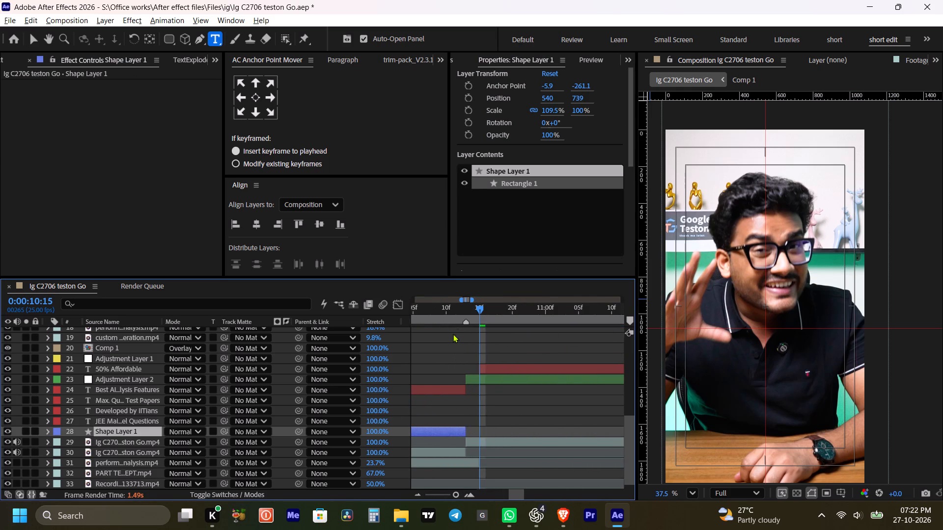
{"action": "left_click_drag", "start_coordinate": [472, 311], "coordinate": [454, 316]}
{"action": "scroll", "coordinate": [470, 345], "scroll_direction": "down", "scroll_amount": 2, "text": "alt"}
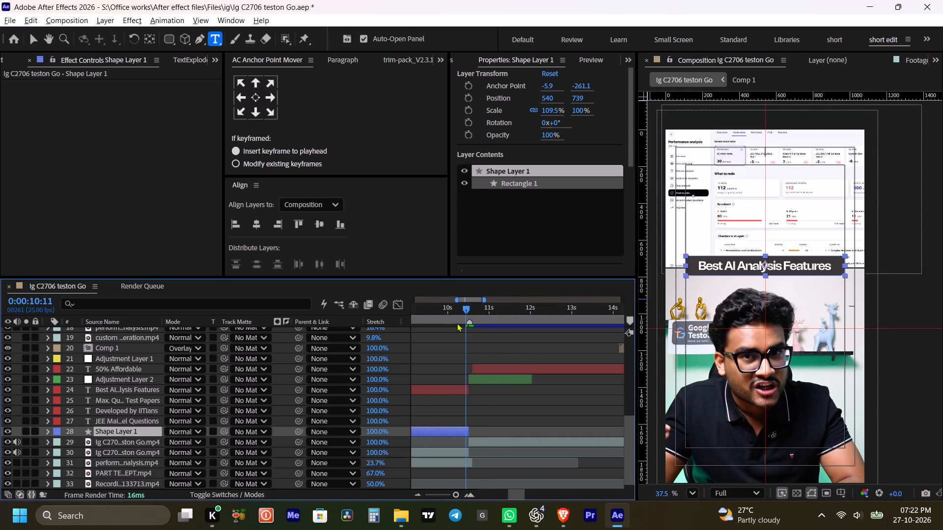
{"action": "left_click", "coordinate": [446, 311]}
{"action": "key", "text": "space"}
{"action": "key", "text": "space"}
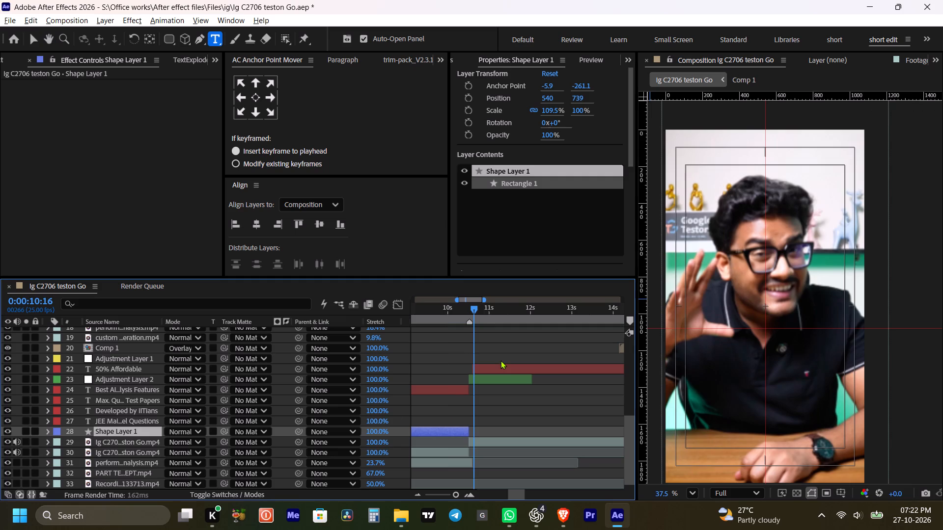
{"action": "key", "text": "space"}
{"action": "key", "text": "space"}
Review the footage from the "50% Affordable" title at 0:00:11:01 through the product recordings at about 0:00:20:08.
{"action": "left_click", "coordinate": [502, 368]}
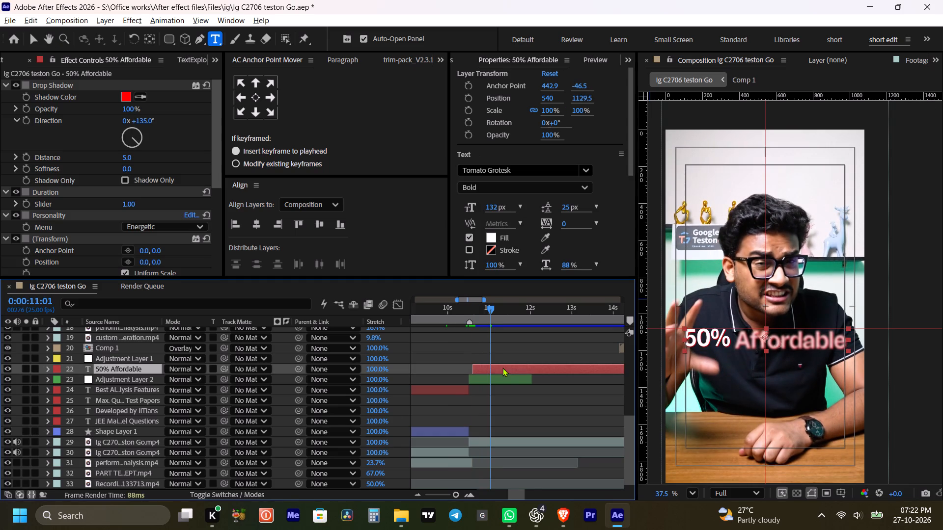
{"action": "key", "text": "space"}
{"action": "scroll", "coordinate": [509, 383], "scroll_direction": "down", "scroll_amount": 1, "text": "alt"}
{"action": "key", "text": "space"}
{"action": "left_click_drag", "start_coordinate": [558, 404], "coordinate": [539, 404]}
{"action": "scroll", "coordinate": [540, 404], "scroll_direction": "down", "scroll_amount": 1, "text": "alt"}
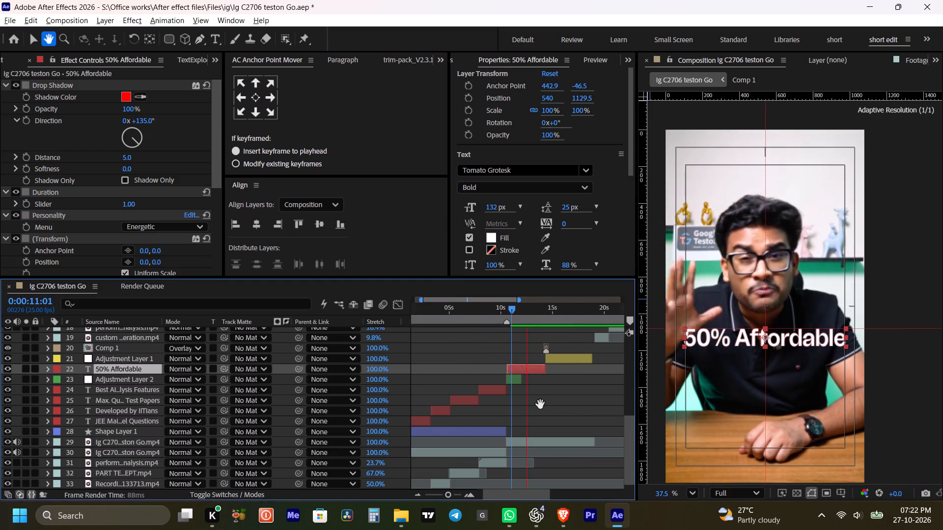
{"action": "key", "text": "space"}
{"action": "left_click_drag", "start_coordinate": [581, 405], "coordinate": [569, 405]}
{"action": "key", "text": "v"}
{"action": "key", "text": "space"}
{"action": "left_click_drag", "start_coordinate": [569, 394], "coordinate": [558, 395]}
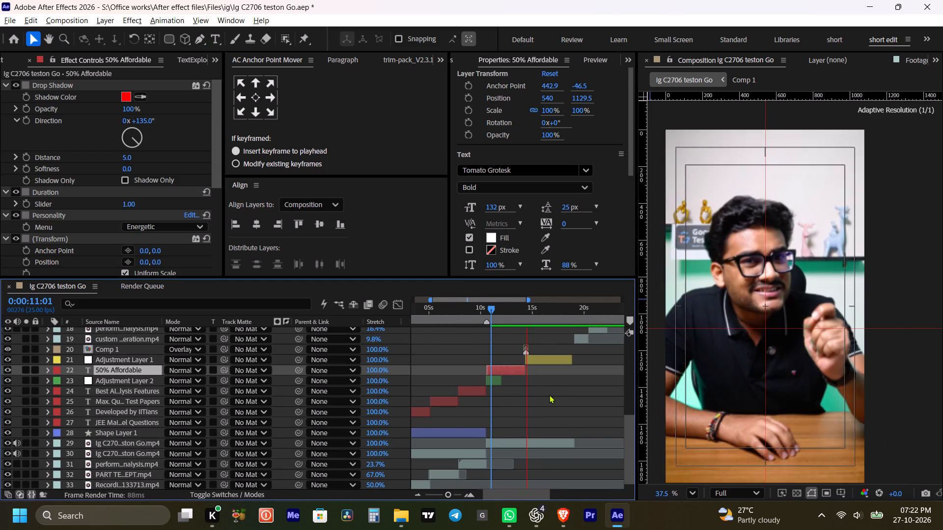
{"action": "key", "text": "space"}
{"action": "scroll", "coordinate": [542, 388], "scroll_direction": "up", "scroll_amount": 1, "text": "alt"}
{"action": "key", "text": "space"}
{"action": "scroll", "coordinate": [530, 386], "scroll_direction": "down", "scroll_amount": 1, "text": "alt"}
{"action": "key", "text": "space"}
{"action": "key", "text": "space"}
{"action": "key", "text": "space"}
{"action": "left_click_drag", "start_coordinate": [562, 400], "coordinate": [506, 429]}
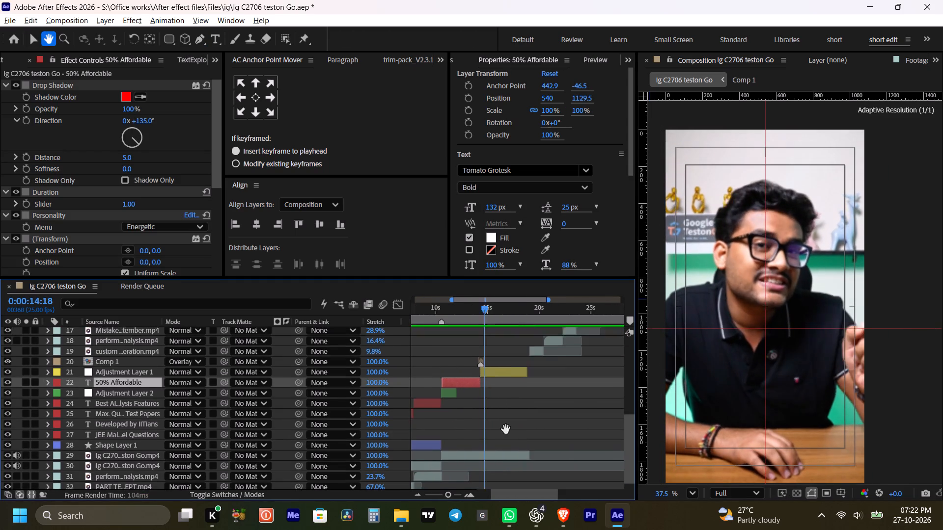
{"action": "left_click_drag", "start_coordinate": [506, 429], "coordinate": [506, 428]}
{"action": "key", "text": "space"}
{"action": "key", "text": "space"}
{"action": "scroll", "coordinate": [506, 421], "scroll_direction": "up", "scroll_amount": 1}
{"action": "key", "text": "space"}
{"action": "key", "text": "space"}
{"action": "key", "text": "space"}
{"action": "left_click_drag", "start_coordinate": [535, 413], "coordinate": [509, 421]}
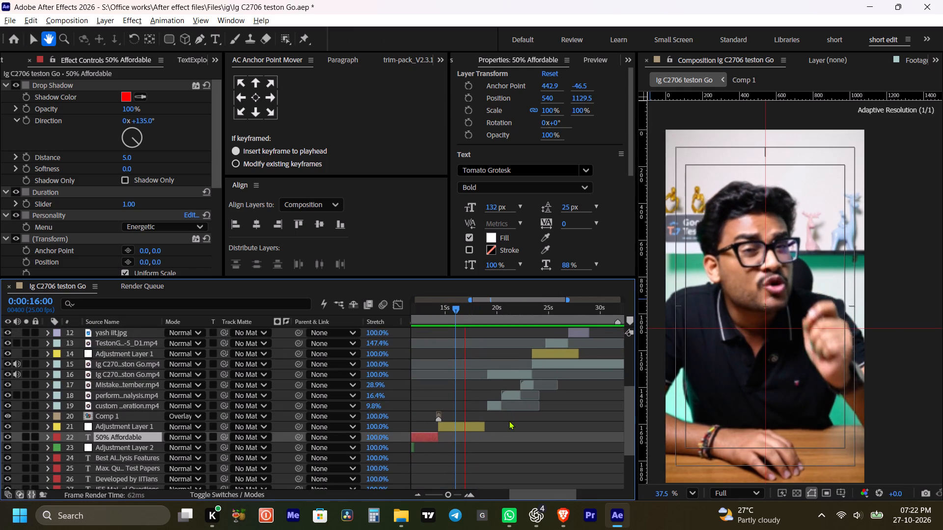
{"action": "key", "text": "v"}
{"action": "key", "text": "space"}
{"action": "left_click_drag", "start_coordinate": [531, 428], "coordinate": [518, 428]}
{"action": "scroll", "coordinate": [503, 416], "scroll_direction": "up", "scroll_amount": 1, "text": "alt"}
{"action": "key", "text": "space"}
{"action": "left_click_drag", "start_coordinate": [502, 416], "coordinate": [512, 418]}
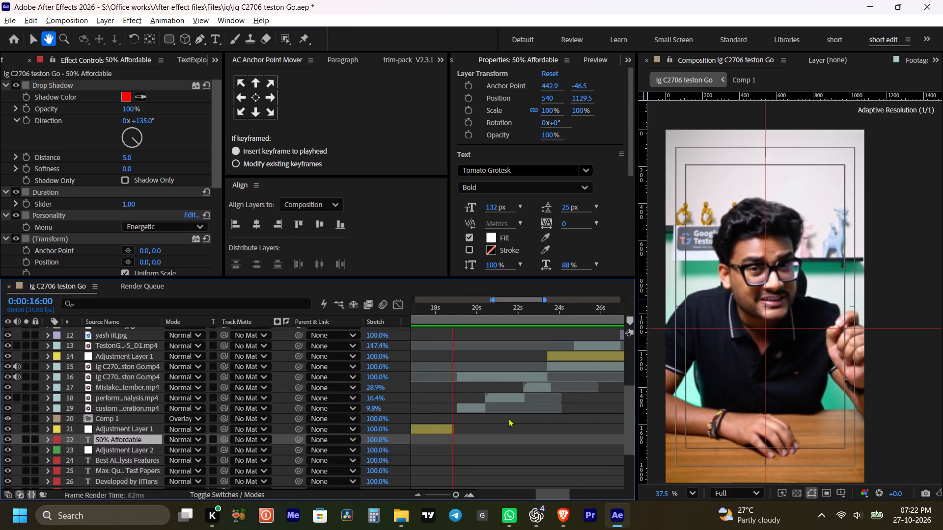
{"action": "key", "text": "space"}
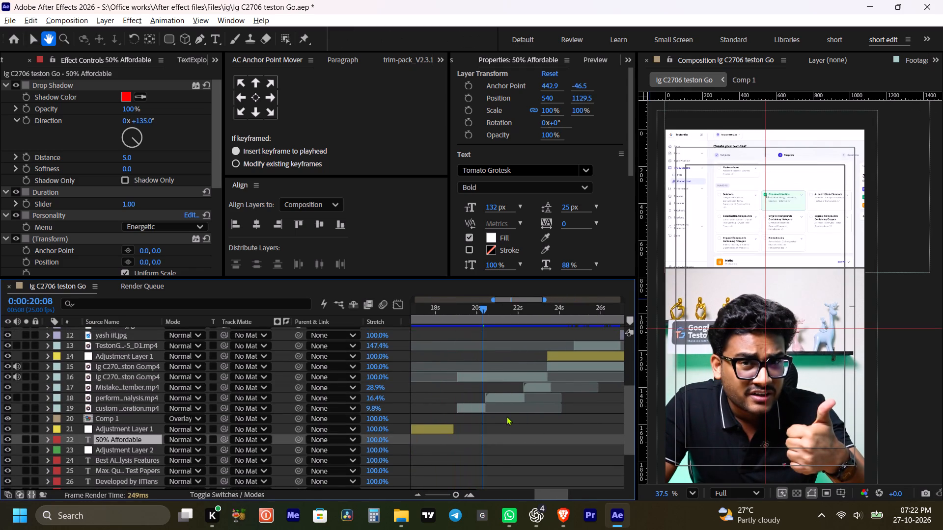
Scrub back through the "Best AI Analysis Features" and "Max. Quantity of Test Papers" title bar section to compare its layout.
{"action": "scroll", "coordinate": [518, 422], "scroll_direction": "down", "scroll_amount": 1, "text": "alt"}
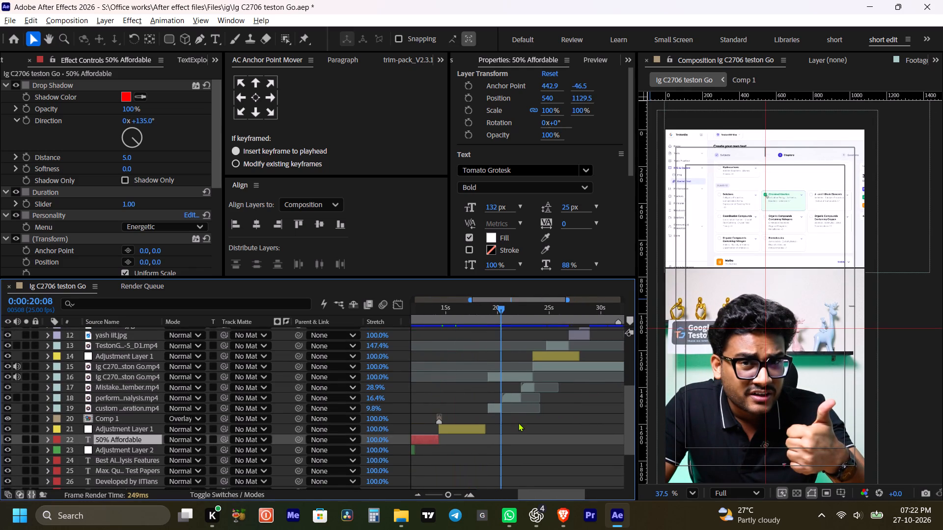
{"action": "key", "text": "space"}
{"action": "key", "text": "space"}
{"action": "key", "text": "space"}
{"action": "left_click_drag", "start_coordinate": [520, 427], "coordinate": [599, 382]}
{"action": "left_click_drag", "start_coordinate": [483, 311], "coordinate": [469, 311]}
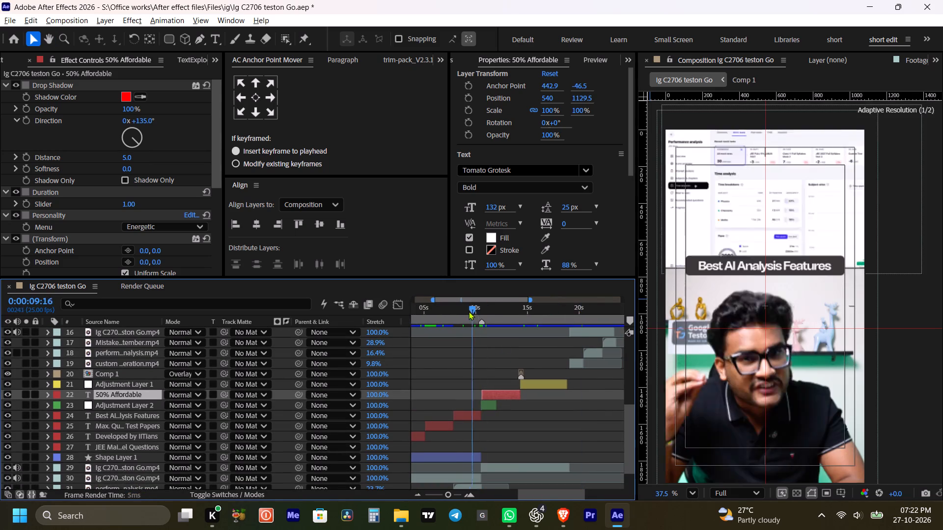
{"action": "left_click_drag", "start_coordinate": [469, 311], "coordinate": [529, 340]}
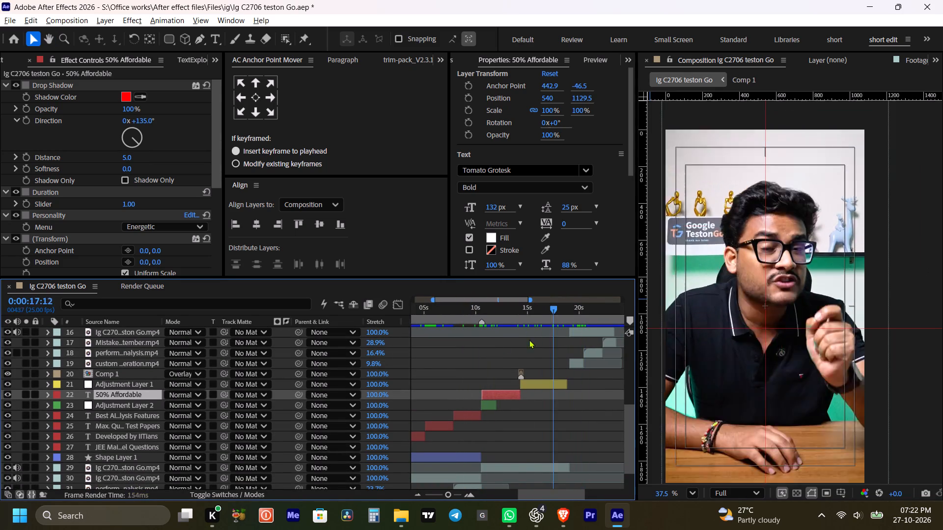
{"action": "left_click_drag", "start_coordinate": [529, 340], "coordinate": [455, 347]}
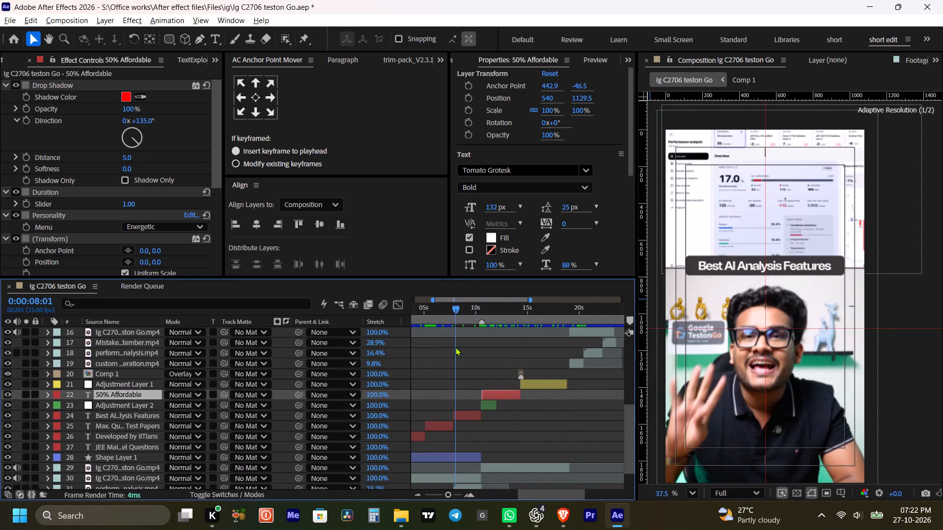
{"action": "left_click_drag", "start_coordinate": [455, 347], "coordinate": [429, 352]}
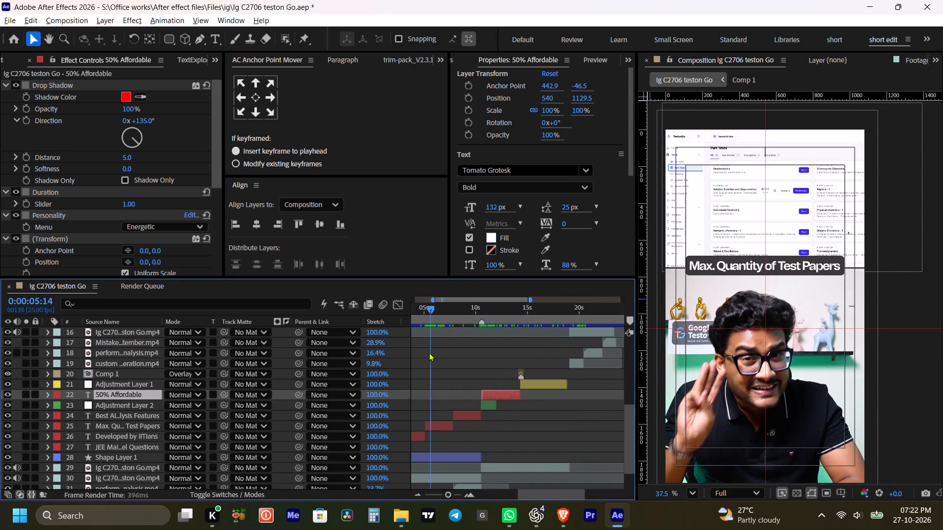
{"action": "left_click_drag", "start_coordinate": [429, 352], "coordinate": [446, 357]}
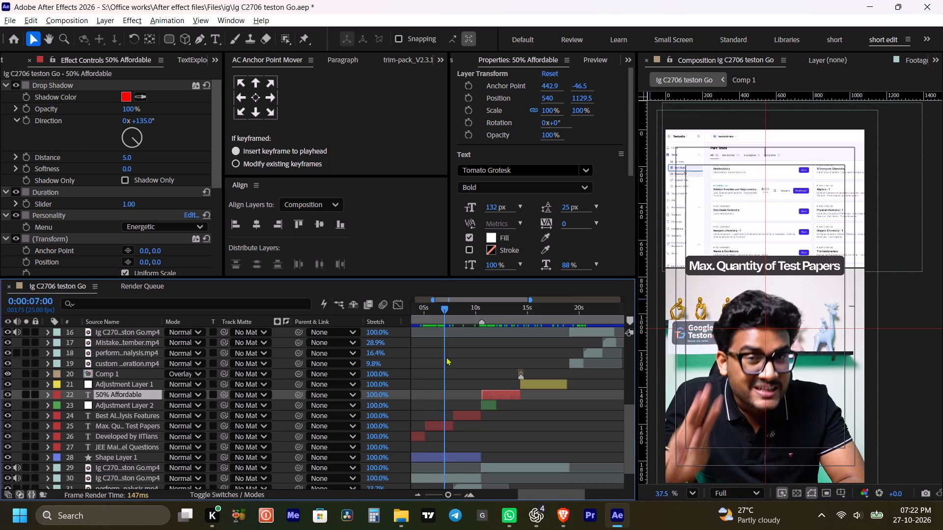
Play back the start of the next split-screen section from about 0:00:18:20 to 0:00:20:14.
{"action": "left_click_drag", "start_coordinate": [446, 357], "coordinate": [569, 364]}
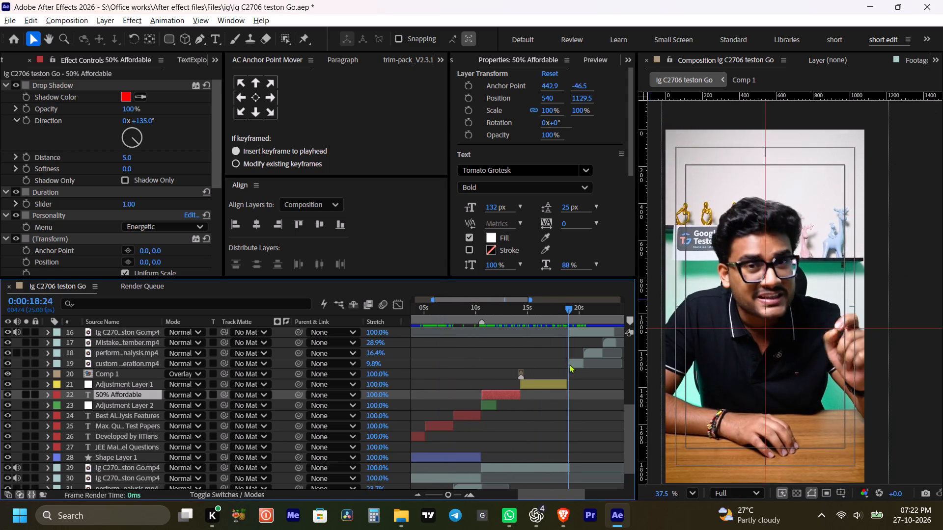
{"action": "left_click_drag", "start_coordinate": [569, 364], "coordinate": [574, 364]}
{"action": "key", "text": "space"}
{"action": "key", "text": "space"}
{"action": "key", "text": "space"}
{"action": "key", "text": "space"}
{"action": "left_click_drag", "start_coordinate": [593, 380], "coordinate": [561, 391]}
{"action": "left_click", "coordinate": [536, 310]}
{"action": "key", "text": "space"}
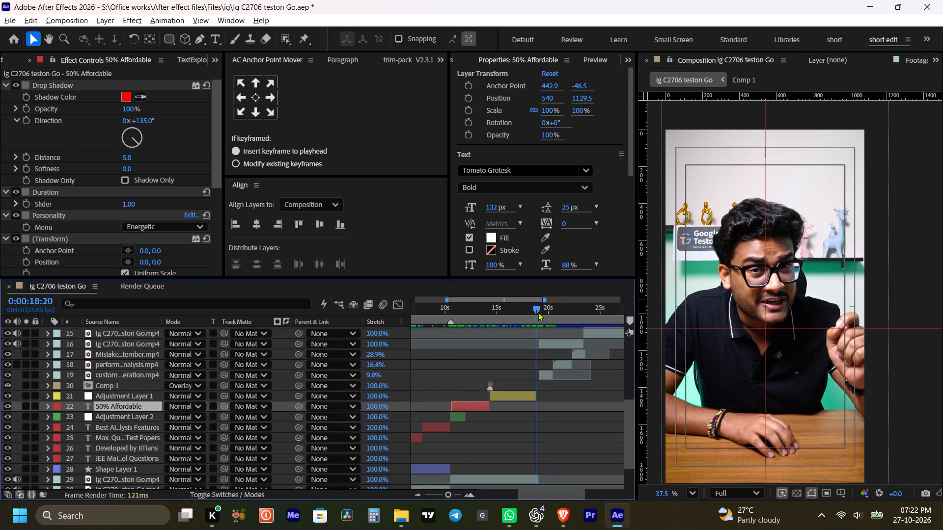
{"action": "key", "text": "space"}
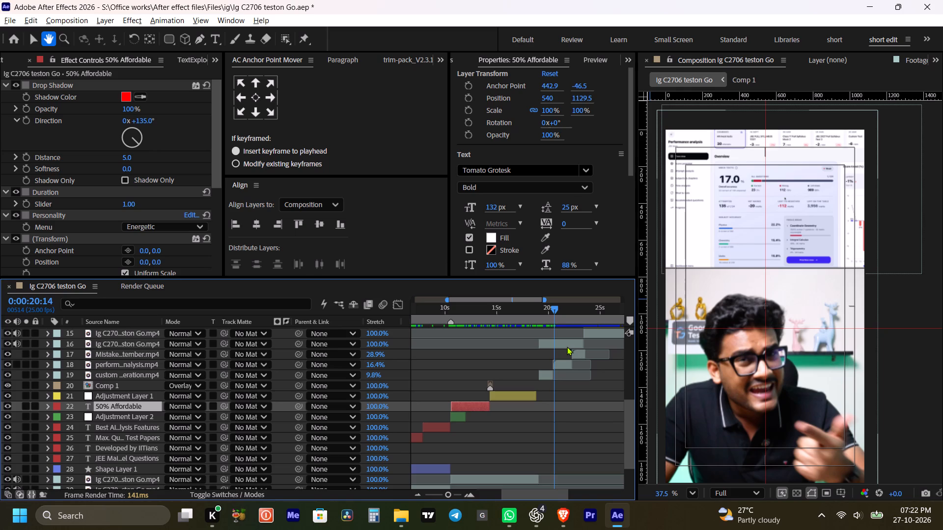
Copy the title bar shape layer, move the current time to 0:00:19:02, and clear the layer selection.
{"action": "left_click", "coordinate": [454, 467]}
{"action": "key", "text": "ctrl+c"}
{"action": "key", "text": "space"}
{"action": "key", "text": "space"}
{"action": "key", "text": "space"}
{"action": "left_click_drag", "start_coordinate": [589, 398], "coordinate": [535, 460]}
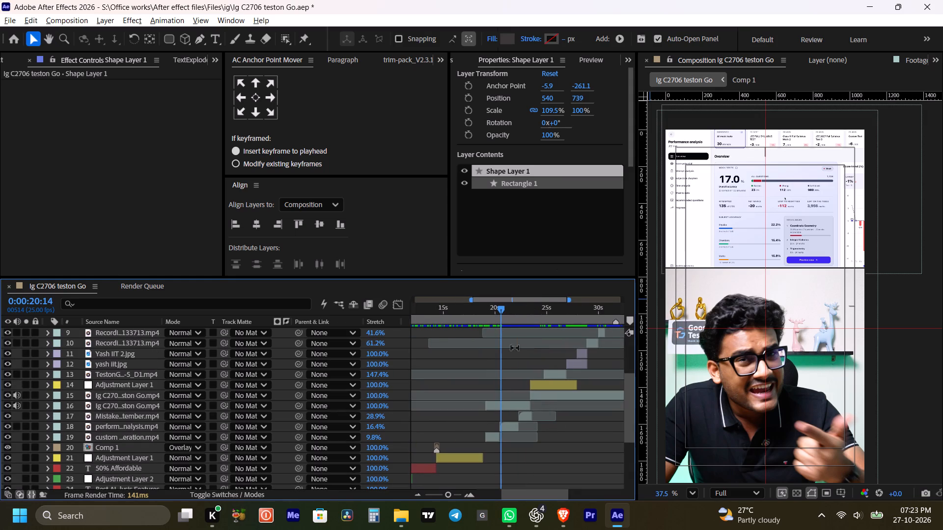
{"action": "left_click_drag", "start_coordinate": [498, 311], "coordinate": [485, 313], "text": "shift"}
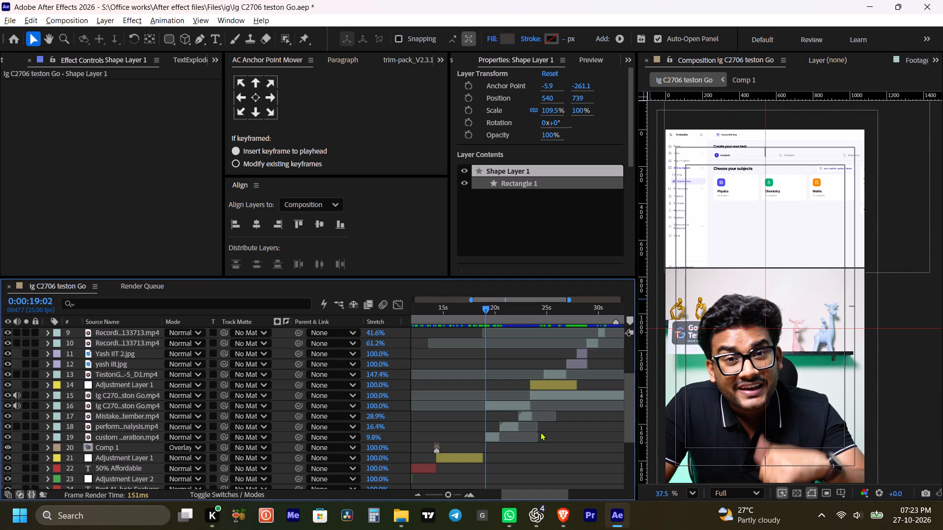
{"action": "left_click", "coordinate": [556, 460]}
Examine the second split-screen section and the photos that follow it, up to about 0:00:29:02.
{"action": "key", "text": "space"}
{"action": "key", "text": "space"}
{"action": "key", "text": "space"}
{"action": "key", "text": "space"}
{"action": "key", "text": "space"}
{"action": "key", "text": "space"}
{"action": "key", "text": "space"}
{"action": "left_click_drag", "start_coordinate": [588, 433], "coordinate": [570, 438]}
{"action": "key", "text": "v"}
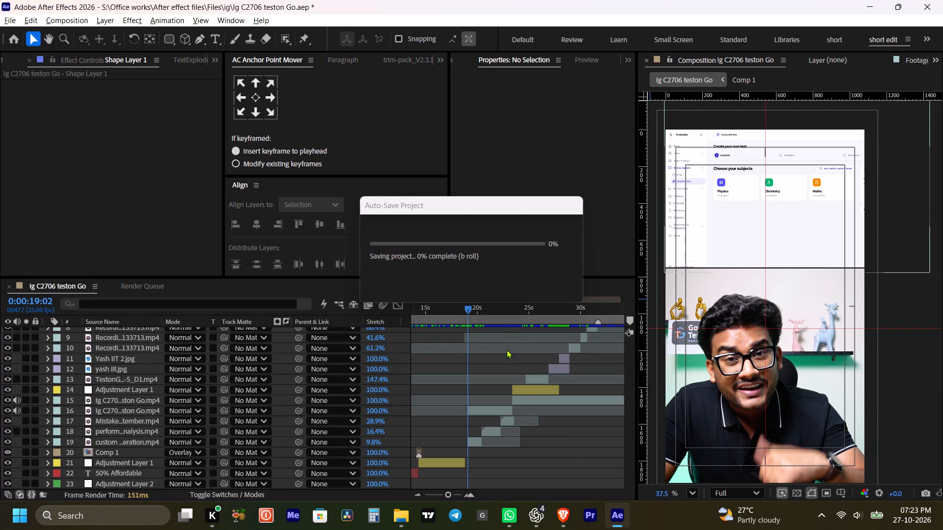
{"action": "left_click", "coordinate": [501, 316]}
{"action": "key", "text": "space"}
{"action": "key", "text": "space"}
{"action": "key", "text": "space"}
{"action": "left_click_drag", "start_coordinate": [566, 445], "coordinate": [548, 454]}
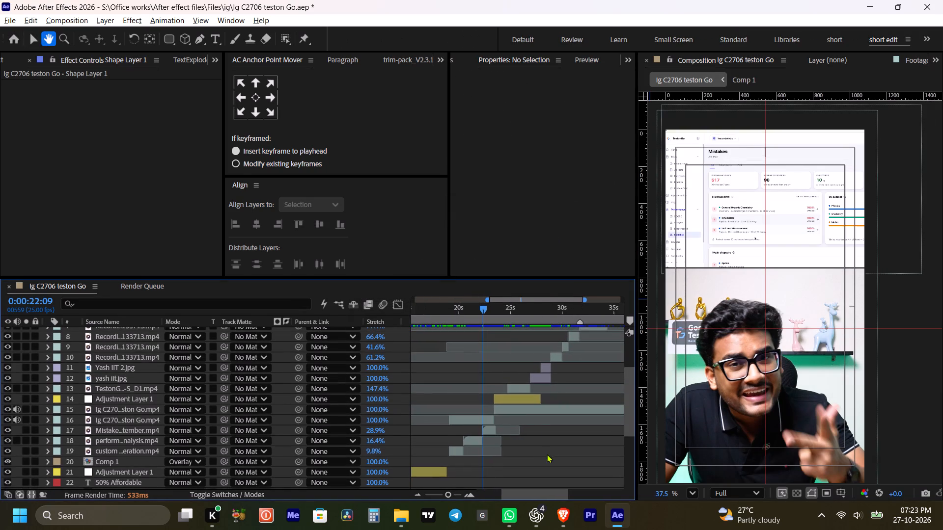
{"action": "key", "text": "space"}
{"action": "left_click_drag", "start_coordinate": [486, 309], "coordinate": [557, 335]}
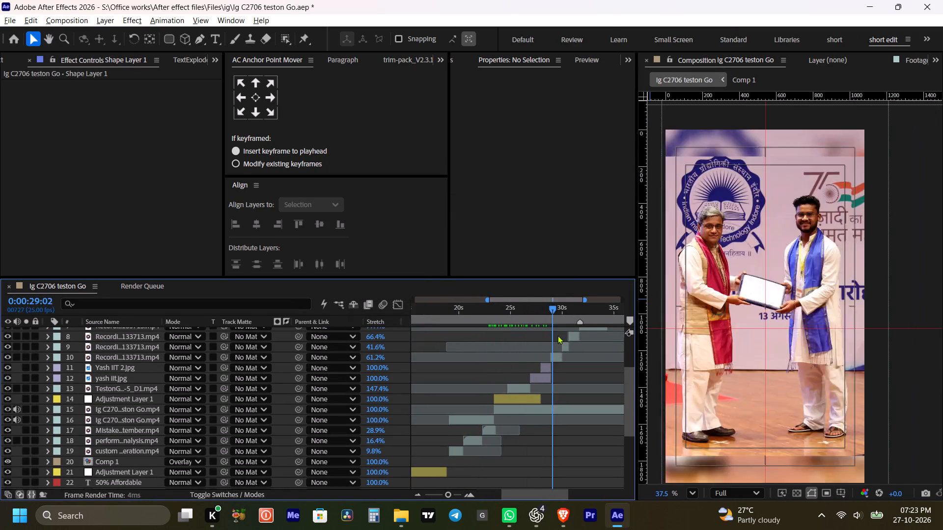
{"action": "left_click_drag", "start_coordinate": [557, 335], "coordinate": [438, 346]}
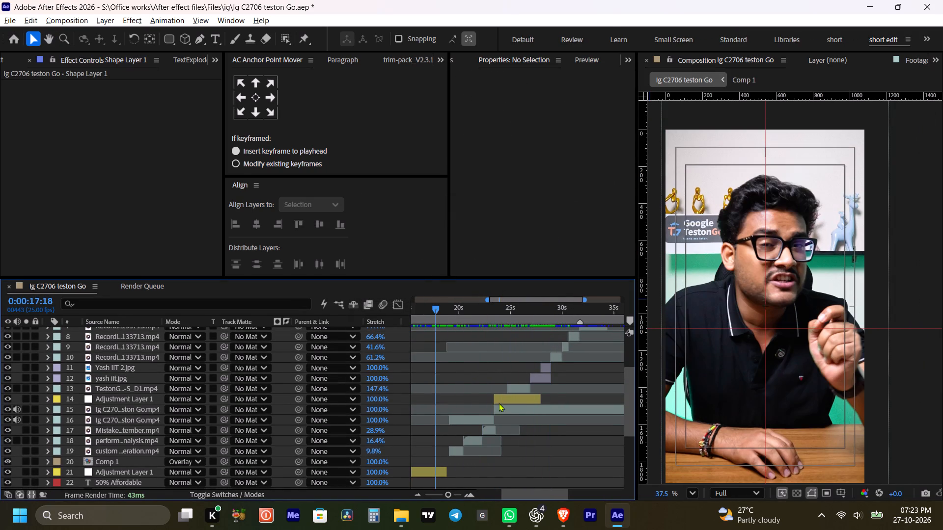
Return to 0:00:00:00 and extend the title bar shape layer's start back past the beginning of the composition.
{"action": "scroll", "coordinate": [499, 403], "scroll_direction": "down", "scroll_amount": 2, "text": "alt"}
{"action": "scroll", "coordinate": [554, 438], "scroll_direction": "up", "scroll_amount": 3}
{"action": "scroll", "coordinate": [579, 411], "scroll_direction": "down", "scroll_amount": 7}
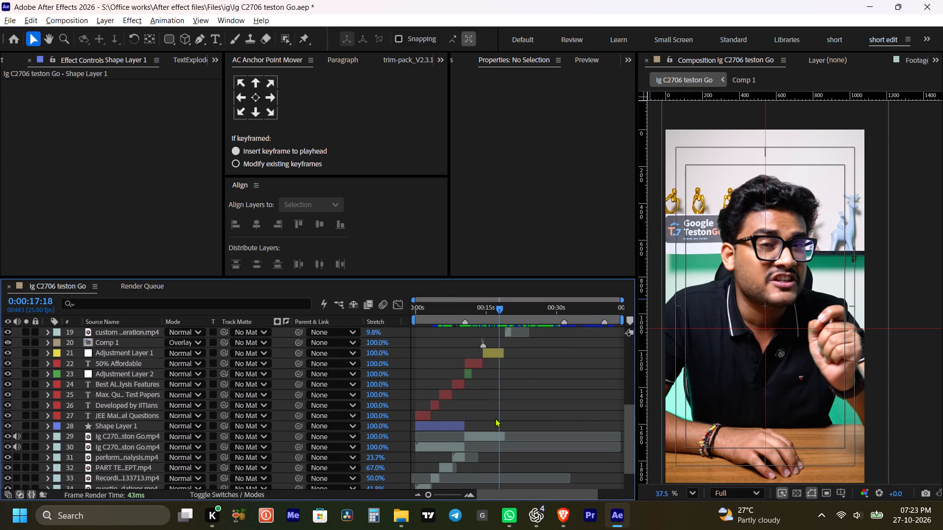
{"action": "scroll", "coordinate": [495, 418], "scroll_direction": "down", "scroll_amount": 2}
{"action": "key", "text": "space"}
{"action": "left_click_drag", "start_coordinate": [502, 402], "coordinate": [525, 379]}
{"action": "left_click_drag", "start_coordinate": [462, 307], "coordinate": [401, 322]}
{"action": "scroll", "coordinate": [444, 354], "scroll_direction": "down", "scroll_amount": 4}
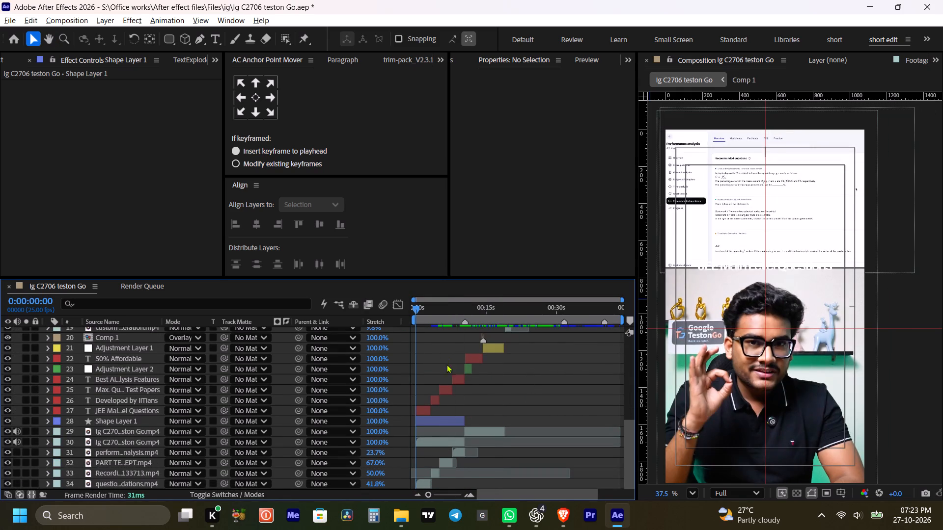
{"action": "key", "text": "space"}
{"action": "key", "text": "space"}
{"action": "left_click_drag", "start_coordinate": [434, 308], "coordinate": [403, 314]}
{"action": "left_click_drag", "start_coordinate": [403, 314], "coordinate": [402, 315]}
{"action": "scroll", "coordinate": [439, 416], "scroll_direction": "up", "scroll_amount": 1, "text": "alt"}
{"action": "key", "text": "space"}
{"action": "left_click_drag", "start_coordinate": [427, 426], "coordinate": [522, 430]}
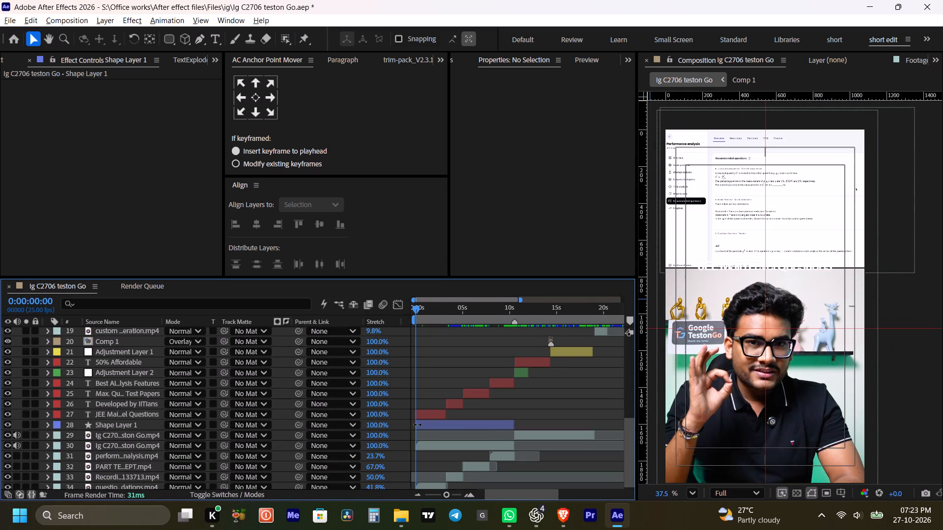
{"action": "left_click_drag", "start_coordinate": [416, 424], "coordinate": [404, 427]}
{"action": "left_click", "coordinate": [440, 366]}
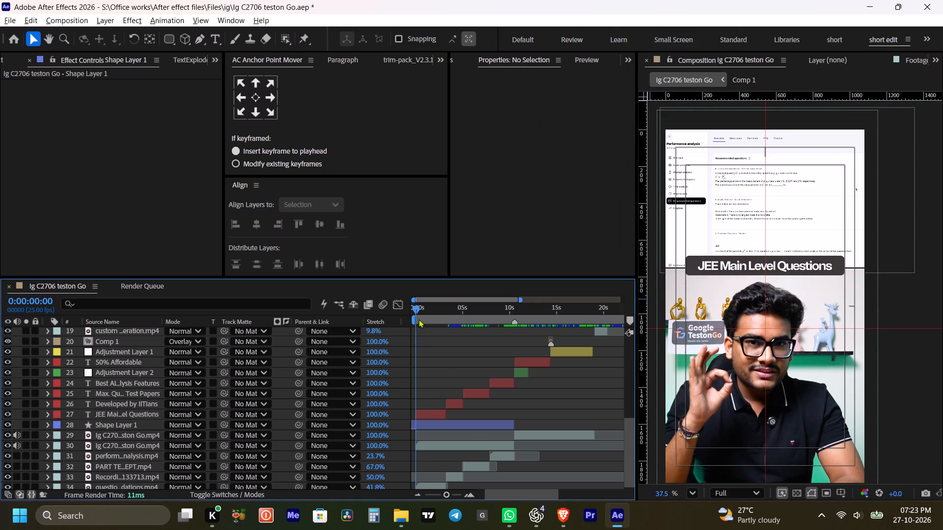
Play back the opening title bar section from 0:00:00:00 to about 0:00:04:16.
{"action": "left_click_drag", "start_coordinate": [424, 309], "coordinate": [407, 314]}
{"action": "key", "text": "space"}
{"action": "key", "text": "space"}
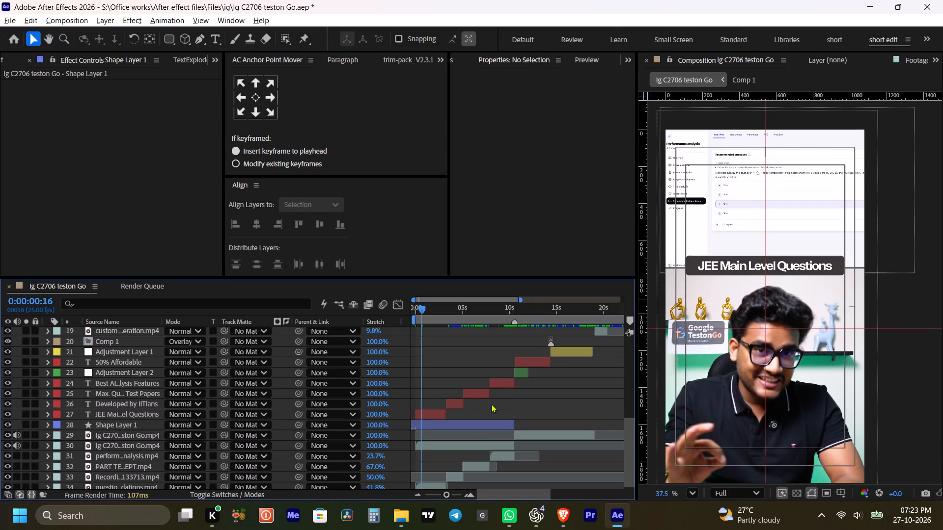
{"action": "key", "text": "space"}
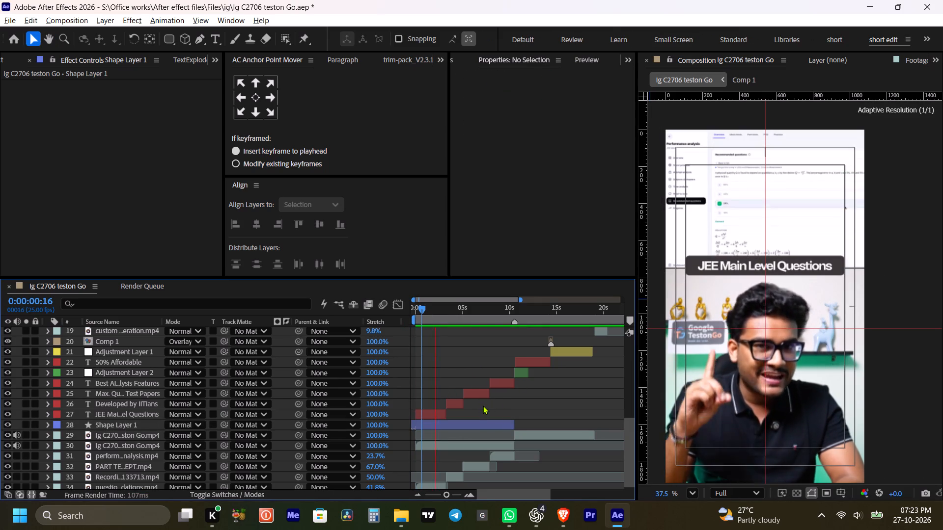
{"action": "key", "text": "space"}
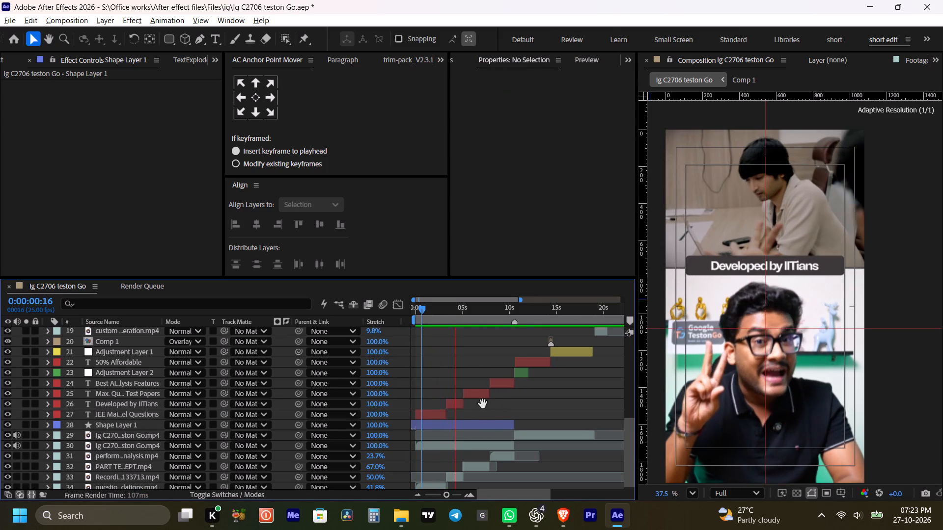
{"action": "key", "text": "space"}
{"action": "key", "text": "space"}
{"action": "scroll", "coordinate": [463, 442], "scroll_direction": "down", "scroll_amount": 2}
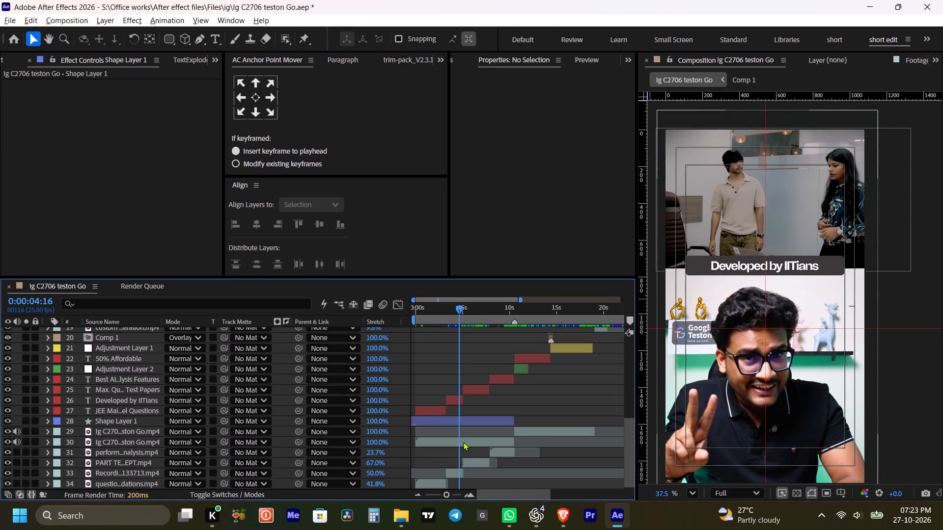
Apply the Lumetri Color effect to the Recording 133713 clip beneath the "Developed by IITians" title.
{"action": "scroll", "coordinate": [463, 442], "scroll_direction": "down", "scroll_amount": 1}
{"action": "left_click", "coordinate": [454, 473]}
{"action": "key", "text": "ctrl+space"}
{"action": "type", "text": "lume"}
{"action": "left_click", "coordinate": [426, 382]}
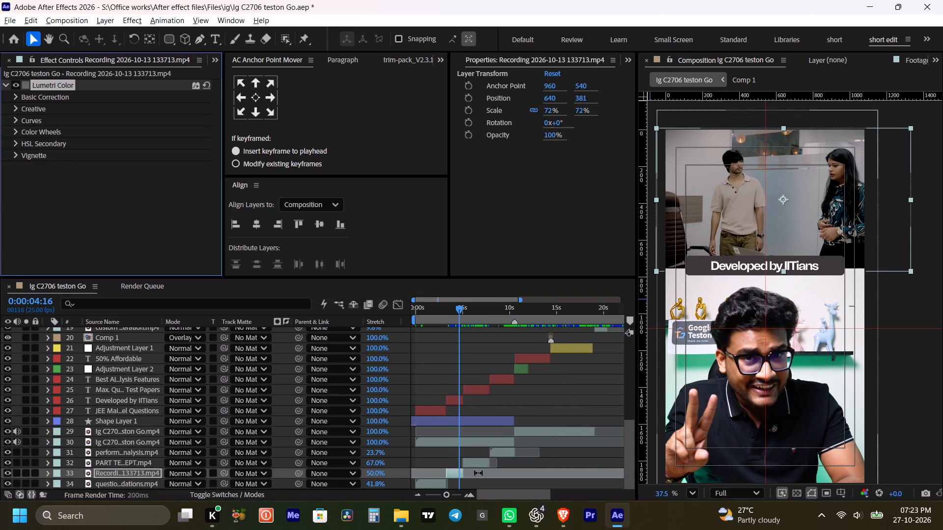
Apply the Noise effect to the Recording 133713 clip beneath the "Developed by IITians" title.
{"action": "key", "text": "ctrl+space"}
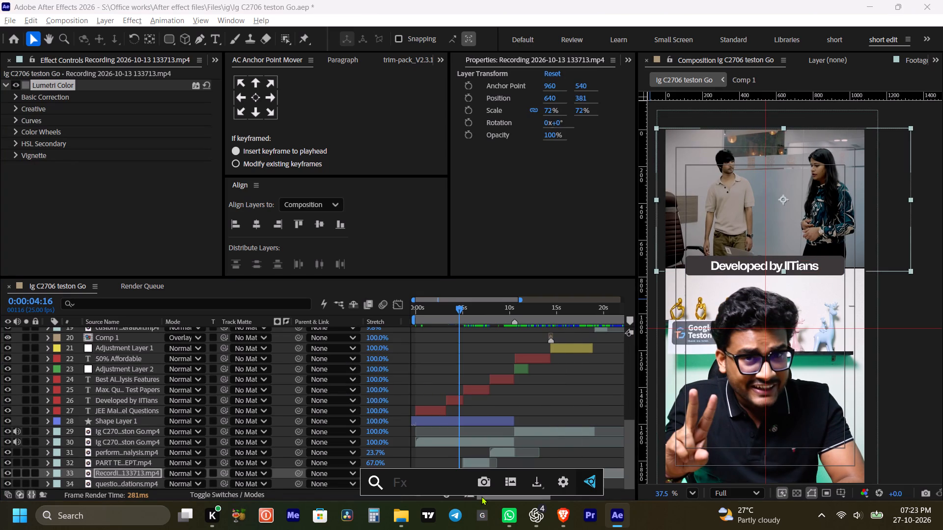
{"action": "type", "text": "noise"}
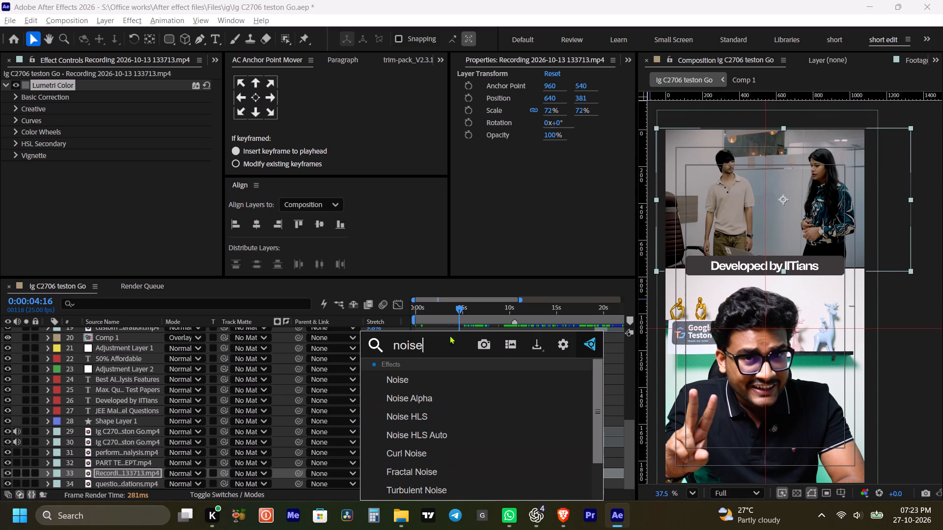
{"action": "left_click", "coordinate": [412, 389]}
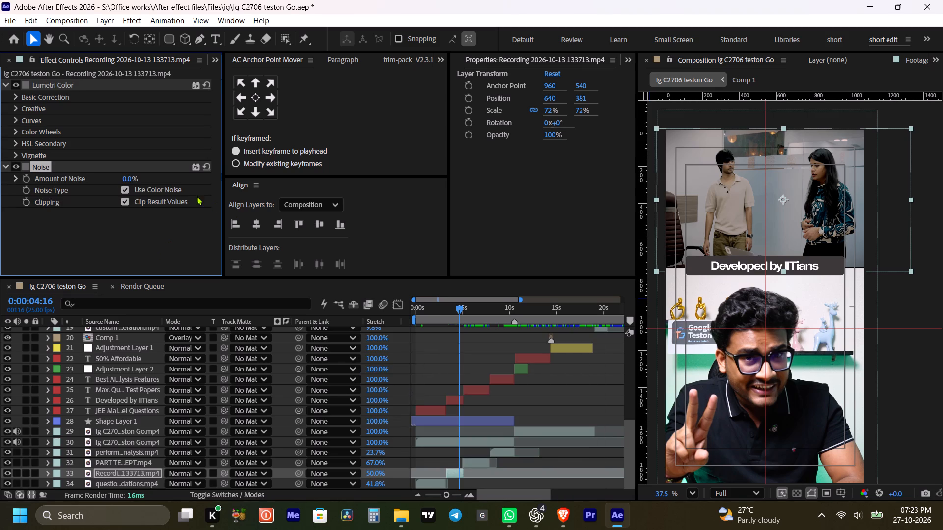
Set the clip's Lumetri basic correction to saturation 111, exposure 0.8, contrast 29, highlights 20, shadows 19 and whites -8.
{"action": "left_click", "coordinate": [13, 97]}
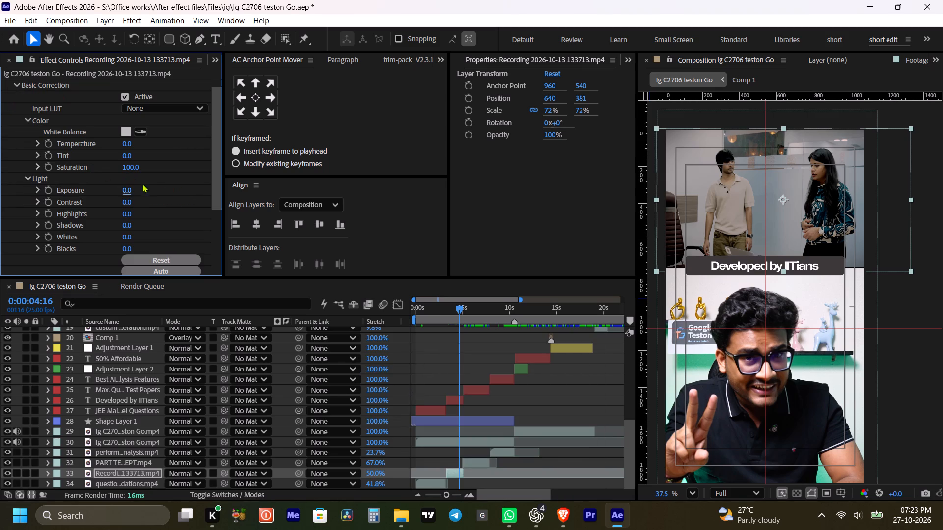
{"action": "left_click_drag", "start_coordinate": [128, 200], "coordinate": [151, 198]}
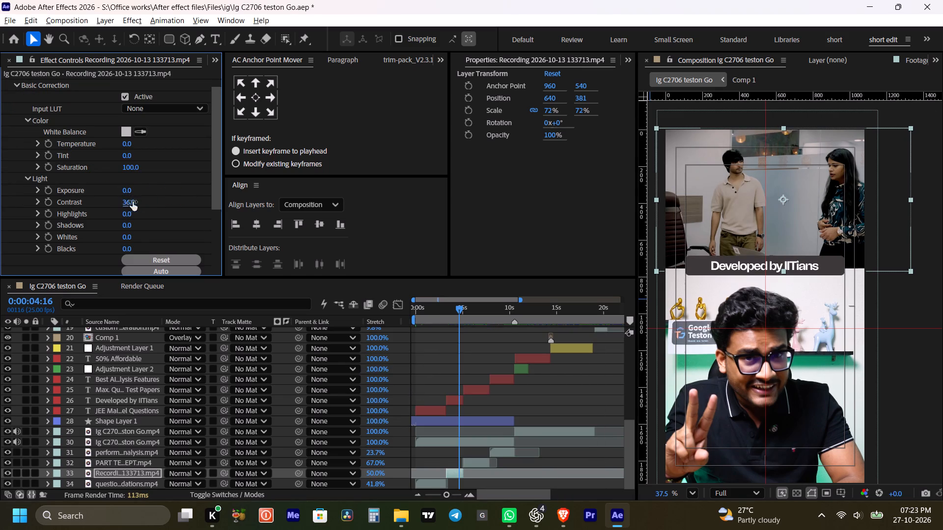
{"action": "left_click_drag", "start_coordinate": [130, 188], "coordinate": [137, 188]}
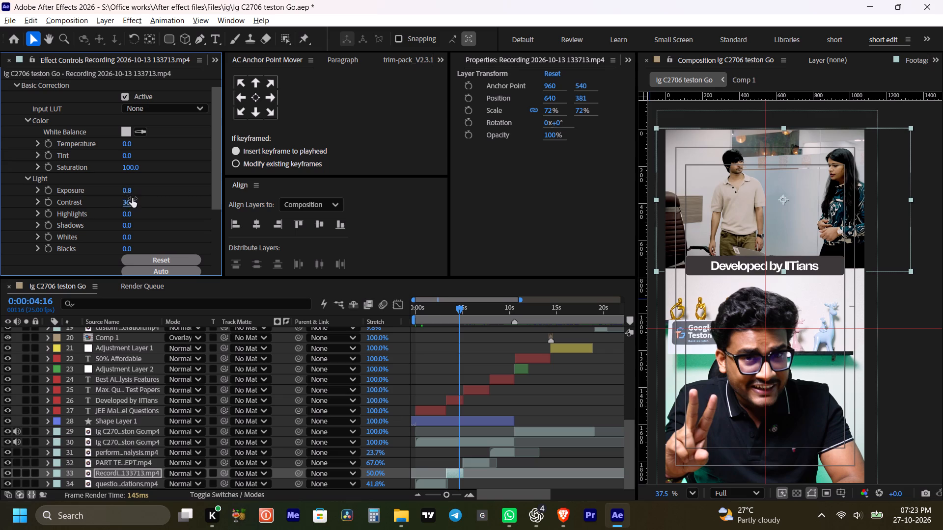
{"action": "left_click_drag", "start_coordinate": [129, 168], "coordinate": [140, 168]}
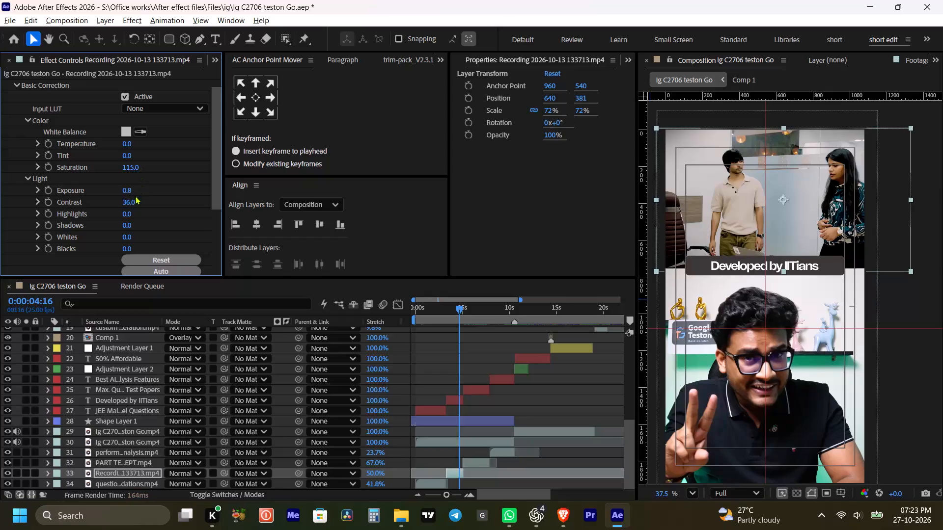
{"action": "left_click_drag", "start_coordinate": [130, 165], "coordinate": [126, 166]}
{"action": "left_click_drag", "start_coordinate": [154, 196], "coordinate": [147, 199]}
{"action": "left_click_drag", "start_coordinate": [128, 212], "coordinate": [140, 212]}
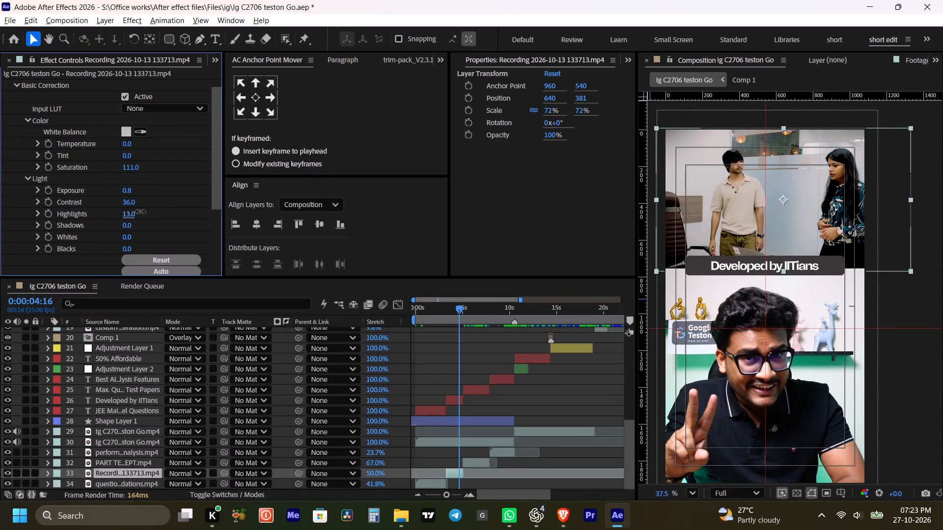
{"action": "left_click_drag", "start_coordinate": [140, 212], "coordinate": [142, 212]}
{"action": "left_click_drag", "start_coordinate": [128, 225], "coordinate": [135, 223]}
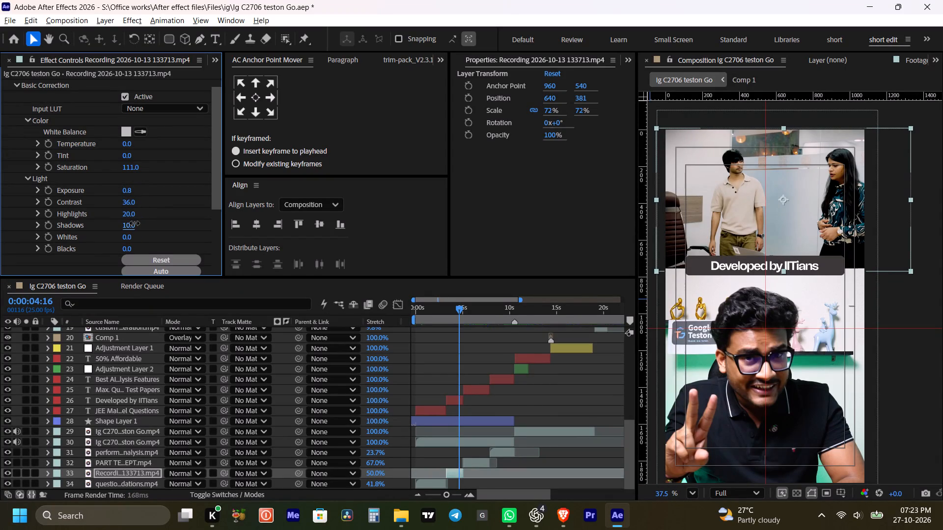
{"action": "left_click_drag", "start_coordinate": [135, 223], "coordinate": [139, 222]}
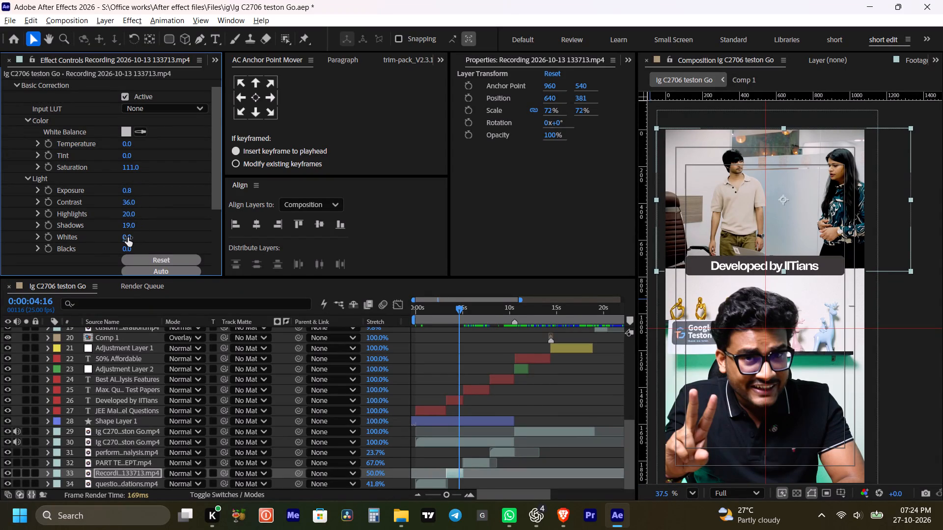
{"action": "left_click_drag", "start_coordinate": [128, 238], "coordinate": [121, 238]}
{"action": "left_click_drag", "start_coordinate": [132, 204], "coordinate": [127, 204]}
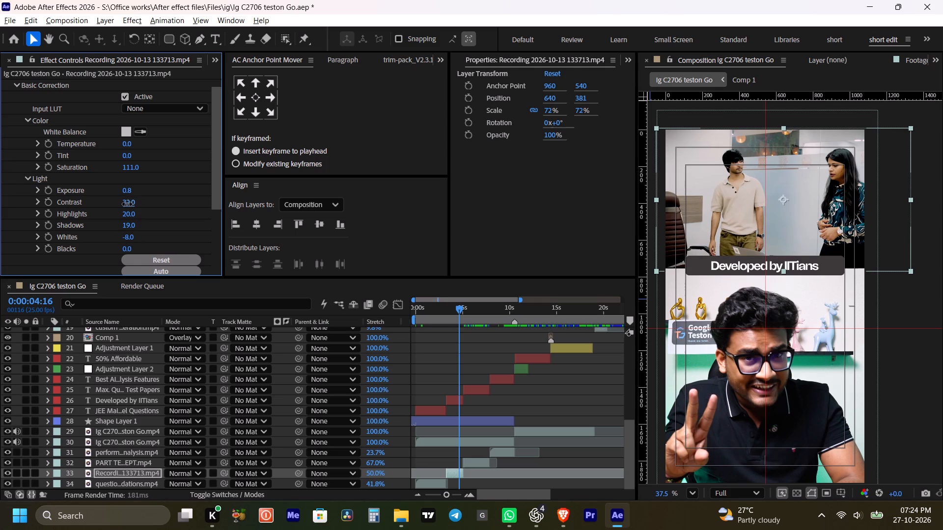
{"action": "left_click_drag", "start_coordinate": [127, 204], "coordinate": [126, 205]}
Deselect the clip and save the project.
{"action": "left_click", "coordinate": [478, 345]}
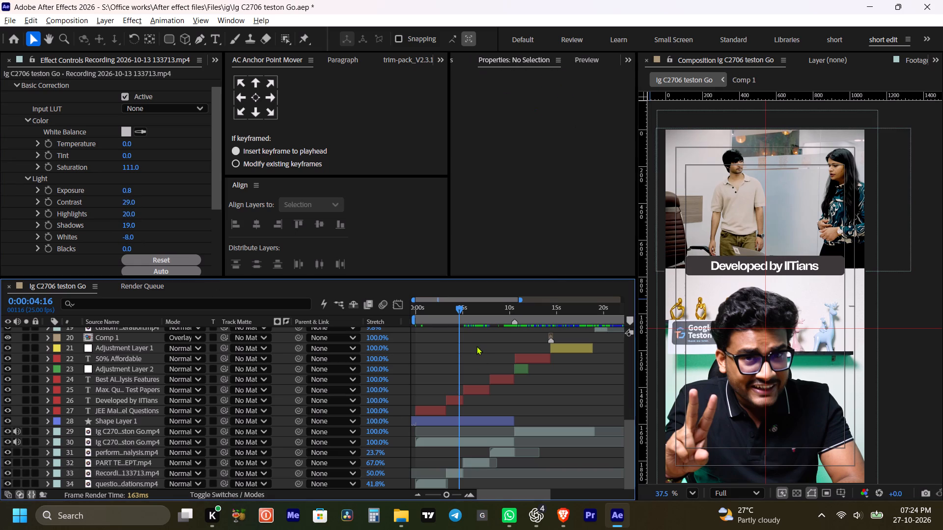
{"action": "key", "text": "ctrl+s"}
Play back the split-screen section and the start of the "50% Affordable" shot, from 0:00:02:12 to 0:00:12:01.
{"action": "key", "text": "space"}
{"action": "key", "text": "space"}
{"action": "key", "text": "space"}
{"action": "key", "text": "space"}
{"action": "key", "text": "space"}
{"action": "key", "text": "space"}
{"action": "key", "text": "space"}
{"action": "left_click_drag", "start_coordinate": [473, 363], "coordinate": [484, 325]}
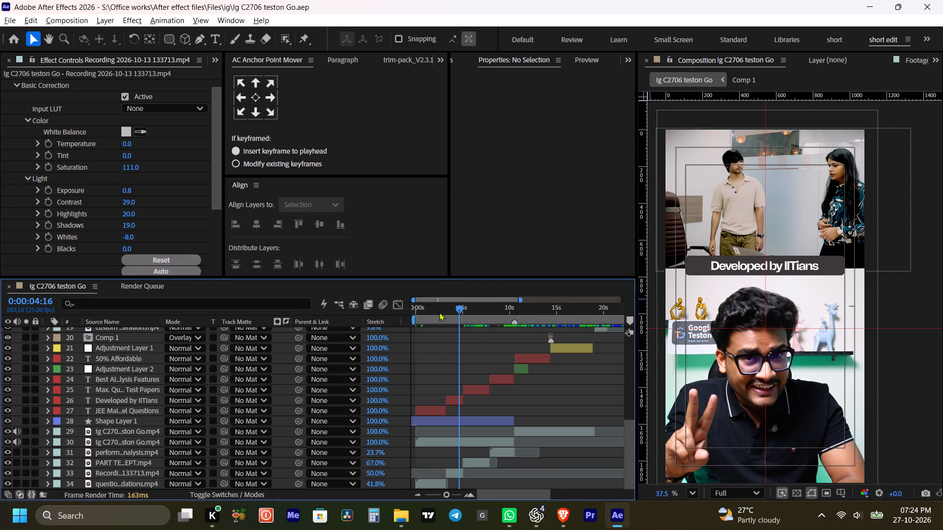
{"action": "left_click", "coordinate": [439, 312]}
{"action": "key", "text": "space"}
{"action": "key", "text": "space"}
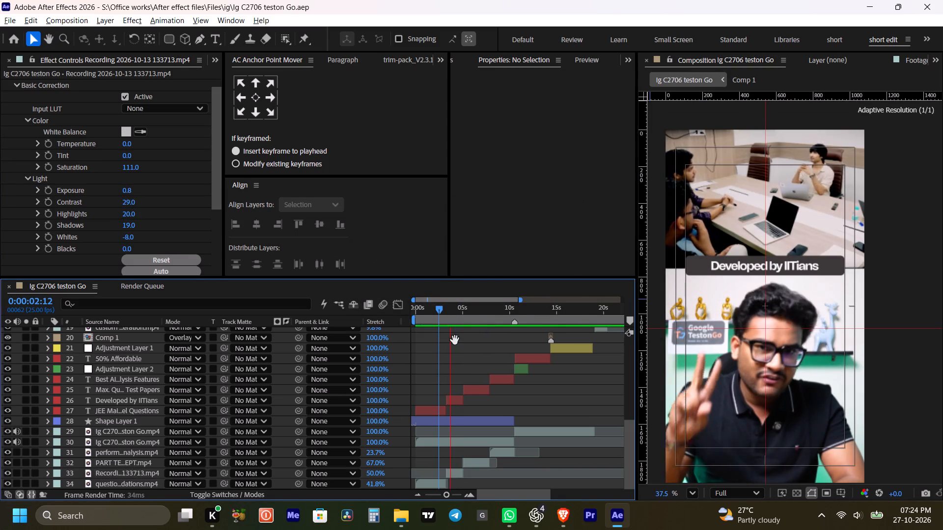
{"action": "key", "text": "space"}
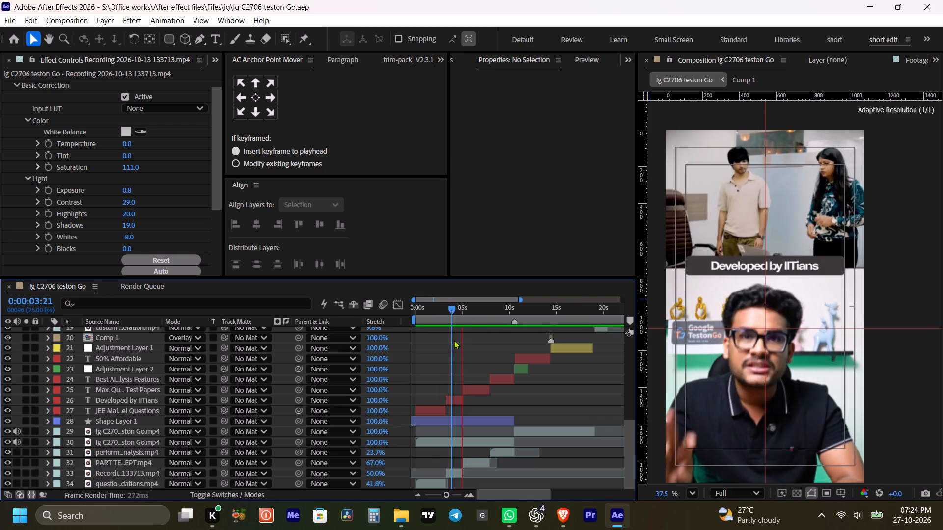
{"action": "key", "text": "space"}
{"action": "key", "text": "space"}
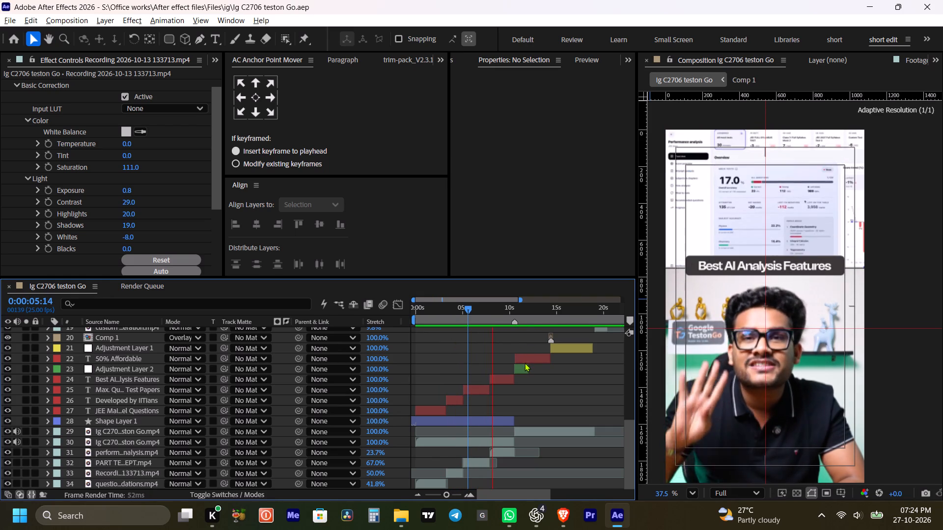
{"action": "key", "text": "space"}
{"action": "key", "text": "space"}
{"action": "key", "text": "space"}
{"action": "key", "text": "space"}
{"action": "key", "text": "space"}
{"action": "key", "text": "space"}
{"action": "key", "text": "space"}
{"action": "left_click_drag", "start_coordinate": [540, 398], "coordinate": [529, 399]}
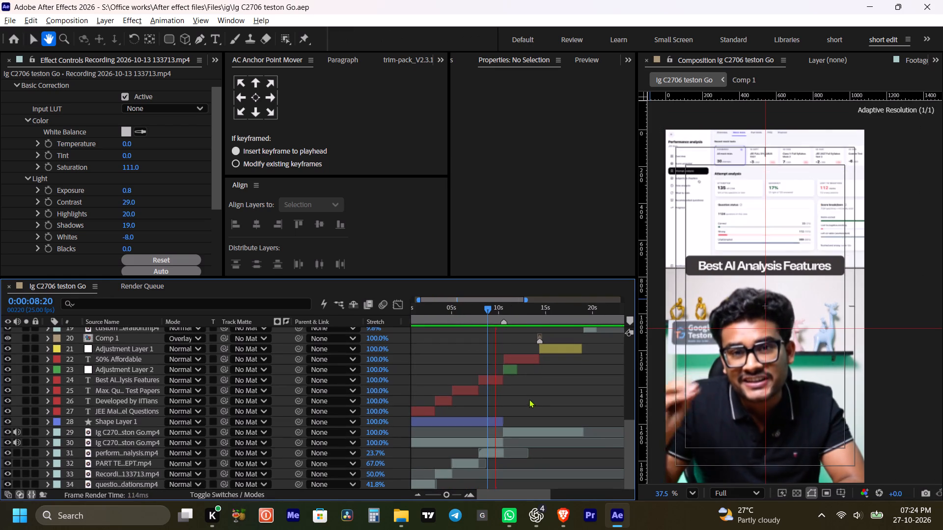
{"action": "key", "text": "space"}
{"action": "key", "text": "space"}
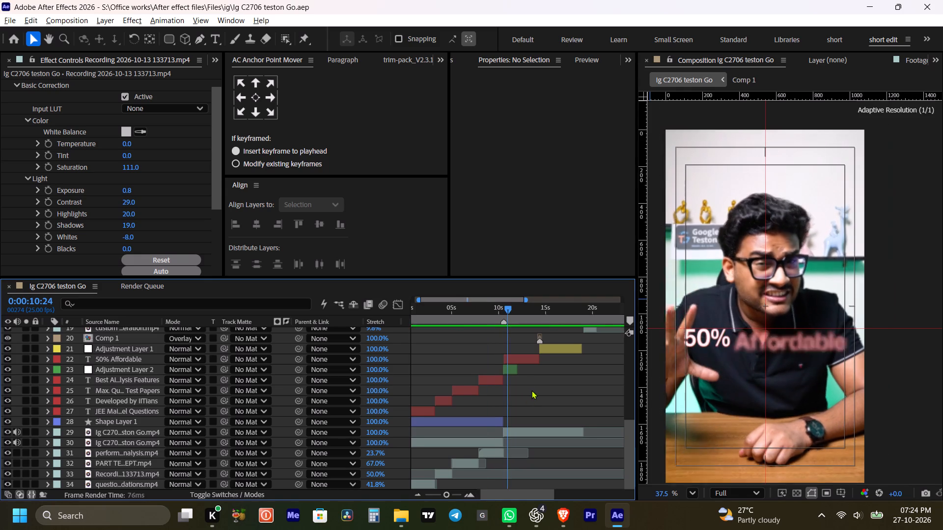
{"action": "scroll", "coordinate": [532, 390], "scroll_direction": "down", "scroll_amount": 1, "text": "alt"}
{"action": "key", "text": "space"}
{"action": "left_click_drag", "start_coordinate": [557, 381], "coordinate": [560, 357]}
{"action": "key", "text": "space"}
Copy all effects from the Recording 133713 clip in the first split-screen section and save the project.
{"action": "left_click", "coordinate": [455, 461]}
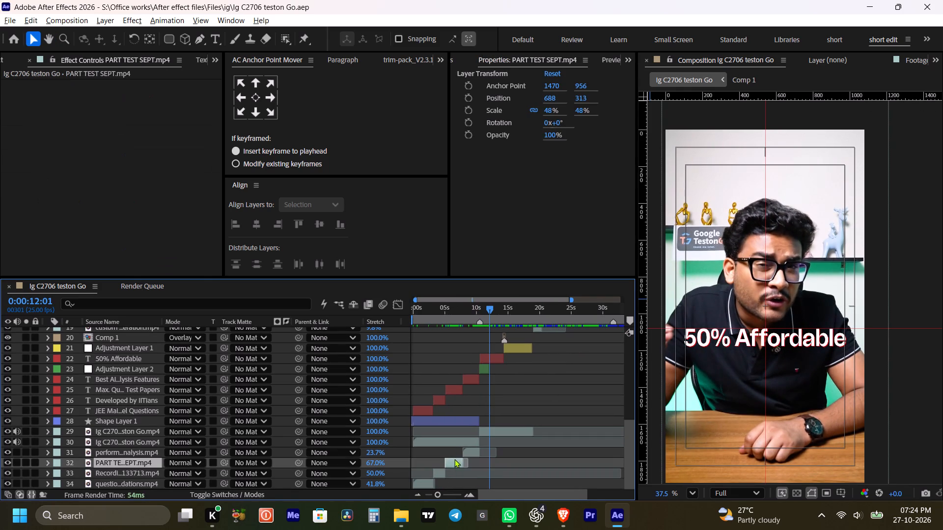
{"action": "left_click", "coordinate": [440, 475]}
{"action": "left_click", "coordinate": [39, 83]}
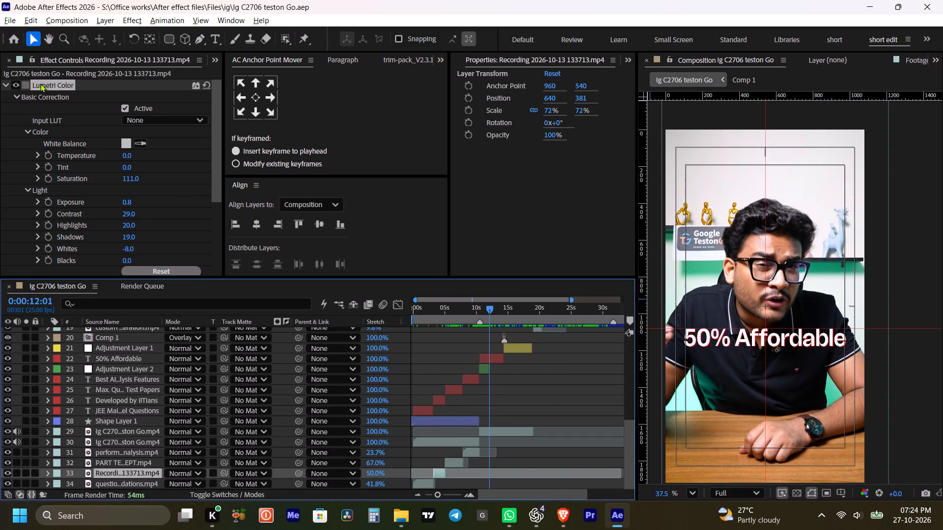
{"action": "key", "text": "ctrl+a"}
{"action": "key", "text": "ctrl+c"}
{"action": "key", "text": "ctrl+c"}
{"action": "left_click", "coordinate": [166, 185]}
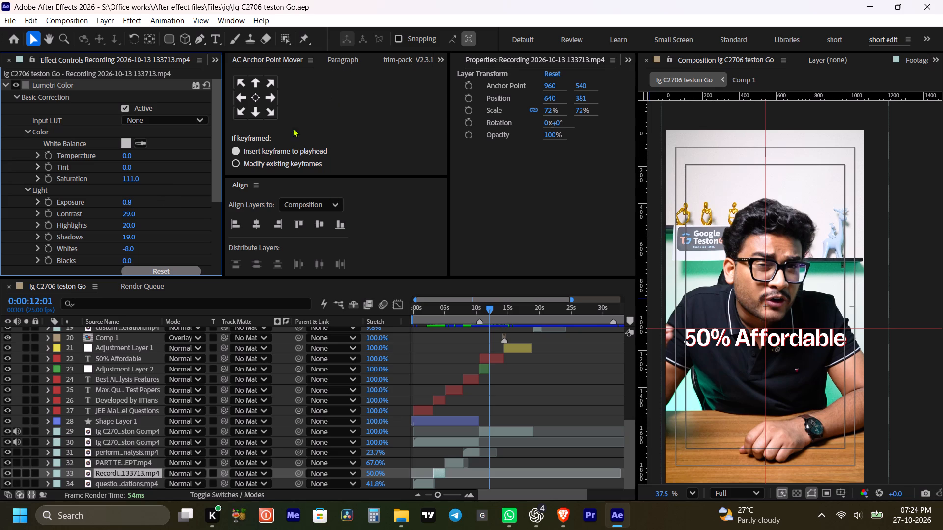
{"action": "key", "text": "ctrl+s"}
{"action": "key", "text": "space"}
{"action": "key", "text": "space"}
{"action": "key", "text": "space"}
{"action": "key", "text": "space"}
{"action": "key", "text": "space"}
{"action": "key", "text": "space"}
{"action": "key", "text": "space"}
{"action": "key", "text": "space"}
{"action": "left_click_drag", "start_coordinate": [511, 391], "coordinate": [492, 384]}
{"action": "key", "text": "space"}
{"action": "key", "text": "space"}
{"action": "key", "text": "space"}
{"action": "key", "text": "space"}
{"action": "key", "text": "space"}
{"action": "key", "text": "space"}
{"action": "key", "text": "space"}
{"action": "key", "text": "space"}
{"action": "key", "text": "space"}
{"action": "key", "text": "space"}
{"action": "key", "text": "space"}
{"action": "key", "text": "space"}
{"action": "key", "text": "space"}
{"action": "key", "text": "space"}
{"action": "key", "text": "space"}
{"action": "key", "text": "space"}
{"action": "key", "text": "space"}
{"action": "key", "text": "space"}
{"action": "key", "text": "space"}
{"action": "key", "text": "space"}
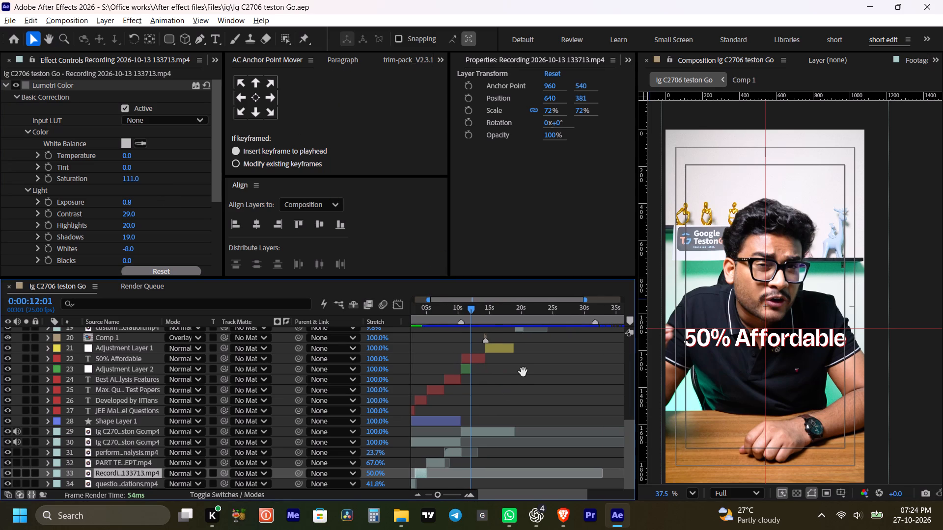
Examine the second split-screen section, the photos and the following B-roll, from about 0:00:19:02 to 0:00:29:10.
{"action": "left_click_drag", "start_coordinate": [520, 373], "coordinate": [499, 431]}
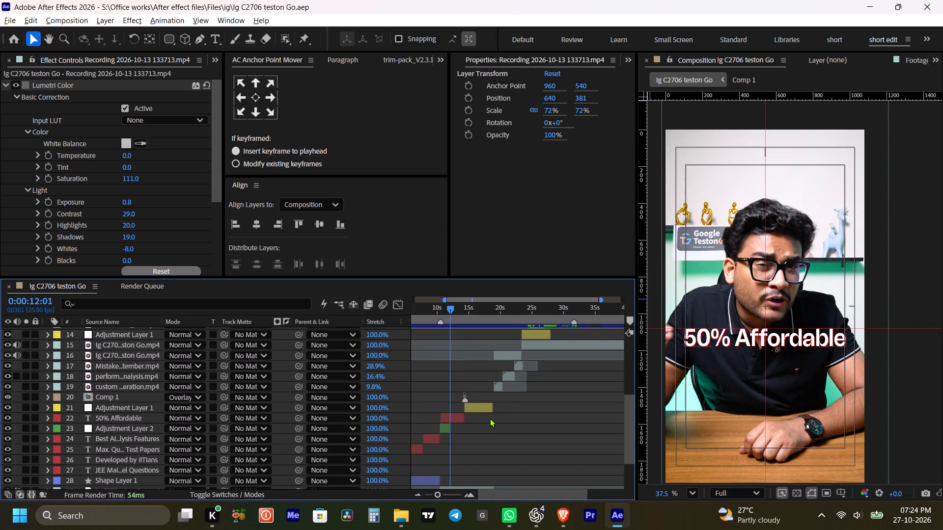
{"action": "key", "text": "space"}
{"action": "left_click_drag", "start_coordinate": [509, 433], "coordinate": [501, 429]}
{"action": "left_click_drag", "start_coordinate": [484, 306], "coordinate": [489, 307]}
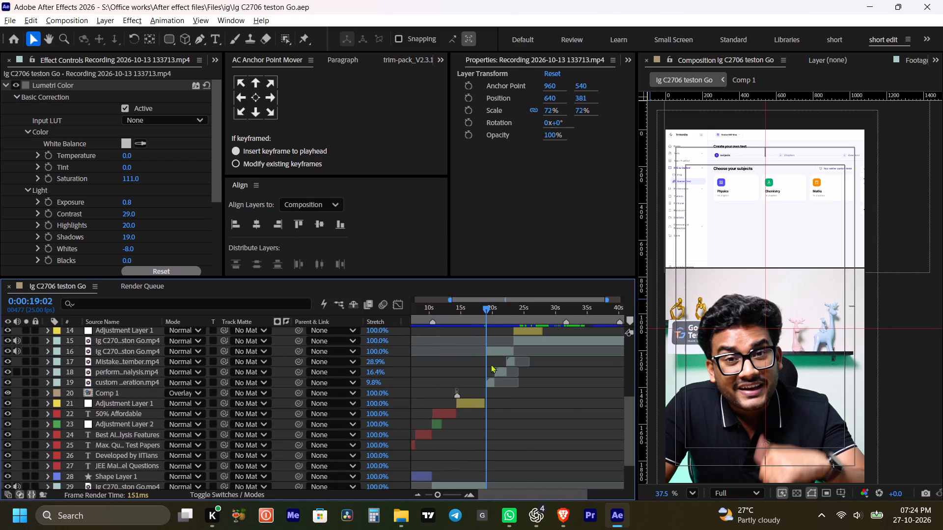
{"action": "scroll", "coordinate": [498, 397], "scroll_direction": "up", "scroll_amount": 1, "text": "alt"}
{"action": "left_click_drag", "start_coordinate": [483, 310], "coordinate": [533, 326]}
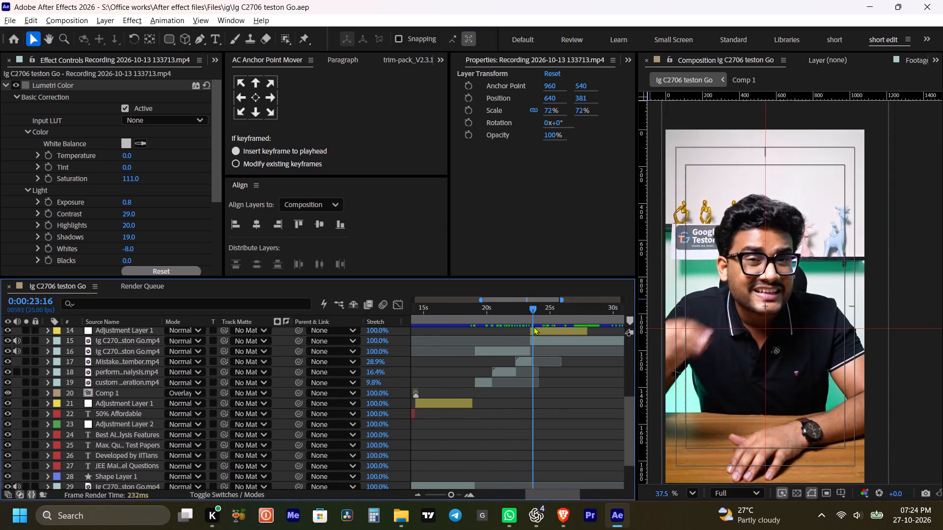
{"action": "left_click_drag", "start_coordinate": [533, 326], "coordinate": [531, 328]}
{"action": "scroll", "coordinate": [527, 339], "scroll_direction": "down", "scroll_amount": 1, "text": "alt"}
{"action": "key", "text": "space"}
{"action": "key", "text": "space"}
{"action": "key", "text": "space"}
{"action": "key", "text": "space"}
{"action": "key", "text": "space"}
{"action": "key", "text": "space"}
{"action": "key", "text": "space"}
{"action": "key", "text": "space"}
{"action": "key", "text": "space"}
{"action": "key", "text": "space"}
{"action": "key", "text": "space"}
{"action": "key", "text": "space"}
{"action": "left_click_drag", "start_coordinate": [563, 405], "coordinate": [513, 470]}
{"action": "scroll", "coordinate": [521, 378], "scroll_direction": "up", "scroll_amount": 1, "text": "alt"}
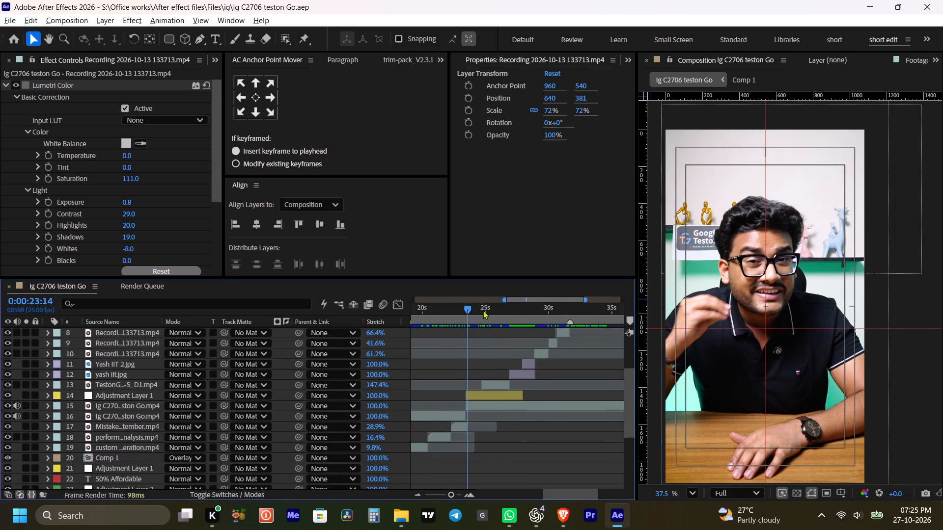
{"action": "left_click_drag", "start_coordinate": [478, 313], "coordinate": [535, 343]}
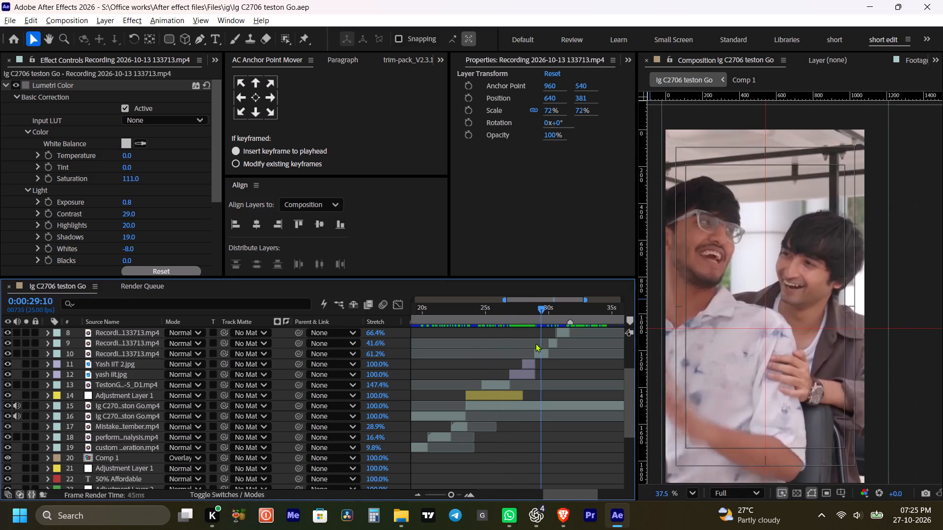
{"action": "left_click_drag", "start_coordinate": [535, 343], "coordinate": [523, 342]}
{"action": "key", "text": "space"}
{"action": "key", "text": "space"}
{"action": "key", "text": "space"}
{"action": "left_click_drag", "start_coordinate": [563, 373], "coordinate": [547, 373]}
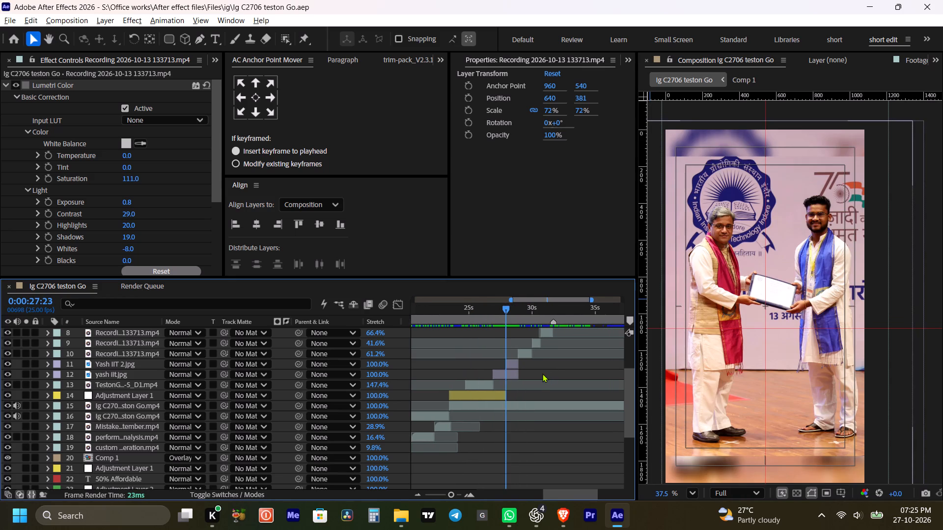
Go to 0:00:27:17 and paste the copied effects onto the yash iit.jpg photo layer.
{"action": "scroll", "coordinate": [542, 373], "scroll_direction": "up", "scroll_amount": 1, "text": "alt"}
{"action": "key", "text": "space"}
{"action": "key", "text": "space"}
{"action": "left_click_drag", "start_coordinate": [541, 371], "coordinate": [547, 365]}
{"action": "left_click_drag", "start_coordinate": [474, 312], "coordinate": [469, 312]}
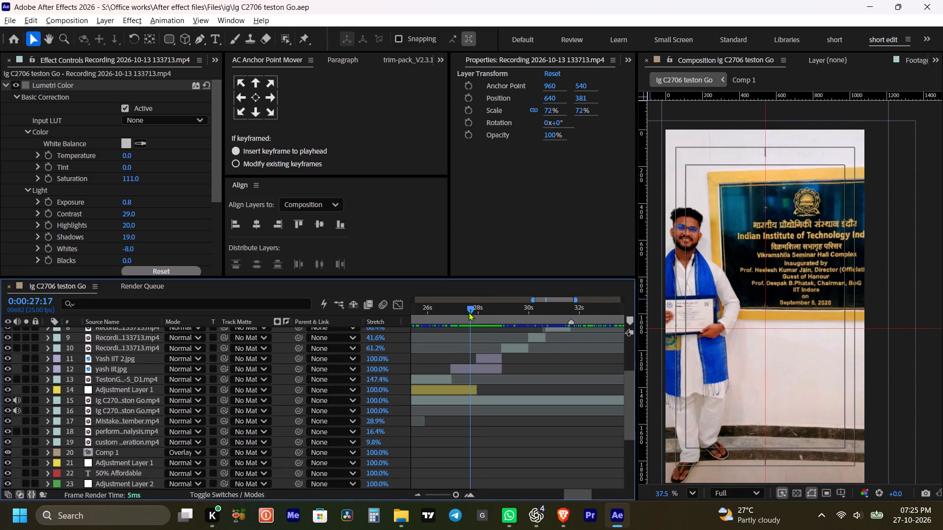
{"action": "left_click_drag", "start_coordinate": [469, 312], "coordinate": [468, 313]}
{"action": "left_click", "coordinate": [469, 368]}
{"action": "key", "text": "ctrl+v"}
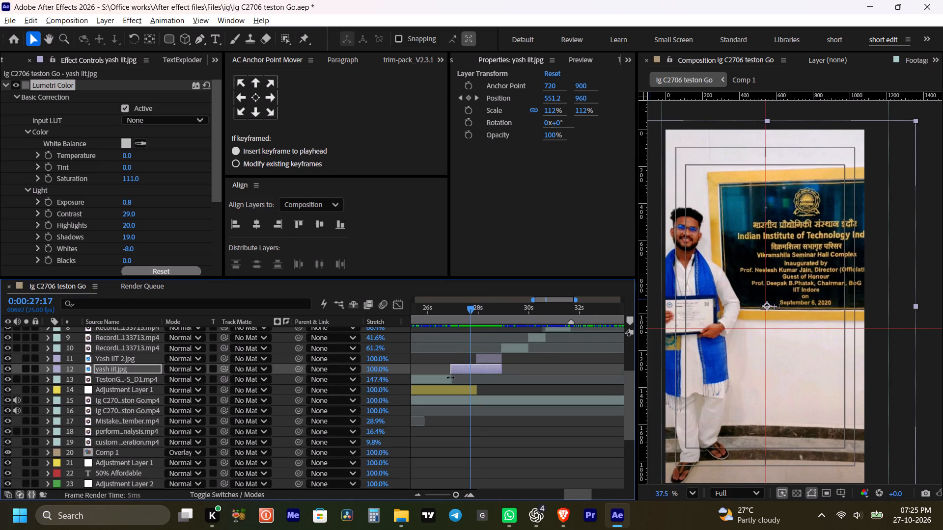
{"action": "key", "text": "space"}
{"action": "left_click", "coordinate": [508, 428]}
{"action": "left_click", "coordinate": [514, 430]}
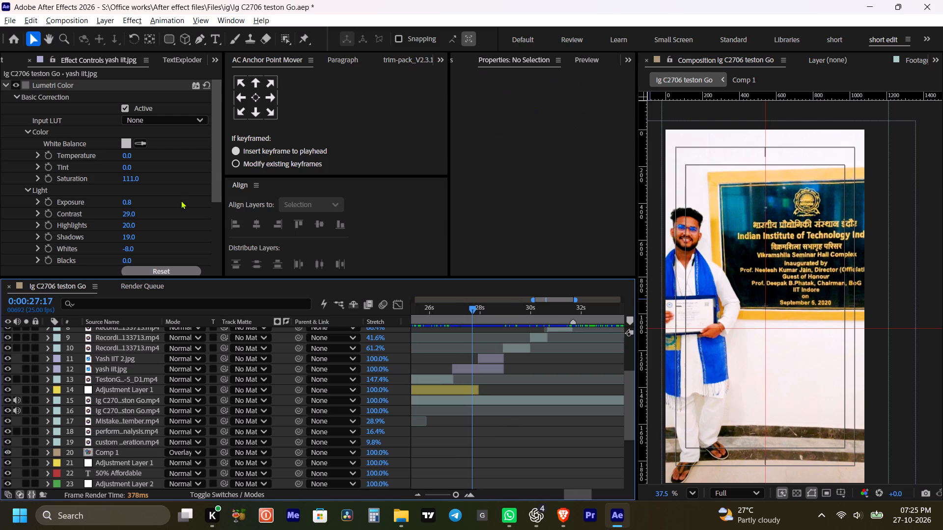
Reduce the yash iit.jpg photo's Lumetri saturation to 105 and exposure to 0.4.
{"action": "left_click", "coordinate": [484, 369]}
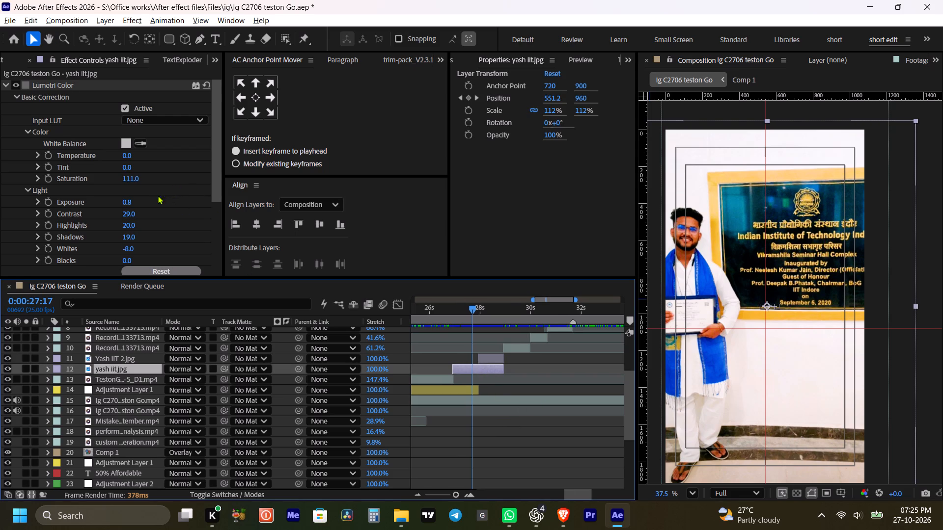
{"action": "left_click_drag", "start_coordinate": [127, 181], "coordinate": [122, 182]}
{"action": "left_click_drag", "start_coordinate": [125, 204], "coordinate": [122, 203]}
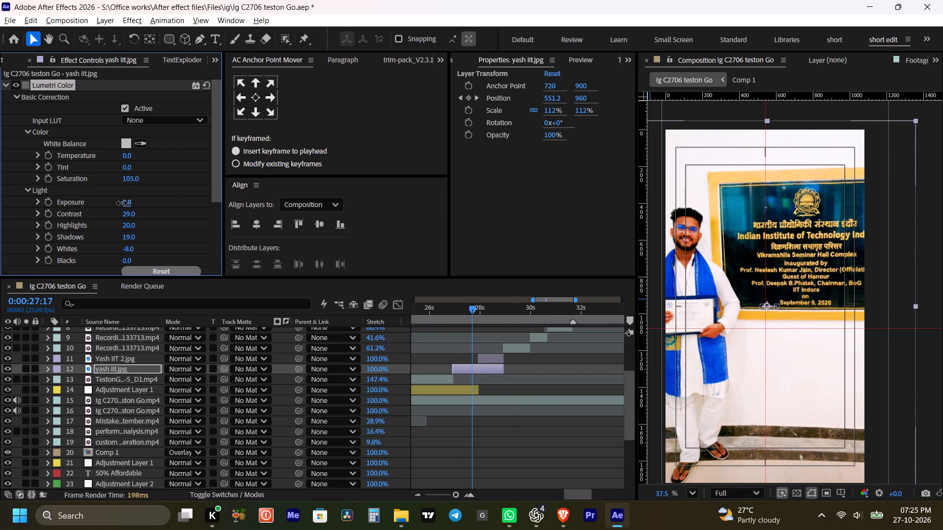
{"action": "left_click_drag", "start_coordinate": [122, 203], "coordinate": [118, 202]}
{"action": "left_click", "coordinate": [165, 215]}
Examine the colour-corrected yash iit.jpg photo in the composition, both as a whole frame and closer up.
{"action": "scroll", "coordinate": [824, 227], "scroll_direction": "down", "scroll_amount": 4}
{"action": "key", "text": "space"}
{"action": "key", "text": "space"}
{"action": "key", "text": "space"}
{"action": "key", "text": "space"}
{"action": "key", "text": "space"}
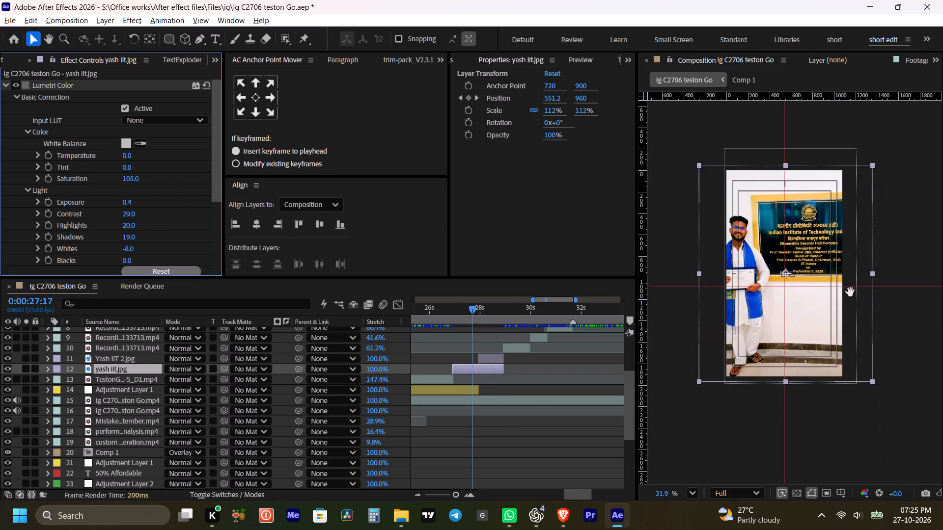
{"action": "left_click_drag", "start_coordinate": [852, 284], "coordinate": [842, 248]}
{"action": "scroll", "coordinate": [796, 277], "scroll_direction": "up", "scroll_amount": 2}
{"action": "key", "text": "space"}
{"action": "key", "text": "space"}
{"action": "key", "text": "space"}
{"action": "key", "text": "space"}
{"action": "left_click_drag", "start_coordinate": [796, 210], "coordinate": [802, 223]}
{"action": "left_click", "coordinate": [158, 221]}
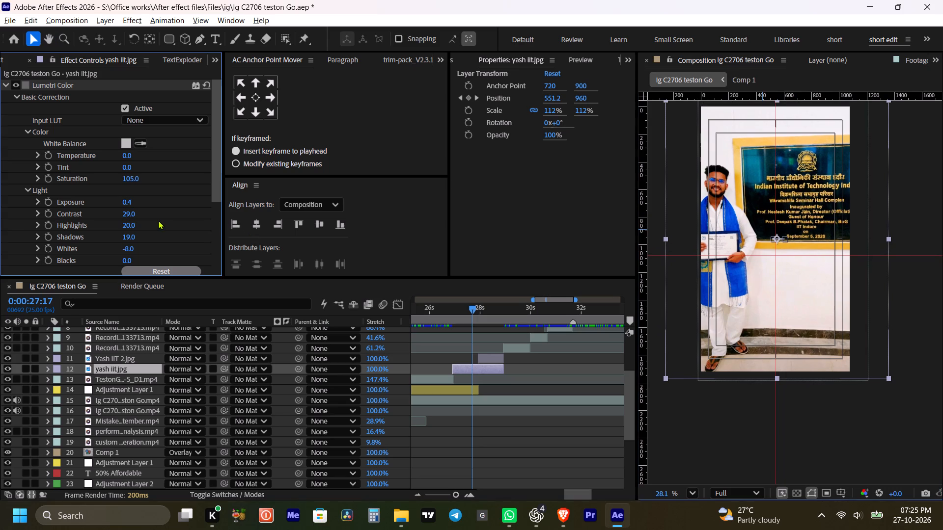
Set the yash iit.jpg photo's Lumetri contrast to 6, highlights to 24, shadows to 21 and whites to 13.
{"action": "left_click_drag", "start_coordinate": [131, 214], "coordinate": [118, 213]}
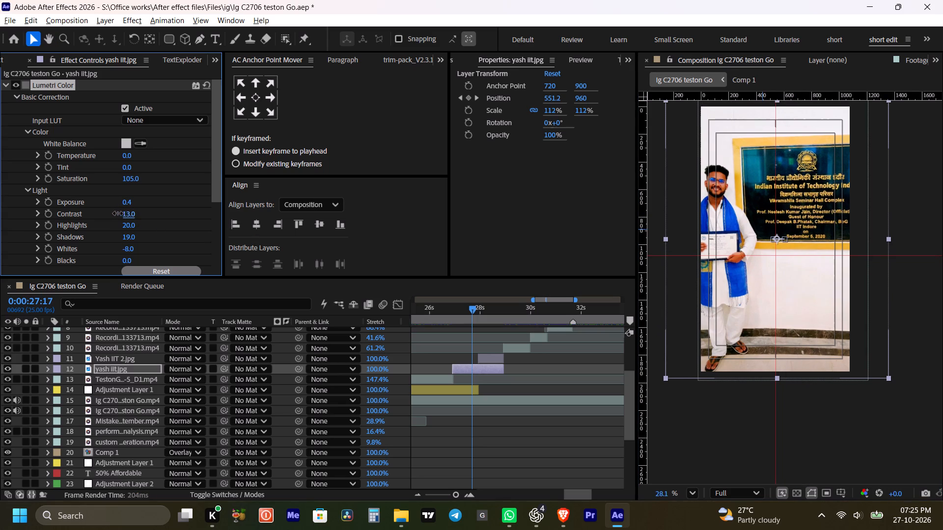
{"action": "left_click_drag", "start_coordinate": [118, 213], "coordinate": [120, 220]}
{"action": "left_click_drag", "start_coordinate": [129, 227], "coordinate": [134, 232]}
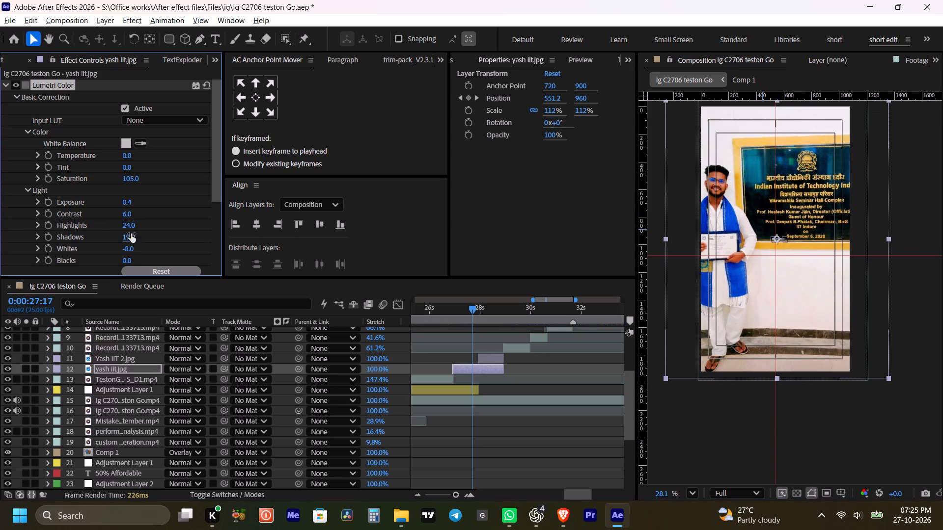
{"action": "left_click_drag", "start_coordinate": [128, 247], "coordinate": [136, 249]}
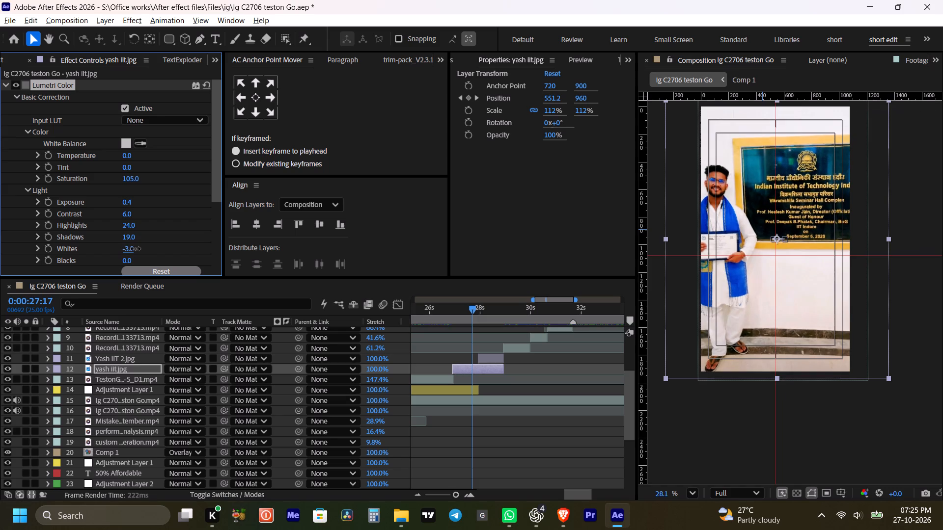
{"action": "left_click_drag", "start_coordinate": [136, 249], "coordinate": [144, 248]}
{"action": "left_click_drag", "start_coordinate": [150, 239], "coordinate": [145, 239]}
{"action": "left_click", "coordinate": [131, 238]}
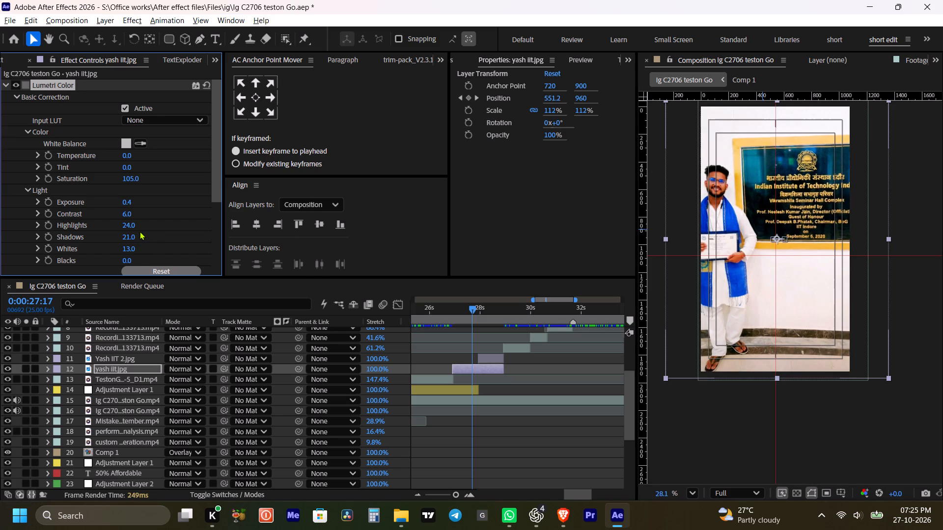
{"action": "left_click", "coordinate": [149, 232]}
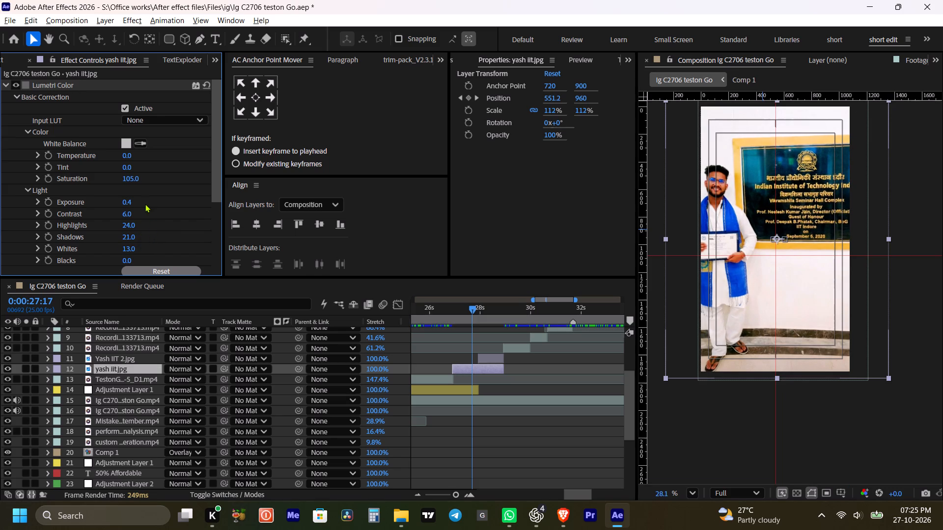
Go to 0:00:28:10 and paste the copied effects onto the Yash IIT 2.jpg photo layer.
{"action": "left_click_drag", "start_coordinate": [482, 309], "coordinate": [490, 312]}
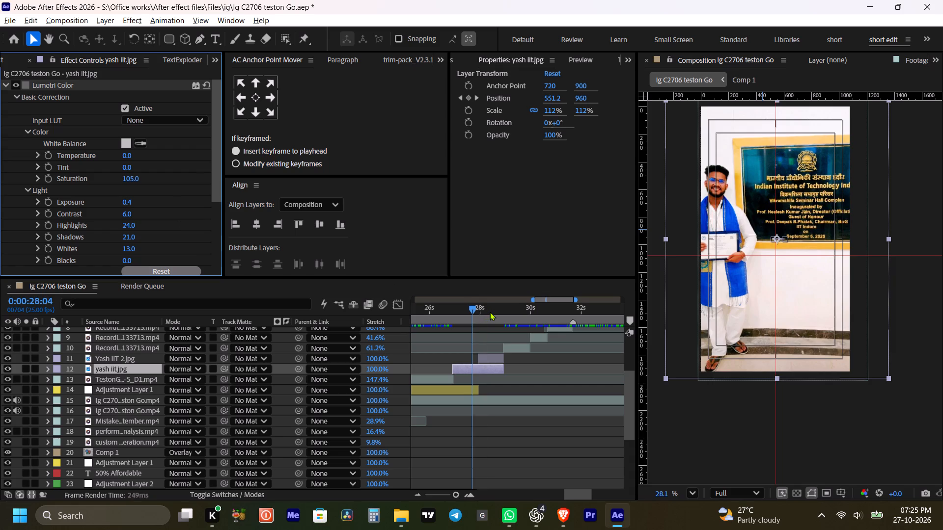
{"action": "left_click_drag", "start_coordinate": [490, 312], "coordinate": [490, 312]}
{"action": "left_click", "coordinate": [488, 357]}
{"action": "key", "text": "ctrl+v"}
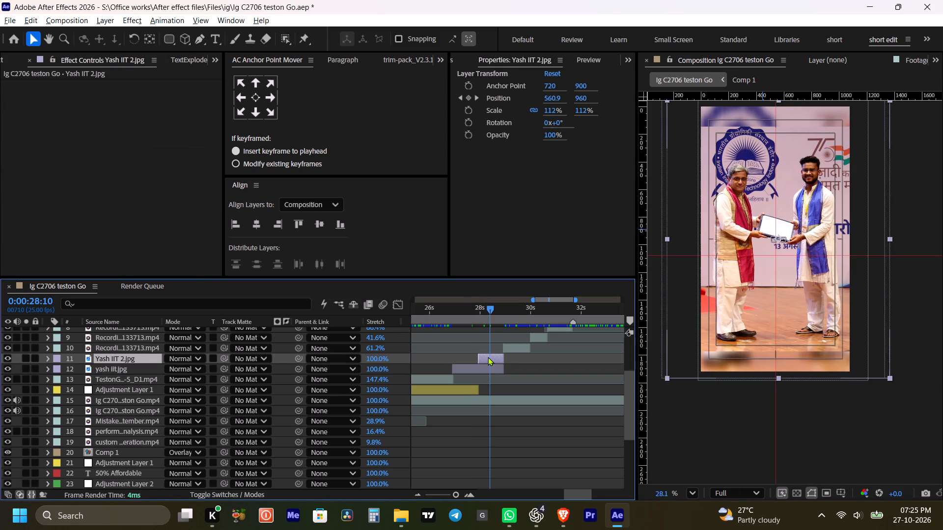
{"action": "left_click", "coordinate": [534, 364]}
{"action": "left_click", "coordinate": [477, 355]}
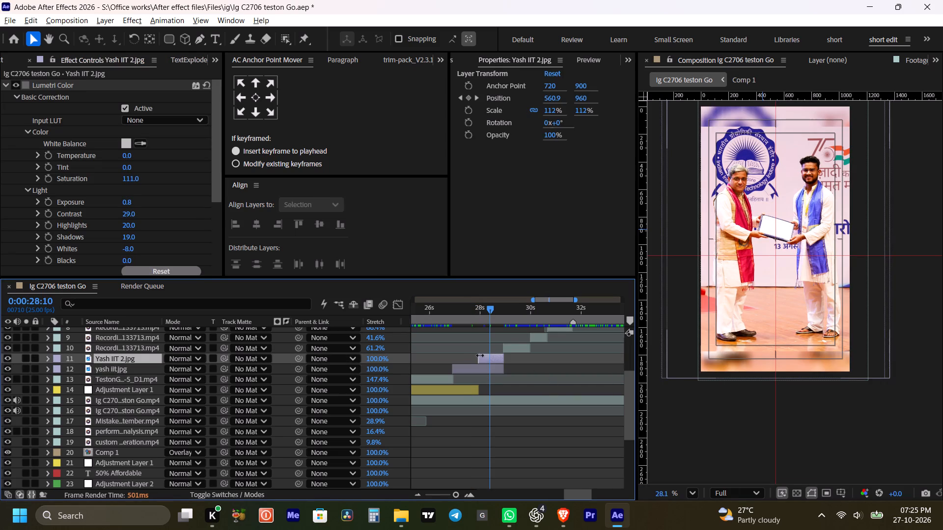
Set the Yash IIT 2.jpg photo's Lumetri exposure to 0.3, saturation to 116, whites to -34 and shadows to 52, and save the project.
{"action": "left_click_drag", "start_coordinate": [128, 203], "coordinate": [120, 200]}
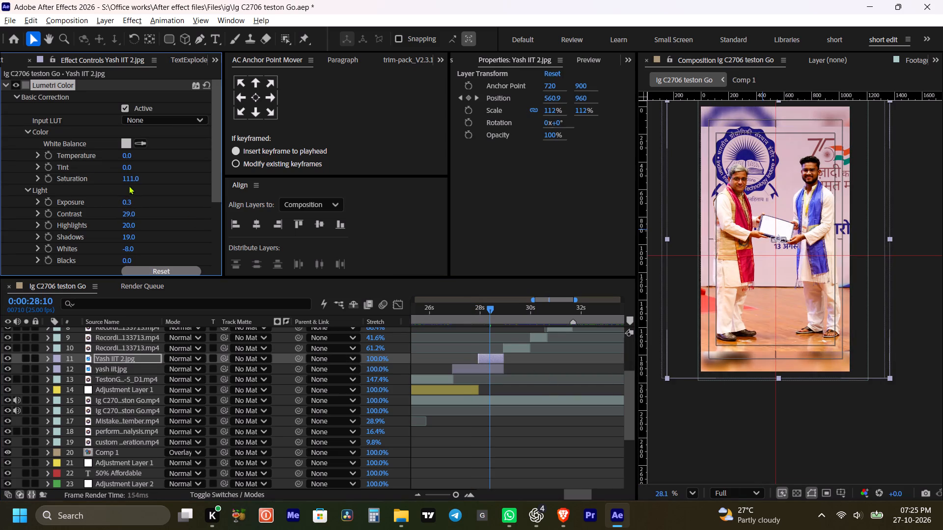
{"action": "left_click_drag", "start_coordinate": [130, 180], "coordinate": [135, 184]}
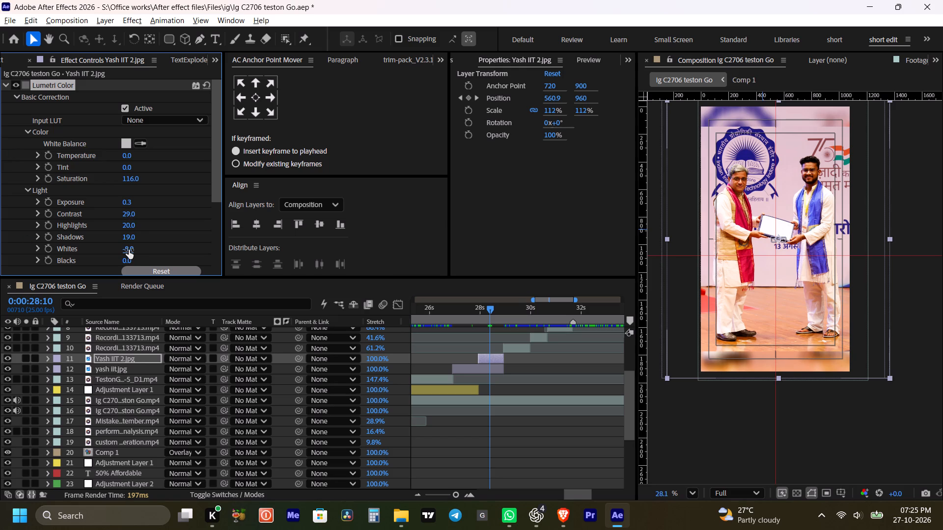
{"action": "left_click_drag", "start_coordinate": [129, 250], "coordinate": [134, 246]}
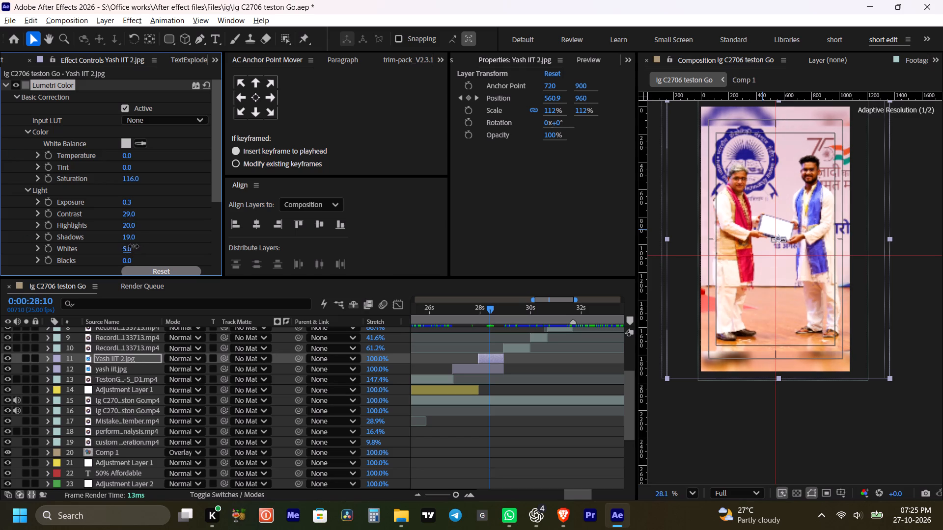
{"action": "left_click_drag", "start_coordinate": [134, 246], "coordinate": [118, 253]}
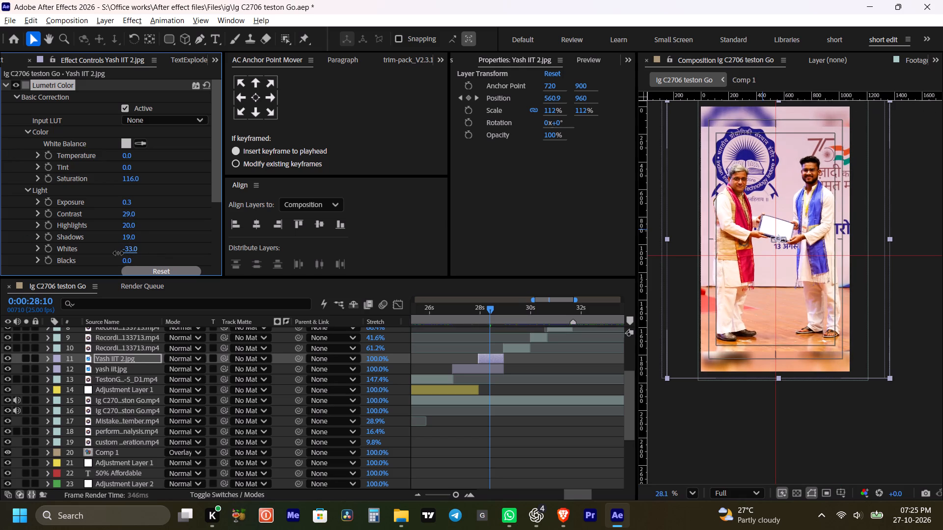
{"action": "left_click_drag", "start_coordinate": [118, 253], "coordinate": [118, 254]}
{"action": "left_click", "coordinate": [150, 239]}
{"action": "left_click_drag", "start_coordinate": [130, 236], "coordinate": [116, 235]}
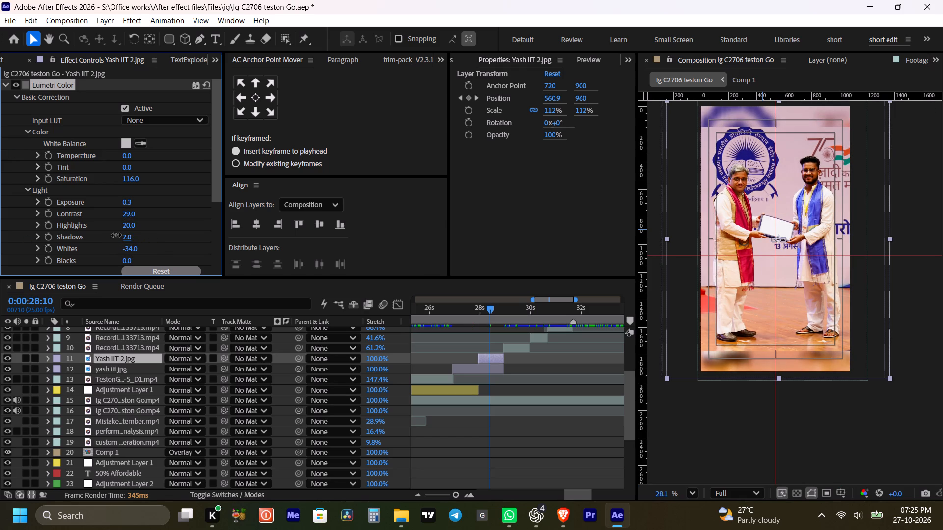
{"action": "left_click_drag", "start_coordinate": [116, 235], "coordinate": [149, 236]}
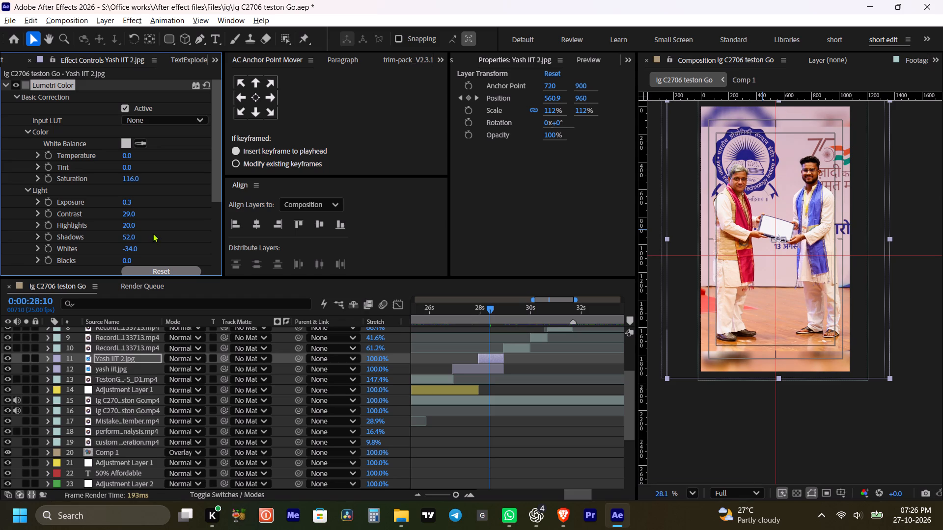
{"action": "left_click", "coordinate": [525, 367]}
{"action": "key", "text": "ctrl+s"}
Go to 0:00:29:11 and paste the copied effects onto the Recording 133713.mp4 clip on layer 10.
{"action": "left_click_drag", "start_coordinate": [512, 312], "coordinate": [517, 313]}
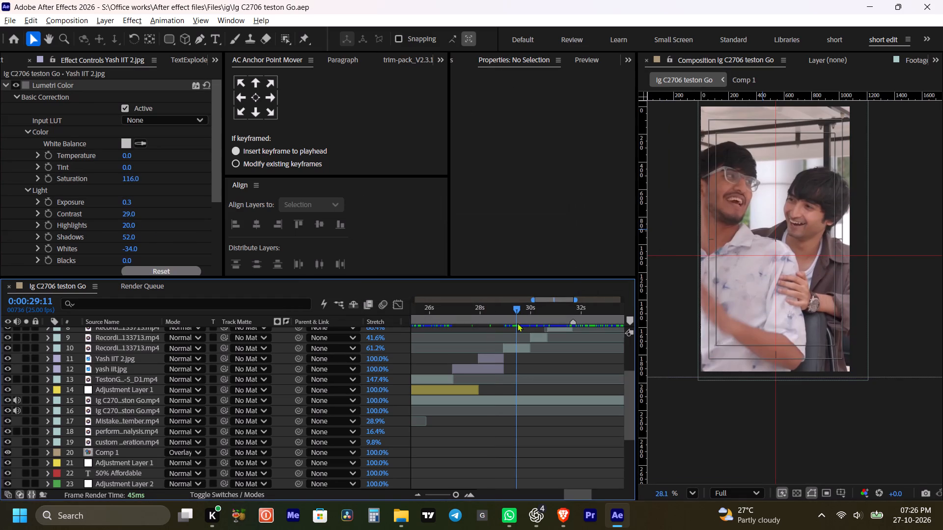
{"action": "left_click", "coordinate": [517, 344]}
{"action": "key", "text": "ctrl+v"}
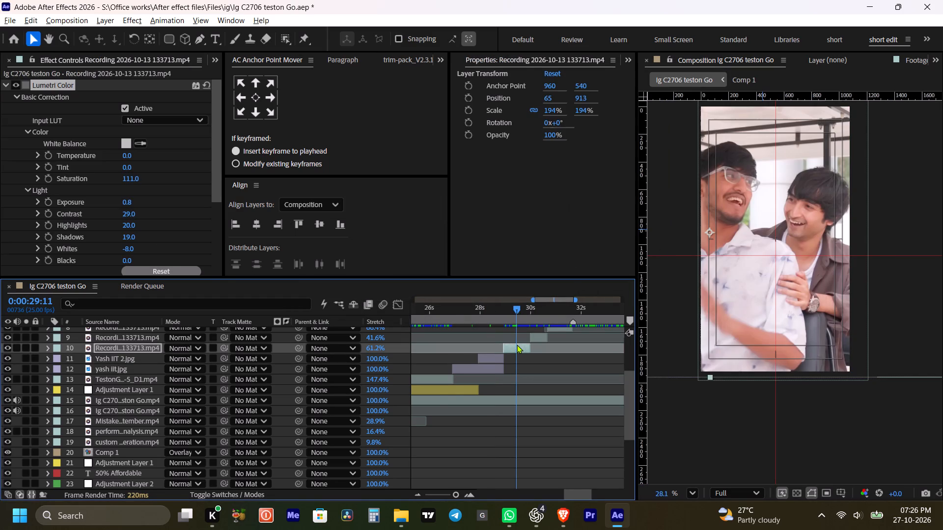
Set the layer 10 recording clip's Lumetri exposure to -0.1, saturation to 130, contrast to 77 and highlights to 27.
{"action": "scroll", "coordinate": [517, 344], "scroll_direction": "down", "scroll_amount": 1, "text": "alt"}
{"action": "key", "text": "space"}
{"action": "left_click_drag", "start_coordinate": [543, 358], "coordinate": [511, 384]}
{"action": "left_click", "coordinate": [490, 375]}
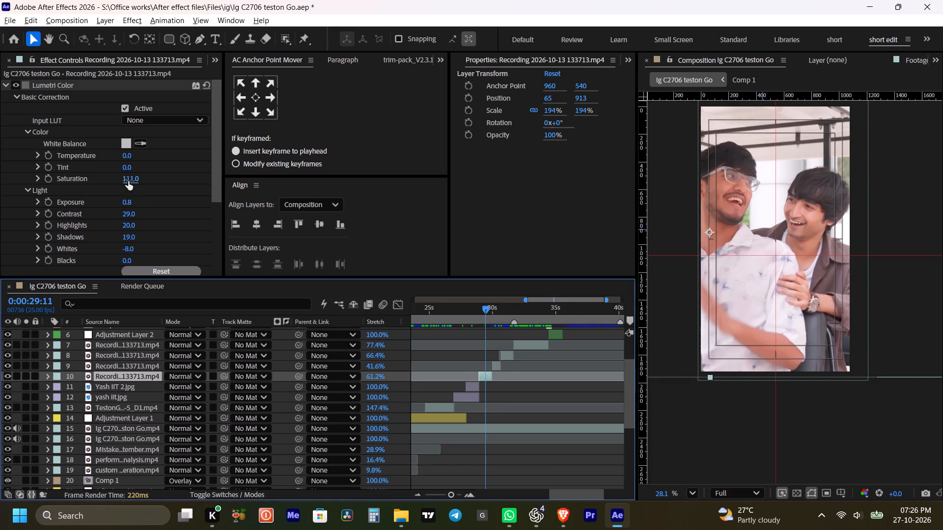
{"action": "left_click_drag", "start_coordinate": [126, 202], "coordinate": [118, 202]}
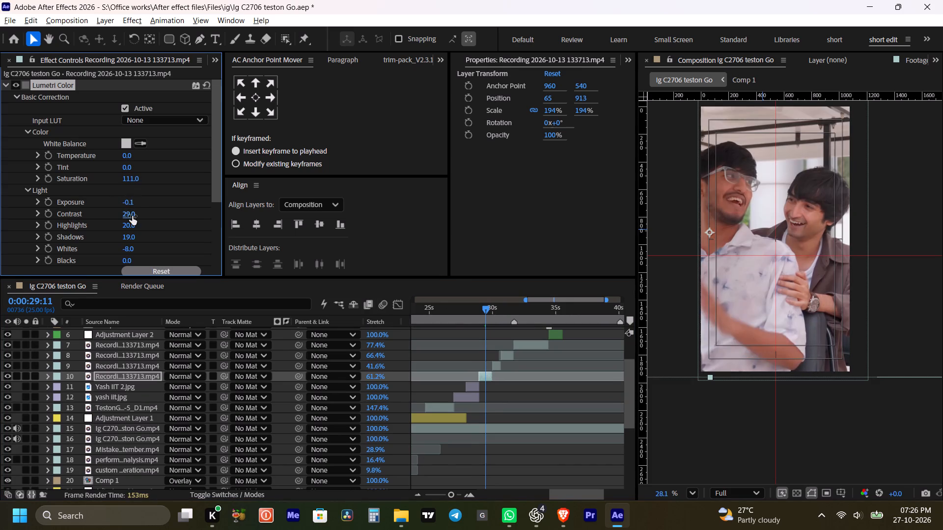
{"action": "left_click_drag", "start_coordinate": [131, 213], "coordinate": [157, 212]}
{"action": "left_click_drag", "start_coordinate": [134, 180], "coordinate": [147, 180]}
{"action": "left_click_drag", "start_coordinate": [130, 215], "coordinate": [143, 214]}
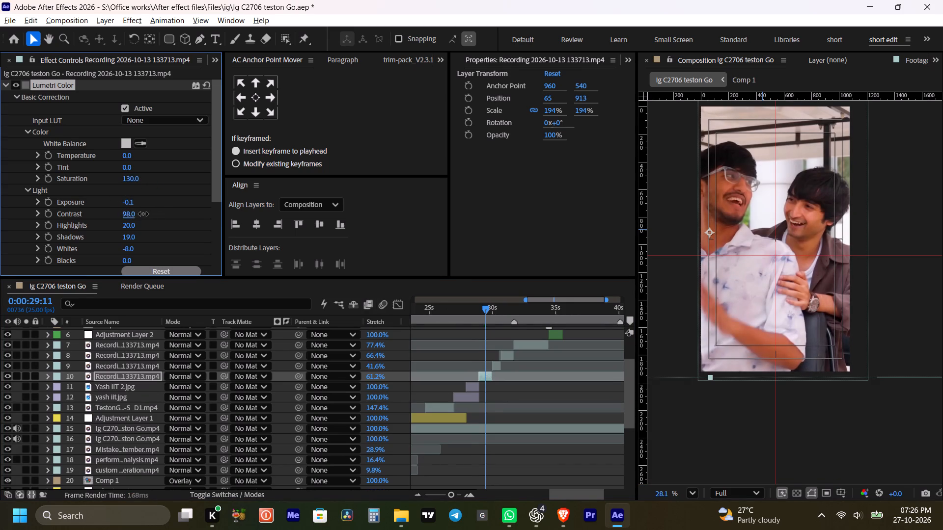
{"action": "left_click_drag", "start_coordinate": [143, 214], "coordinate": [141, 216]}
{"action": "left_click_drag", "start_coordinate": [132, 215], "coordinate": [123, 215]}
{"action": "left_click_drag", "start_coordinate": [129, 224], "coordinate": [145, 222]}
{"action": "left_click_drag", "start_coordinate": [145, 222], "coordinate": [134, 222]}
Set the Noise effect's amount on the layer 10 recording clip to 8%.
{"action": "scroll", "coordinate": [150, 212], "scroll_direction": "down", "scroll_amount": 5}
{"action": "left_click", "coordinate": [127, 246]}
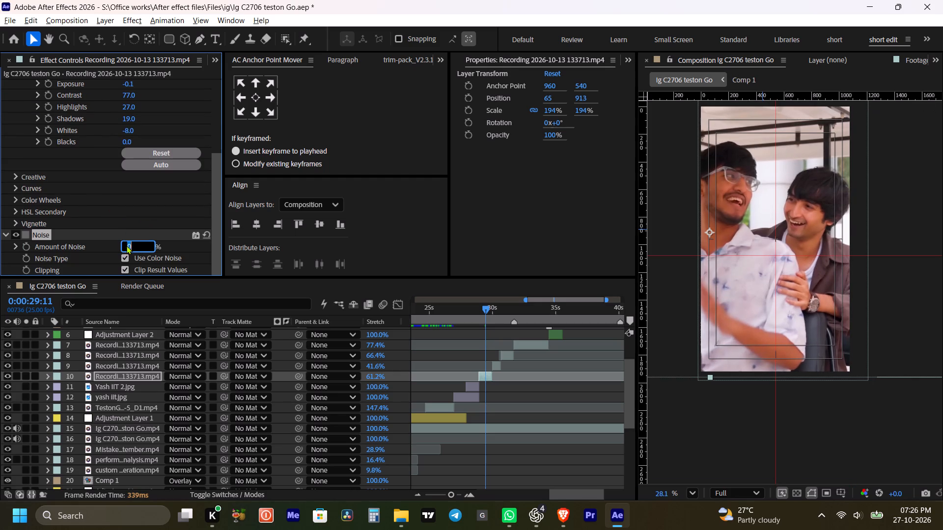
{"action": "key", "text": "1"}
{"action": "key", "text": "0"}
{"action": "left_click", "coordinate": [155, 224]}
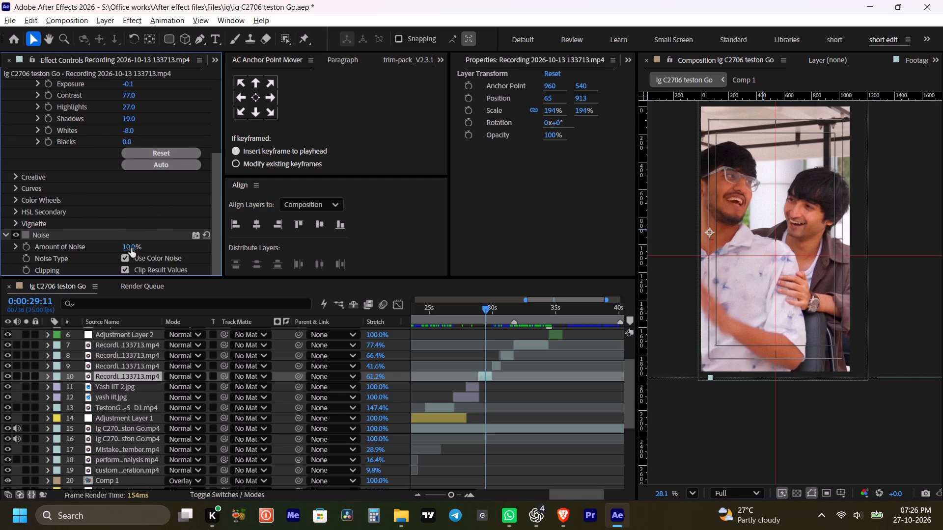
{"action": "left_click", "coordinate": [130, 247]}
{"action": "key", "text": "8"}
{"action": "left_click", "coordinate": [144, 208]}
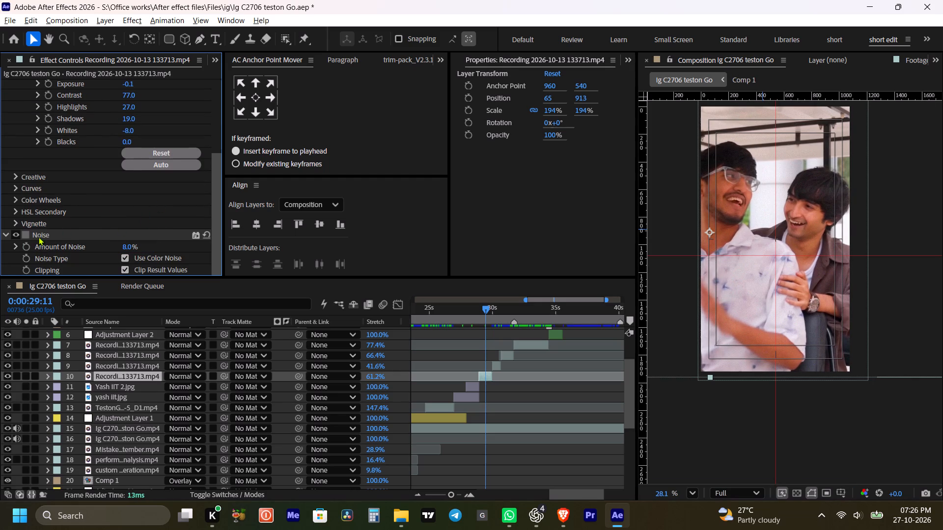
Copy the 8% Noise effect from the layer 10 clip and paste it onto the Yash IIT 2.jpg and yash iit.jpg photo layers.
{"action": "left_click", "coordinate": [38, 237]}
{"action": "key", "text": "ctrl+c"}
{"action": "key", "text": "space"}
{"action": "key", "text": "space"}
{"action": "key", "text": "space"}
{"action": "key", "text": "space"}
{"action": "key", "text": "space"}
{"action": "key", "text": "space"}
{"action": "key", "text": "space"}
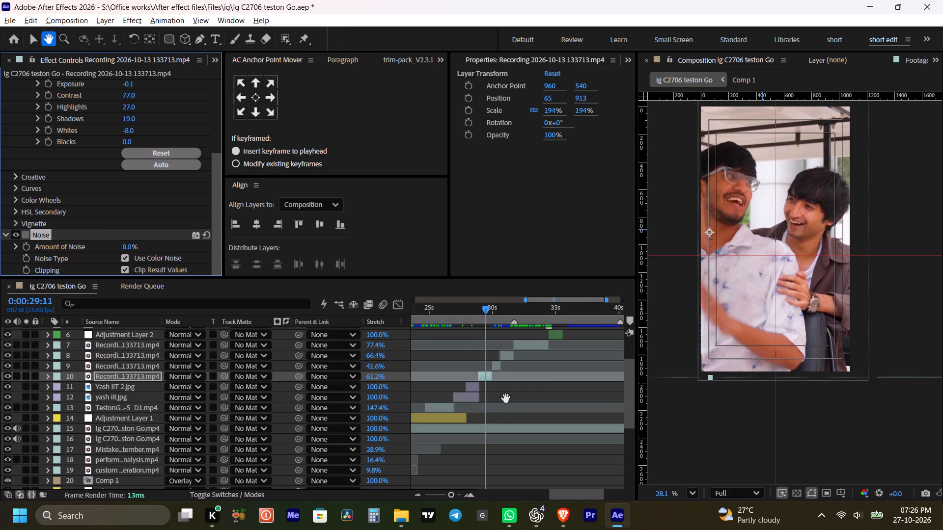
{"action": "left_click_drag", "start_coordinate": [506, 398], "coordinate": [553, 372]}
{"action": "left_click", "coordinate": [524, 309]}
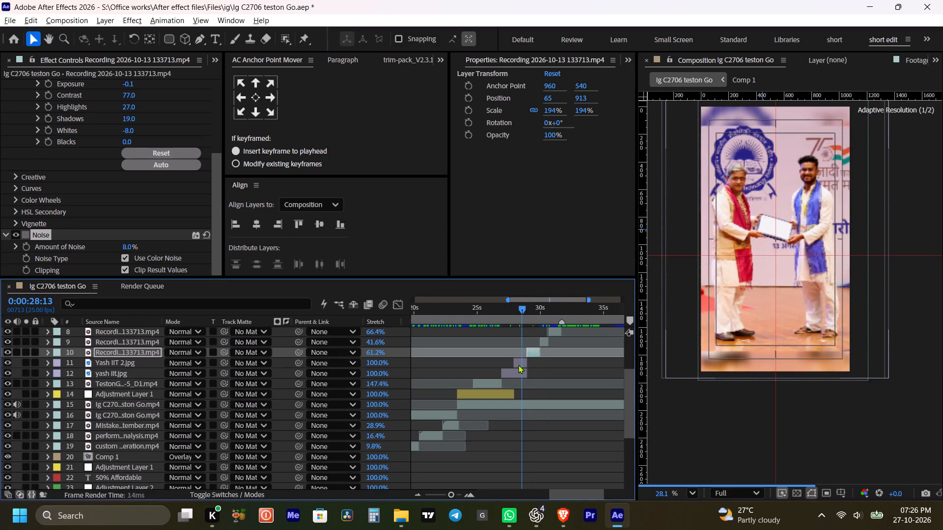
{"action": "left_click", "coordinate": [518, 363]}
{"action": "left_click", "coordinate": [518, 372], "text": "shift"}
{"action": "key", "text": "ctrl+v"}
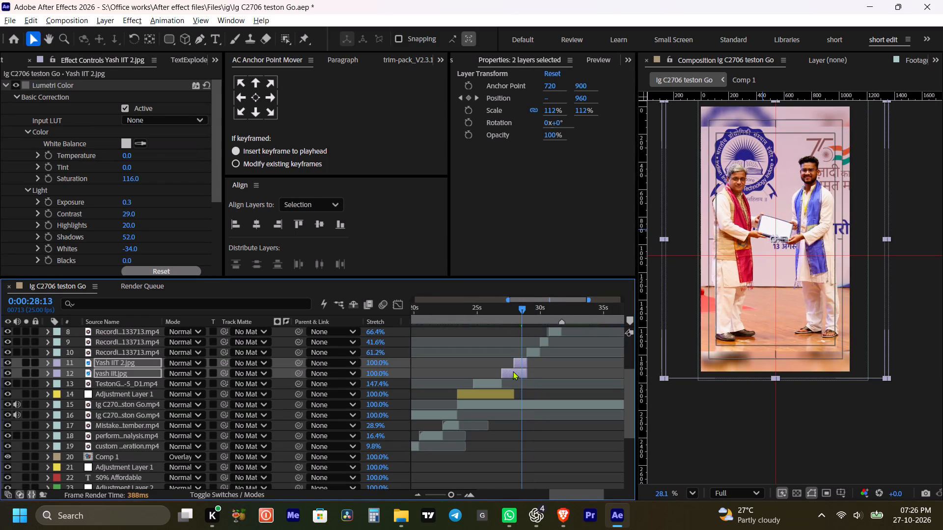
{"action": "scroll", "coordinate": [172, 182], "scroll_direction": "down", "scroll_amount": 4}
{"action": "scroll", "coordinate": [104, 214], "scroll_direction": "down", "scroll_amount": 4}
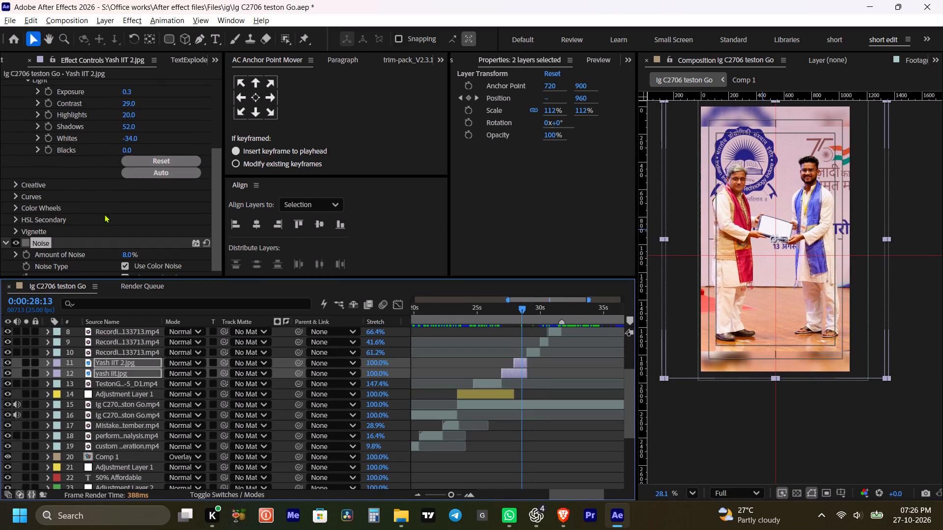
{"action": "scroll", "coordinate": [104, 214], "scroll_direction": "down", "scroll_amount": 4}
{"action": "left_click_drag", "start_coordinate": [102, 220], "coordinate": [107, 220]}
Examine the timeline backwards from 0:00:28:13 through the second split-screen section to the earlier layers.
{"action": "key", "text": "space"}
{"action": "key", "text": "space"}
{"action": "left_click_drag", "start_coordinate": [536, 444], "coordinate": [539, 419]}
{"action": "left_click", "coordinate": [540, 428]}
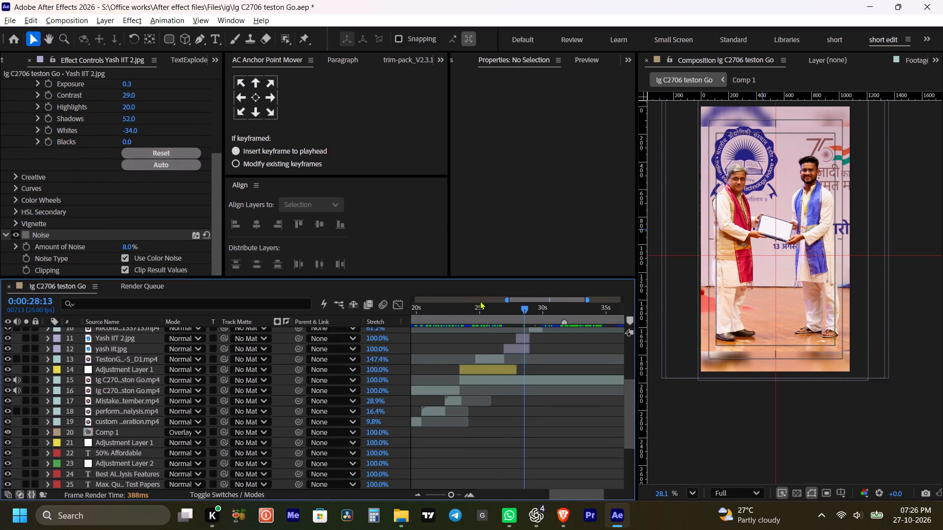
{"action": "left_click_drag", "start_coordinate": [496, 311], "coordinate": [488, 319]}
{"action": "key", "text": "space"}
{"action": "key", "text": "space"}
{"action": "key", "text": "space"}
{"action": "key", "text": "space"}
{"action": "key", "text": "space"}
{"action": "key", "text": "space"}
{"action": "key", "text": "space"}
{"action": "key", "text": "space"}
{"action": "key", "text": "space"}
{"action": "key", "text": "space"}
{"action": "key", "text": "space"}
{"action": "key", "text": "space"}
{"action": "key", "text": "space"}
{"action": "key", "text": "space"}
{"action": "key", "text": "space"}
{"action": "key", "text": "space"}
{"action": "key", "text": "space"}
{"action": "key", "text": "space"}
{"action": "left_click_drag", "start_coordinate": [524, 424], "coordinate": [551, 397]}
{"action": "left_click_drag", "start_coordinate": [487, 315], "coordinate": [480, 314]}
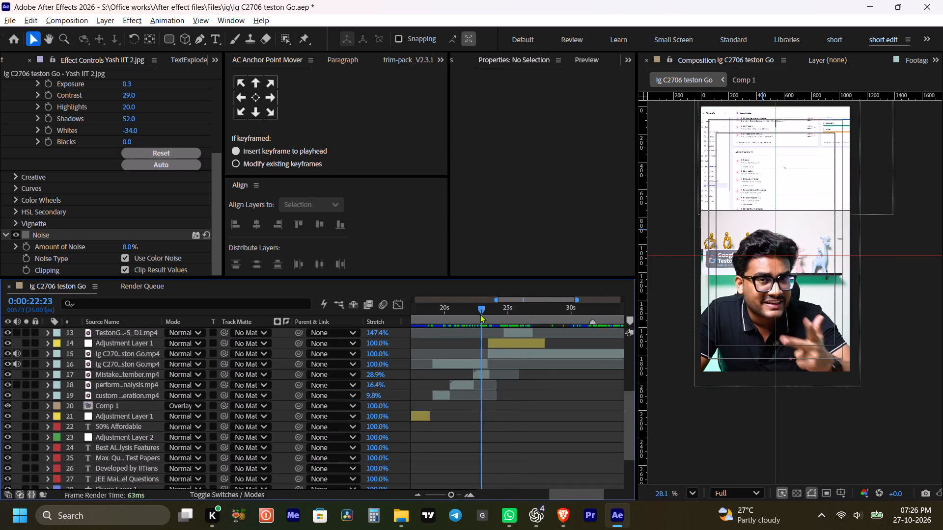
{"action": "left_click_drag", "start_coordinate": [480, 314], "coordinate": [469, 315]}
{"action": "scroll", "coordinate": [484, 335], "scroll_direction": "down", "scroll_amount": 2, "text": "alt"}
{"action": "key", "text": "space"}
{"action": "key", "text": "space"}
{"action": "key", "text": "space"}
{"action": "left_click_drag", "start_coordinate": [514, 421], "coordinate": [527, 332]}
{"action": "key", "text": "space"}
{"action": "left_click_drag", "start_coordinate": [510, 405], "coordinate": [514, 391]}
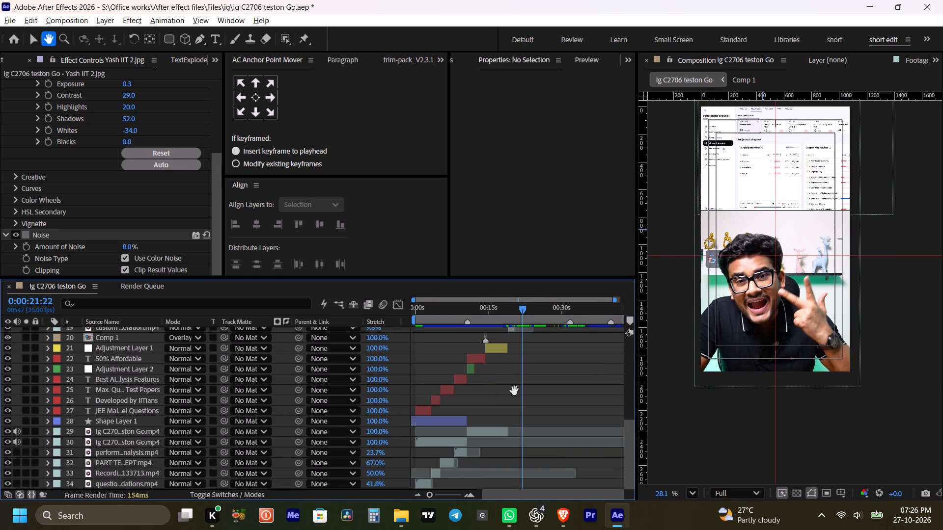
{"action": "left_click_drag", "start_coordinate": [514, 391], "coordinate": [514, 389]}
{"action": "key", "text": "space"}
{"action": "left_click_drag", "start_coordinate": [479, 410], "coordinate": [501, 398]}
Go to 0:00:04:07, paste the copied Noise effect onto the Recording 133713.mp4 clip on layer 33, and save the project.
{"action": "left_click_drag", "start_coordinate": [503, 314], "coordinate": [460, 314]}
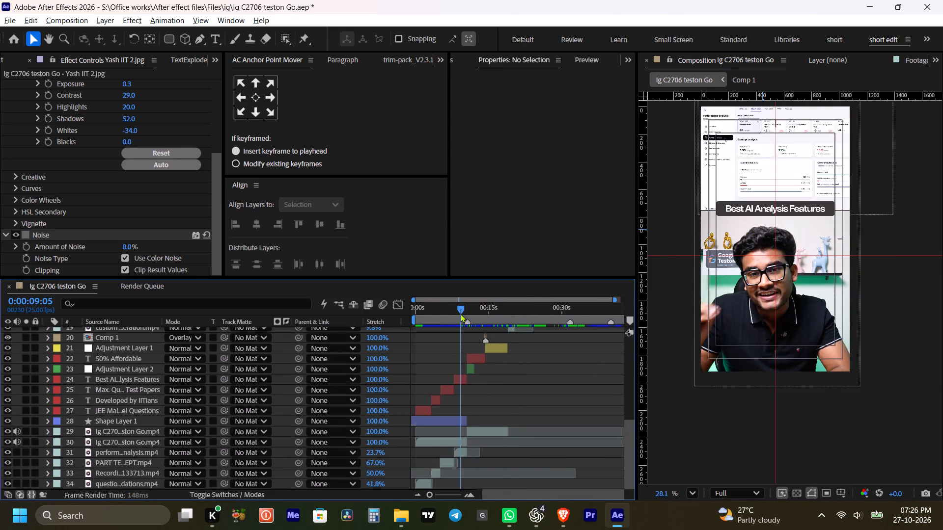
{"action": "left_click_drag", "start_coordinate": [460, 314], "coordinate": [437, 310]}
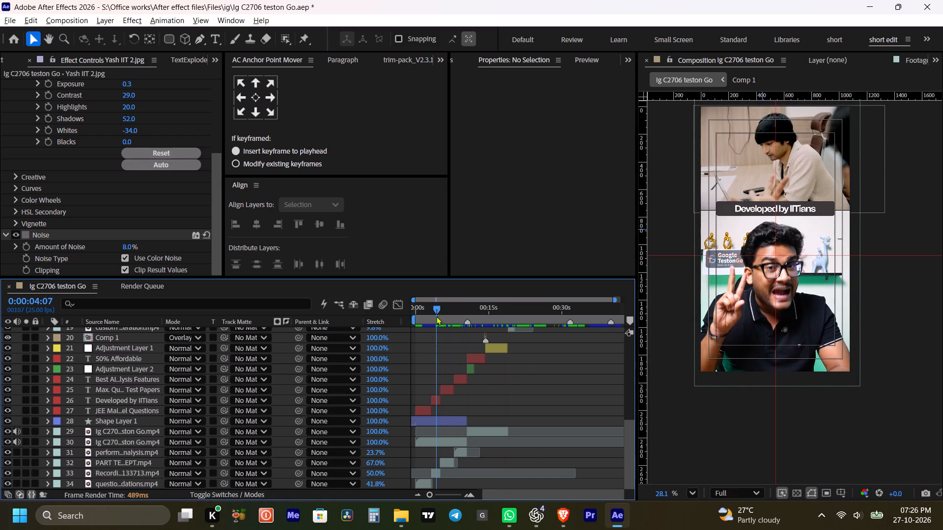
{"action": "scroll", "coordinate": [422, 377], "scroll_direction": "up", "scroll_amount": 1, "text": "alt"}
{"action": "key", "text": "space"}
{"action": "left_click_drag", "start_coordinate": [463, 449], "coordinate": [480, 430]}
{"action": "left_click", "coordinate": [461, 476]}
{"action": "key", "text": "ctrl+v"}
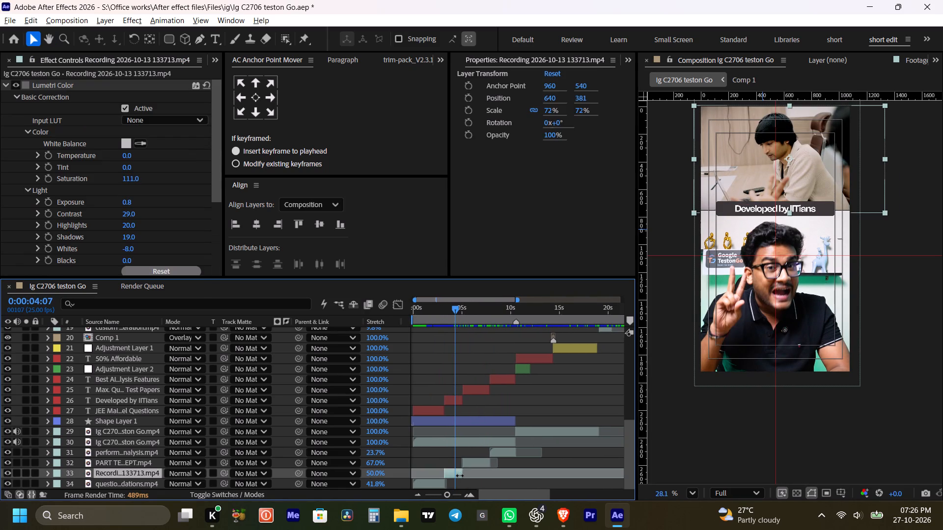
{"action": "scroll", "coordinate": [191, 192], "scroll_direction": "down", "scroll_amount": 4}
{"action": "scroll", "coordinate": [109, 224], "scroll_direction": "down", "scroll_amount": 4}
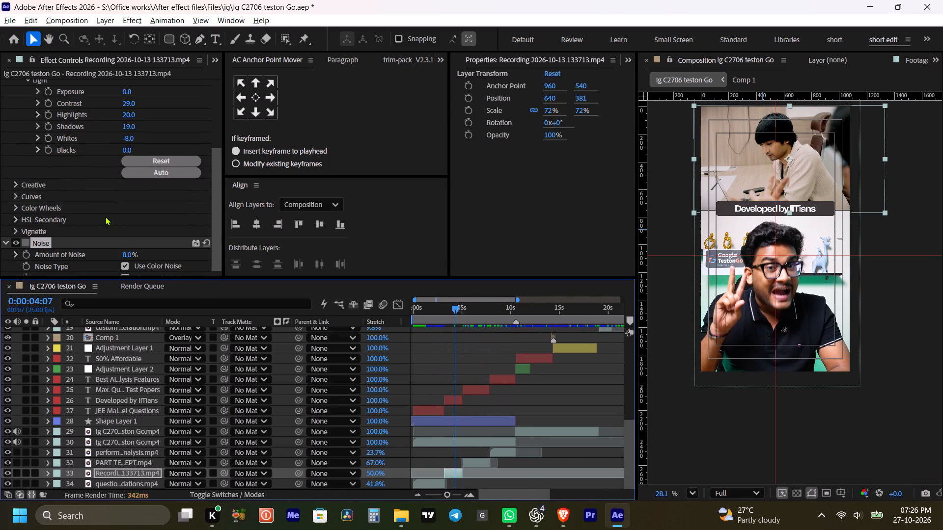
{"action": "scroll", "coordinate": [105, 216], "scroll_direction": "down", "scroll_amount": 3}
{"action": "left_click", "coordinate": [105, 215]}
{"action": "left_click", "coordinate": [99, 232]}
{"action": "key", "text": "ctrl+s"}
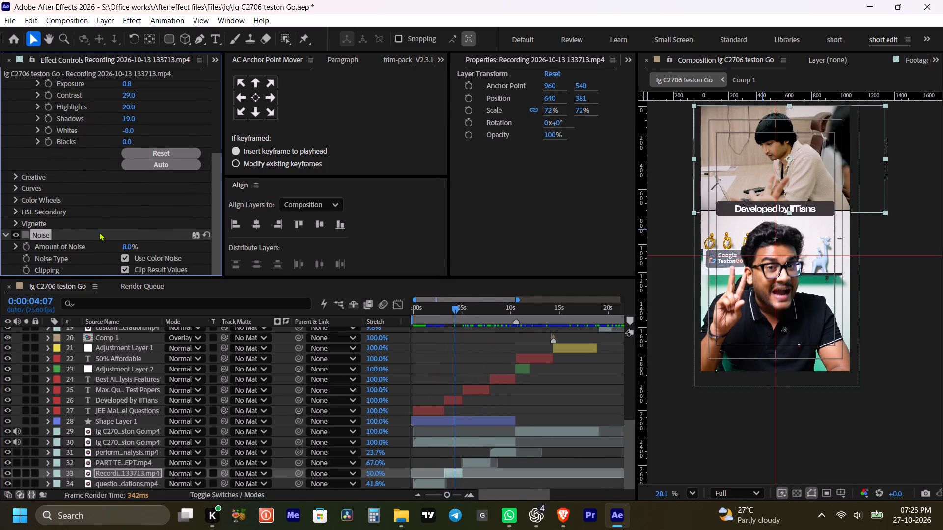
Play back the reel from 0:00:18:24 through the second split-screen section and the photo layers, checking the clips' look.
{"action": "scroll", "coordinate": [543, 404], "scroll_direction": "up", "scroll_amount": 2}
{"action": "key", "text": "space"}
{"action": "key", "text": "space"}
{"action": "key", "text": "space"}
{"action": "key", "text": "space"}
{"action": "key", "text": "space"}
{"action": "key", "text": "space"}
{"action": "key", "text": "space"}
{"action": "left_click_drag", "start_coordinate": [579, 425], "coordinate": [497, 420]}
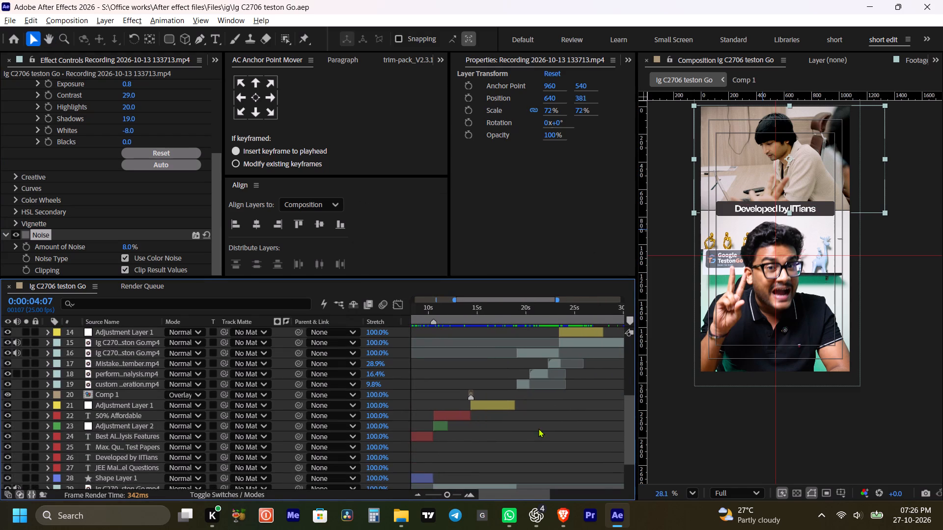
{"action": "scroll", "coordinate": [532, 423], "scroll_direction": "down", "scroll_amount": 1, "text": "alt"}
{"action": "key", "text": "space"}
{"action": "left_click_drag", "start_coordinate": [568, 420], "coordinate": [542, 426]}
{"action": "left_click", "coordinate": [491, 306]}
{"action": "key", "text": "space"}
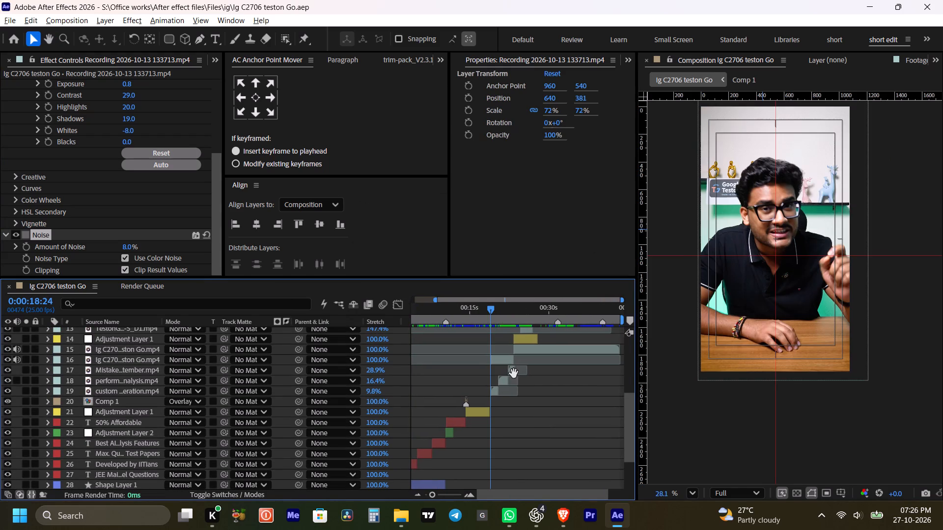
{"action": "scroll", "coordinate": [507, 384], "scroll_direction": "up", "scroll_amount": 1, "text": "alt"}
{"action": "key", "text": "space"}
{"action": "left_click_drag", "start_coordinate": [538, 402], "coordinate": [527, 403]}
{"action": "key", "text": "space"}
{"action": "key", "text": "space"}
{"action": "left_click_drag", "start_coordinate": [558, 393], "coordinate": [541, 399]}
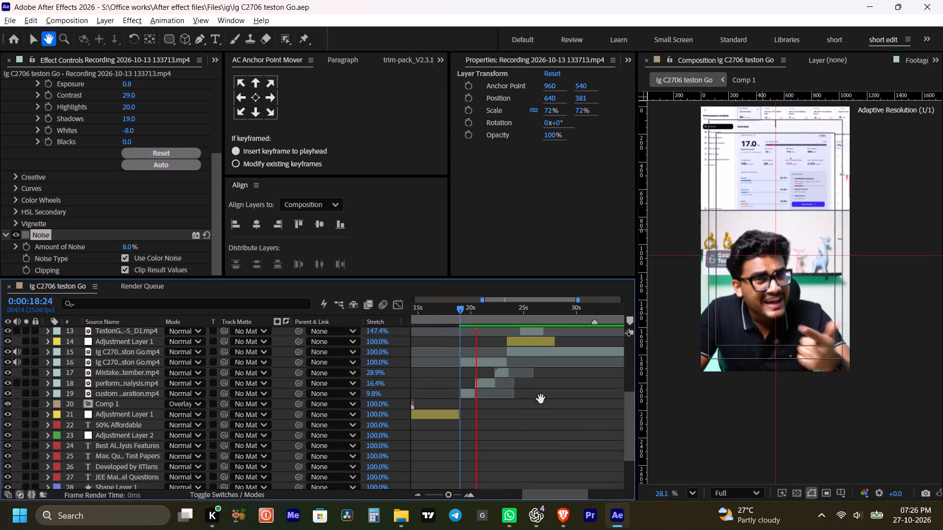
{"action": "left_click_drag", "start_coordinate": [541, 399], "coordinate": [537, 401]}
{"action": "key", "text": "space"}
{"action": "key", "text": "space"}
{"action": "key", "text": "space"}
{"action": "key", "text": "space"}
{"action": "key", "text": "space"}
{"action": "key", "text": "space"}
{"action": "key", "text": "space"}
{"action": "key", "text": "space"}
{"action": "left_click_drag", "start_coordinate": [543, 400], "coordinate": [518, 428]}
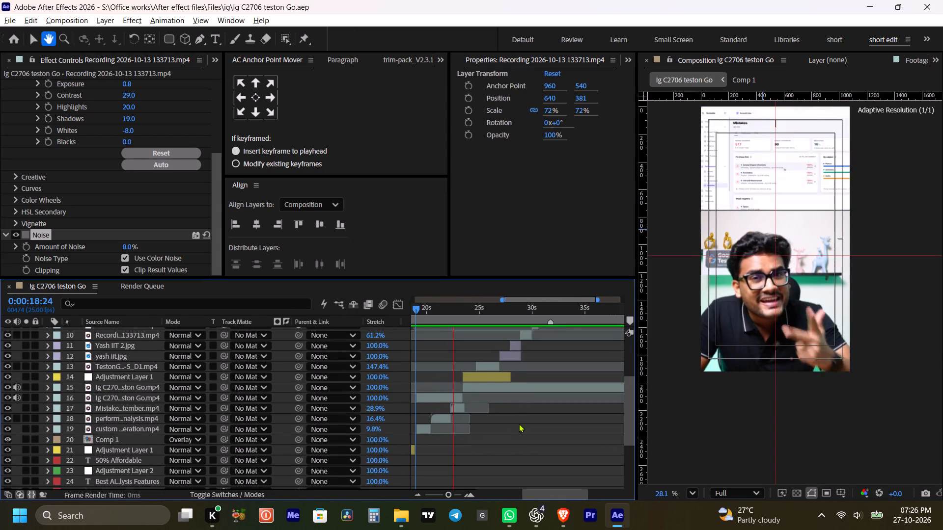
{"action": "scroll", "coordinate": [517, 420], "scroll_direction": "up", "scroll_amount": 2}
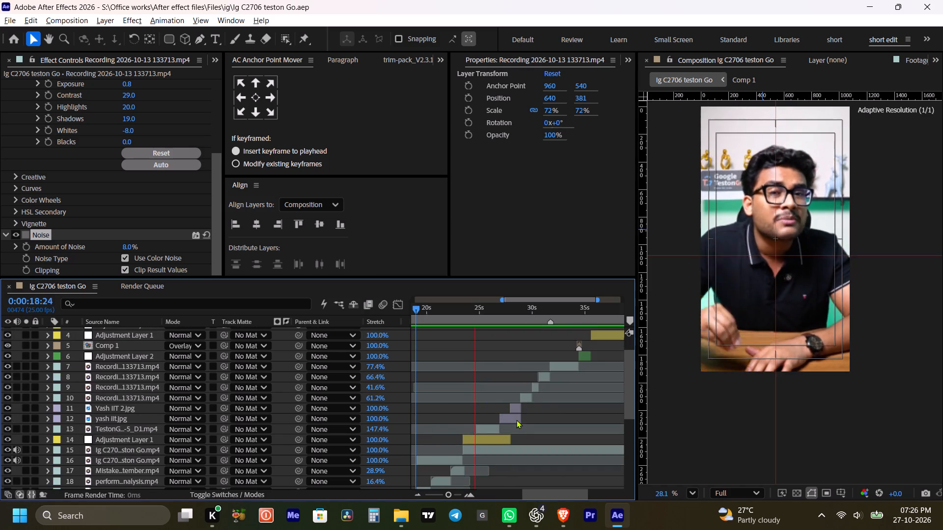
{"action": "key", "text": "space"}
{"action": "key", "text": "space"}
{"action": "key", "text": "space"}
{"action": "key", "text": "space"}
{"action": "key", "text": "space"}
{"action": "key", "text": "space"}
{"action": "key", "text": "space"}
{"action": "key", "text": "space"}
{"action": "key", "text": "space"}
{"action": "left_click_drag", "start_coordinate": [566, 406], "coordinate": [554, 397]}
{"action": "key", "text": "space"}
{"action": "key", "text": "space"}
{"action": "key", "text": "space"}
{"action": "key", "text": "space"}
{"action": "key", "text": "space"}
{"action": "key", "text": "space"}
{"action": "left_click_drag", "start_coordinate": [548, 403], "coordinate": [549, 391]}
{"action": "key", "text": "space"}
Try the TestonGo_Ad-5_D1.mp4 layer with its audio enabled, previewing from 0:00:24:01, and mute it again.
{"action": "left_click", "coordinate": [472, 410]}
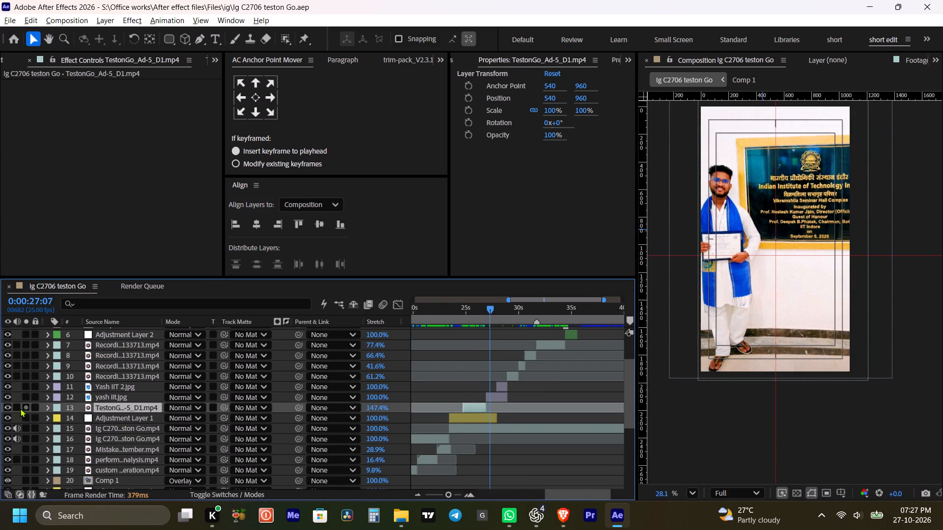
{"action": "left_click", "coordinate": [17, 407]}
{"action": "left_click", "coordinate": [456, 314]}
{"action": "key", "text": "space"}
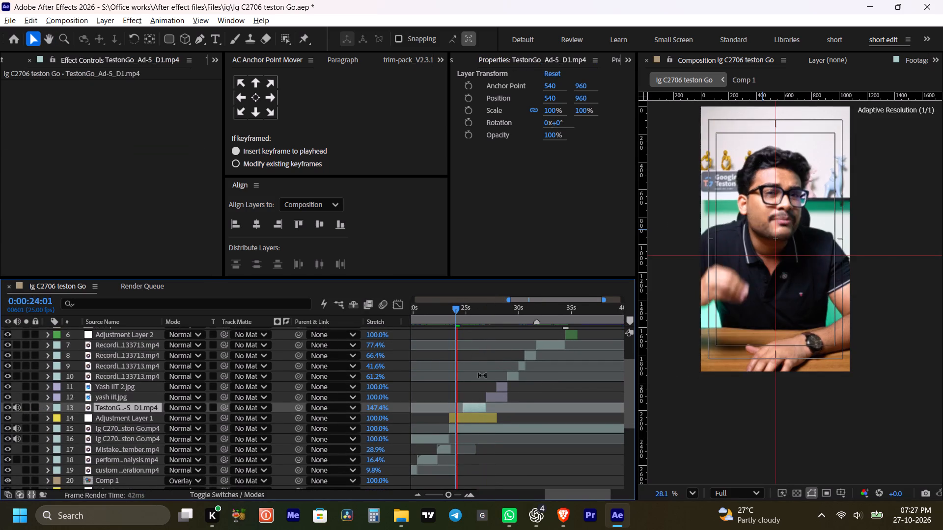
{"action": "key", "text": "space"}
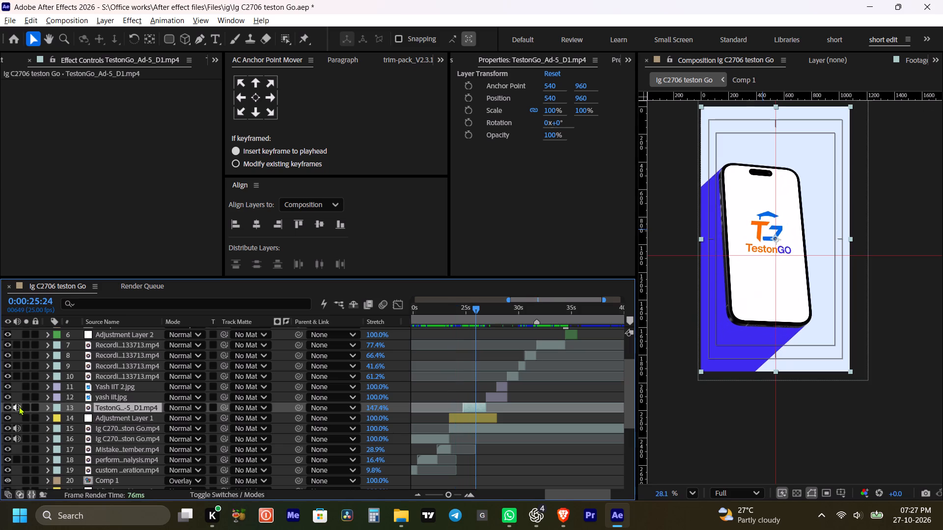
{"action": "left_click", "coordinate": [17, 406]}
Play back the reel from 0:00:25:24 through the photo layers into the recording B-roll clips.
{"action": "key", "text": "space"}
{"action": "key", "text": "space"}
{"action": "key", "text": "space"}
{"action": "key", "text": "space"}
{"action": "key", "text": "space"}
{"action": "key", "text": "space"}
{"action": "key", "text": "space"}
{"action": "key", "text": "space"}
{"action": "key", "text": "space"}
{"action": "key", "text": "space"}
{"action": "key", "text": "space"}
{"action": "key", "text": "space"}
{"action": "left_click_drag", "start_coordinate": [553, 389], "coordinate": [525, 405]}
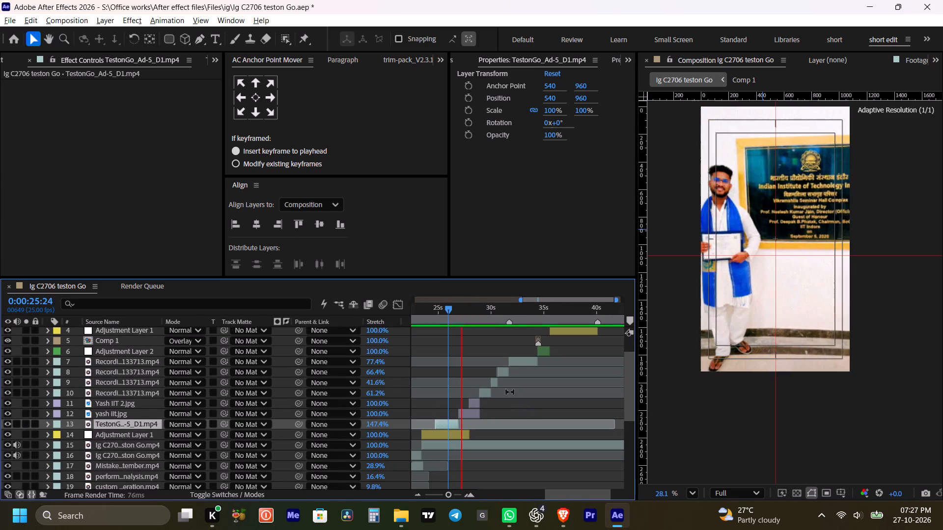
{"action": "key", "text": "space"}
Copy all effects from the layer 10 recording clip and paste them onto the layer 9 recording clip at 0:00:30:13.
{"action": "left_click_drag", "start_coordinate": [493, 312], "coordinate": [488, 315]}
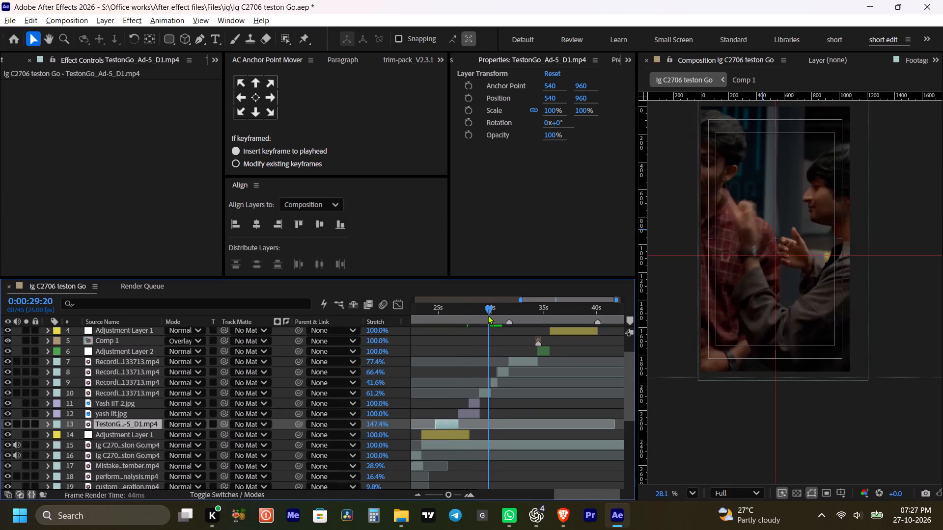
{"action": "left_click_drag", "start_coordinate": [488, 315], "coordinate": [487, 315]}
{"action": "scroll", "coordinate": [494, 390], "scroll_direction": "up", "scroll_amount": 1, "text": "alt"}
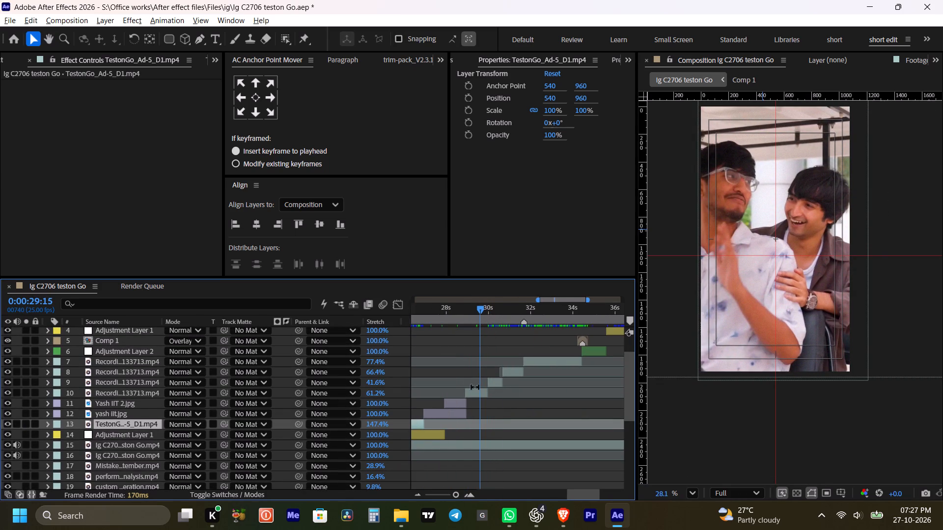
{"action": "left_click", "coordinate": [476, 393]}
{"action": "left_click", "coordinate": [75, 88]}
{"action": "key", "text": "ctrl+a"}
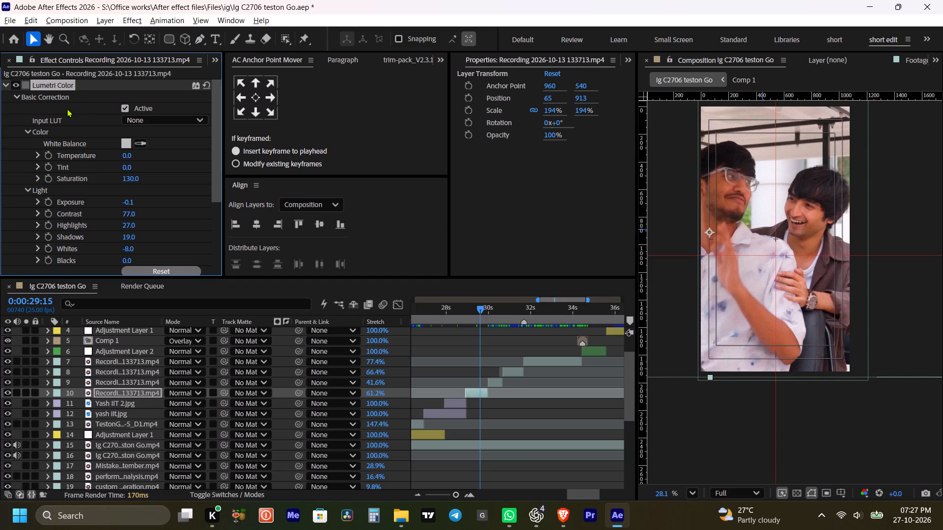
{"action": "key", "text": "ctrl+c"}
{"action": "left_click", "coordinate": [500, 308]}
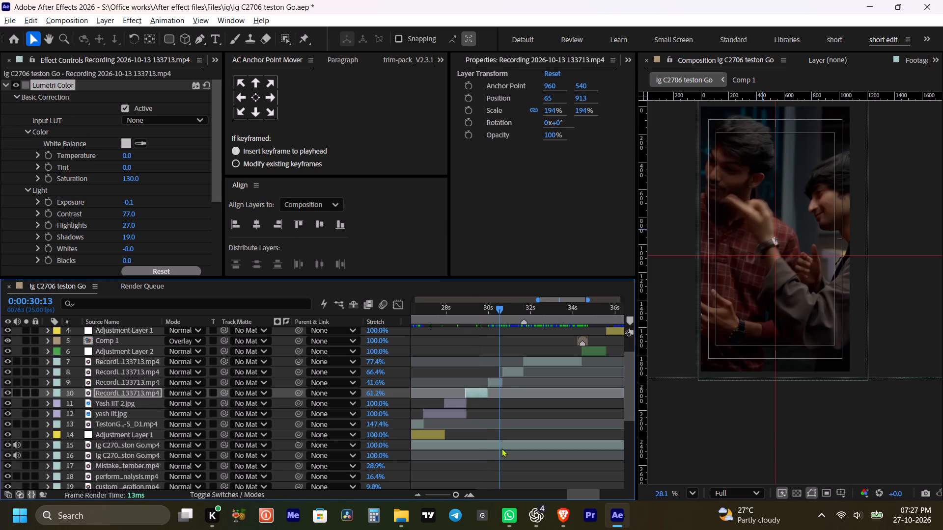
{"action": "left_click", "coordinate": [493, 385]}
{"action": "key", "text": "ctrl+v"}
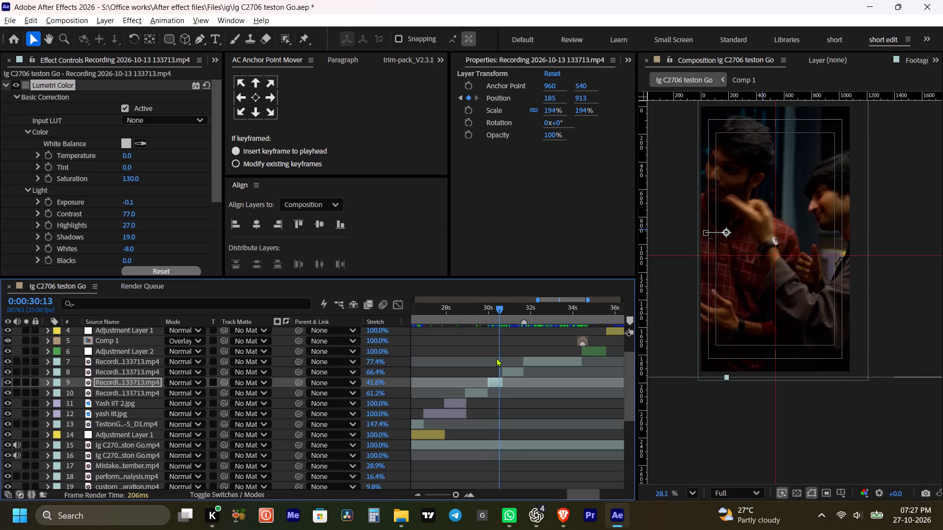
Set the Lumetri Color exposure on the layer 9 recording clip to 2.4 and preview from 0:00:29:09.
{"action": "left_click", "coordinate": [151, 199]}
{"action": "left_click_drag", "start_coordinate": [127, 202], "coordinate": [139, 202]}
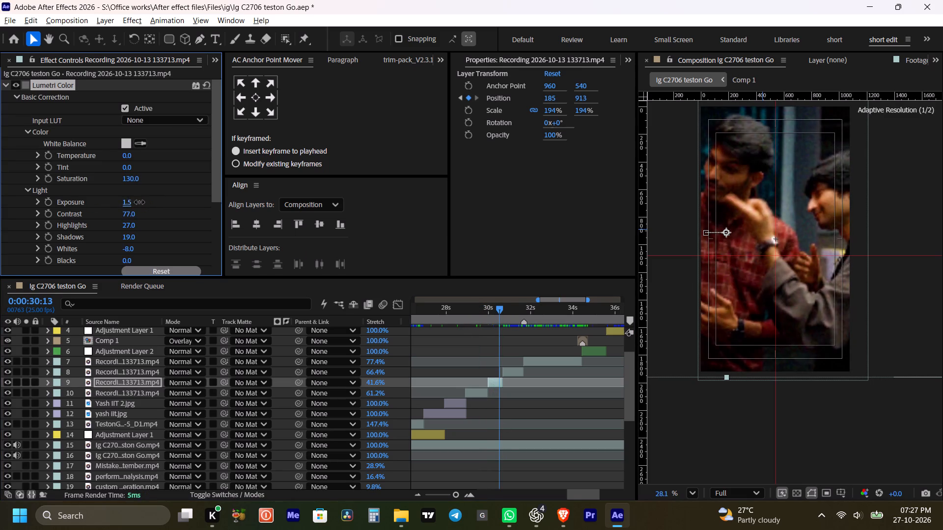
{"action": "left_click_drag", "start_coordinate": [139, 202], "coordinate": [145, 203]}
{"action": "left_click", "coordinate": [475, 311]}
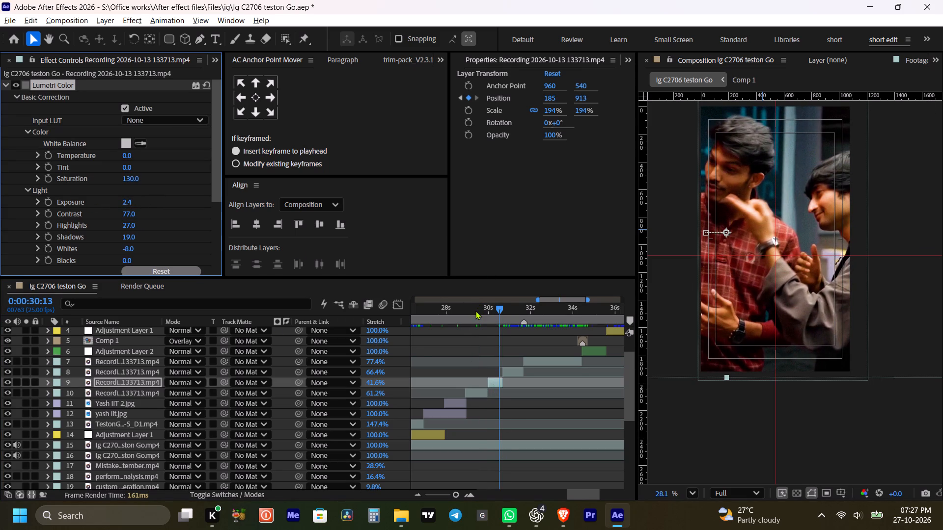
{"action": "key", "text": "space"}
{"action": "key", "text": "space"}
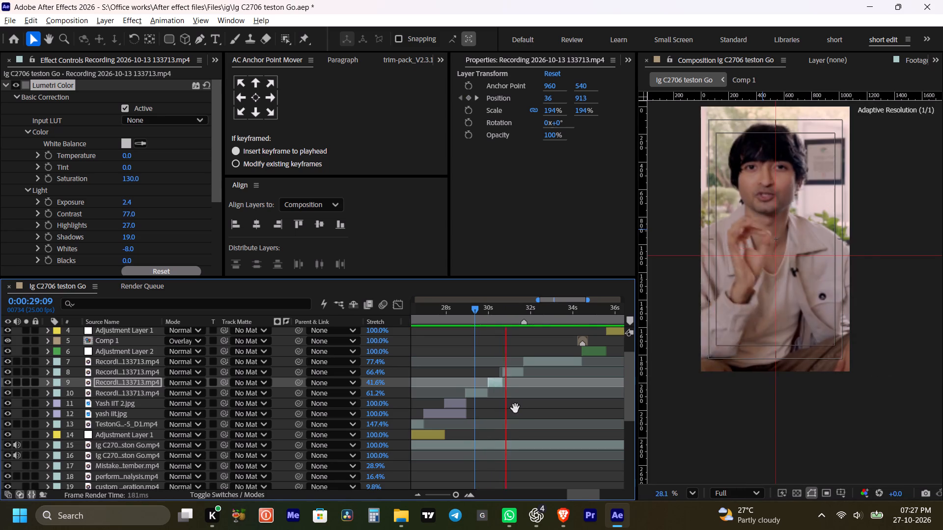
Paste the copied Lumetri Color and Noise effects onto the layer 8 recording clip at 0:00:31:00.
{"action": "left_click", "coordinate": [518, 412]}
{"action": "left_click", "coordinate": [513, 373]}
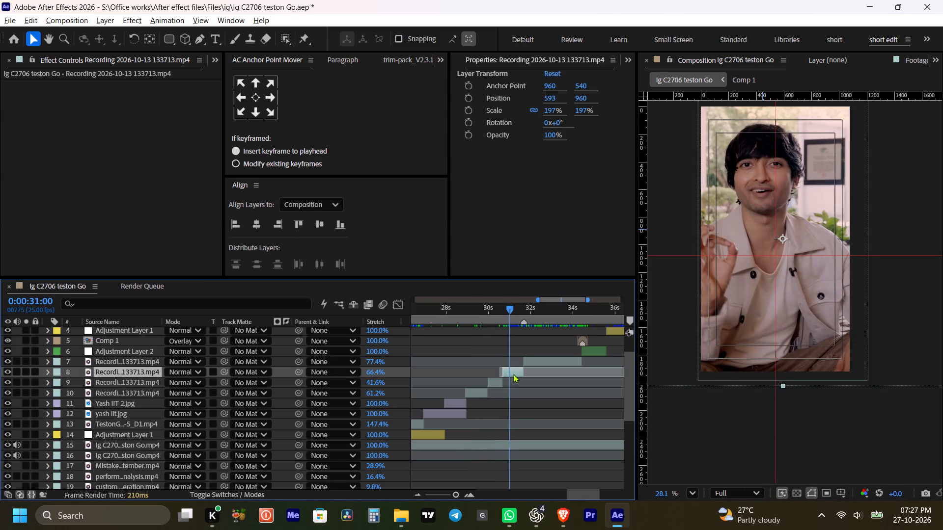
{"action": "key", "text": "ctrl+v"}
{"action": "left_click", "coordinate": [533, 408]}
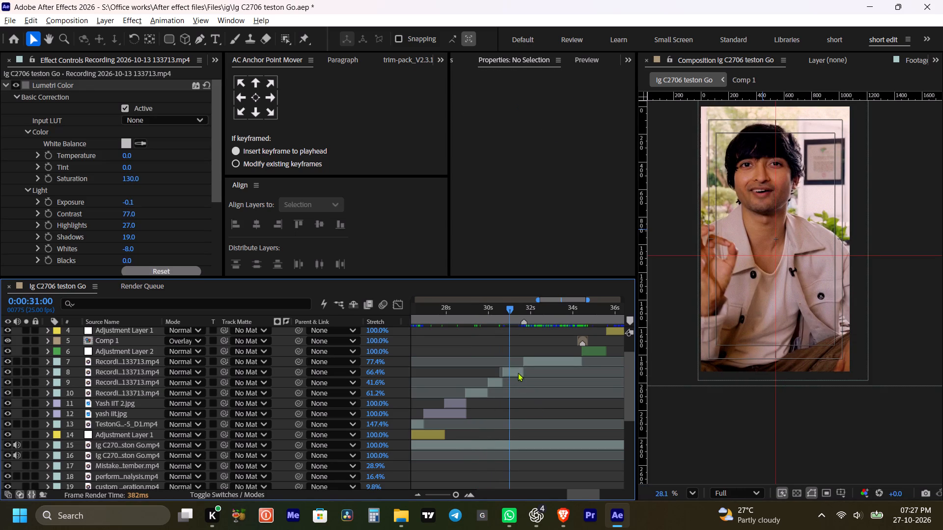
Set the Lumetri Color exposure to 0 and whites to 2 on the layer 8 recording clip.
{"action": "left_click", "coordinate": [518, 372]}
{"action": "scroll", "coordinate": [176, 196], "scroll_direction": "down", "scroll_amount": 4}
{"action": "scroll", "coordinate": [77, 233], "scroll_direction": "down", "scroll_amount": 3}
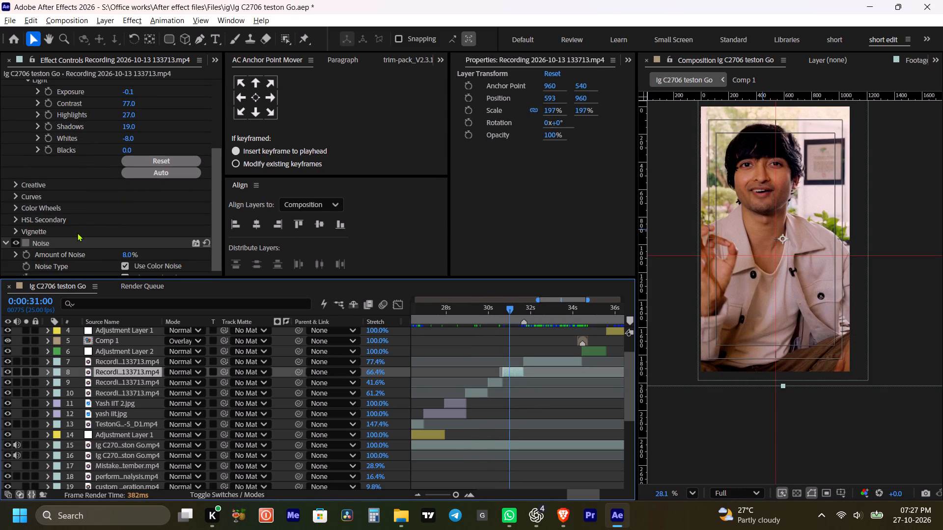
{"action": "scroll", "coordinate": [102, 224], "scroll_direction": "up", "scroll_amount": 3}
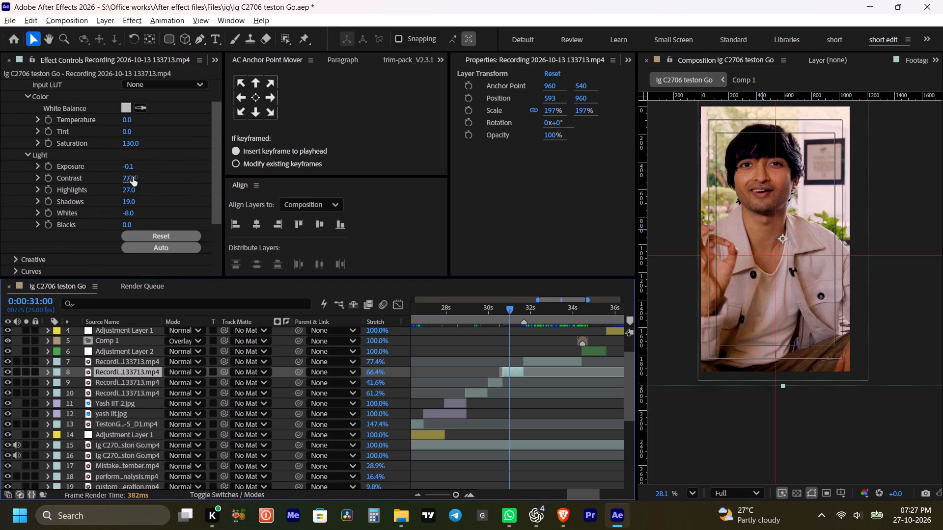
{"action": "left_click", "coordinate": [129, 168]}
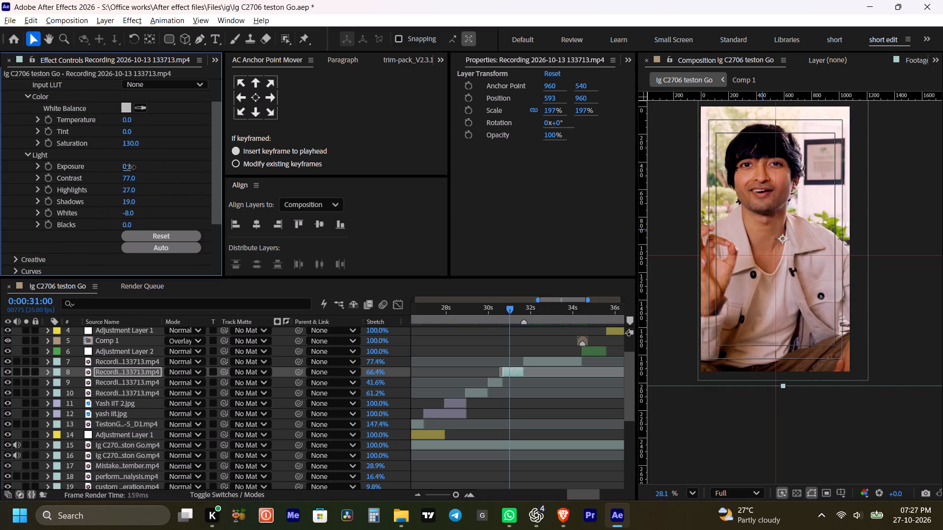
{"action": "left_click", "coordinate": [151, 162]}
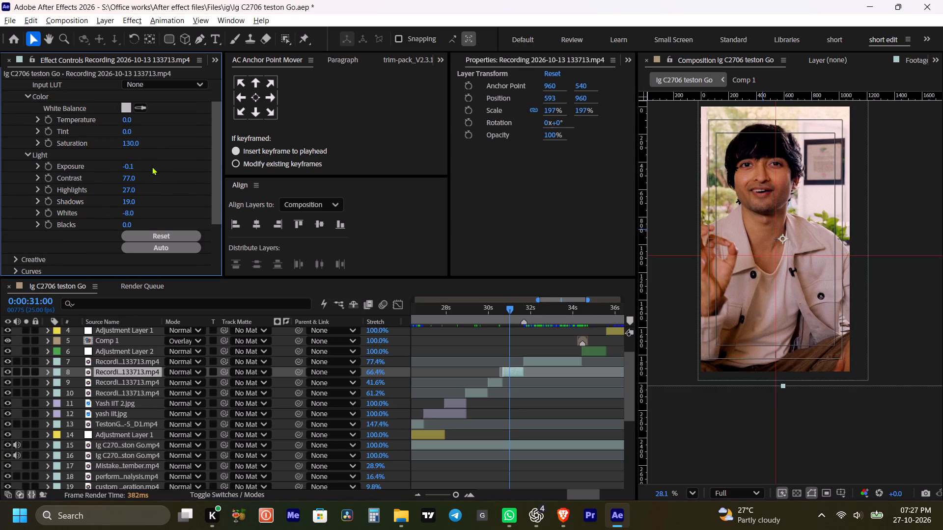
{"action": "left_click", "coordinate": [164, 170]}
{"action": "left_click", "coordinate": [130, 164]}
{"action": "left_click_drag", "start_coordinate": [153, 164], "coordinate": [148, 164]}
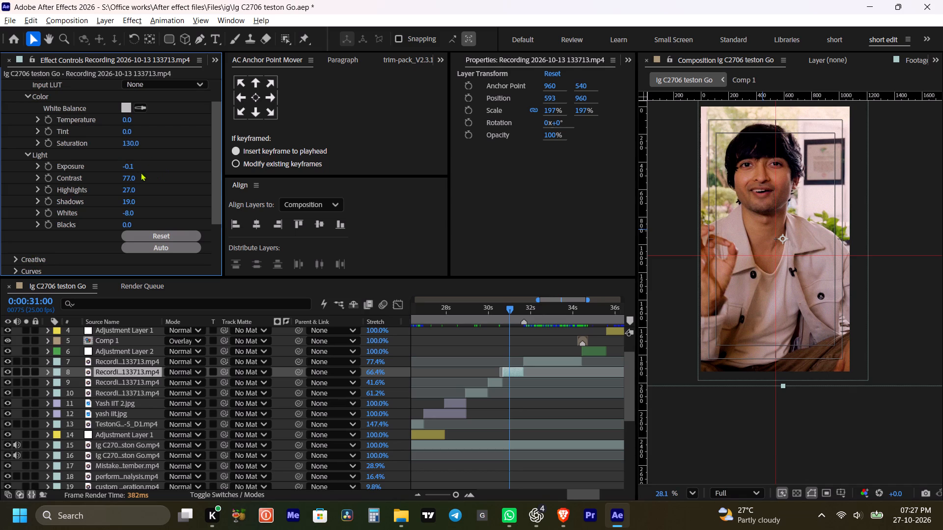
{"action": "left_click", "coordinate": [128, 167]}
{"action": "key", "text": "0"}
{"action": "left_click", "coordinate": [157, 162]}
{"action": "left_click_drag", "start_coordinate": [131, 212], "coordinate": [140, 212]}
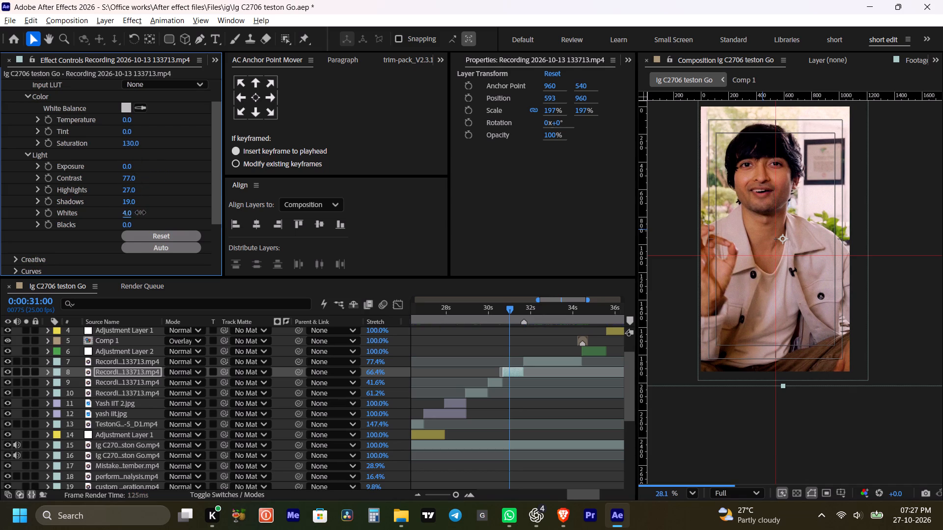
{"action": "left_click_drag", "start_coordinate": [140, 212], "coordinate": [140, 214]}
Go to 0:00:32:13 and paste the copied Lumetri Color and Noise effects onto the layer 7 recording clip.
{"action": "left_click", "coordinate": [542, 309]}
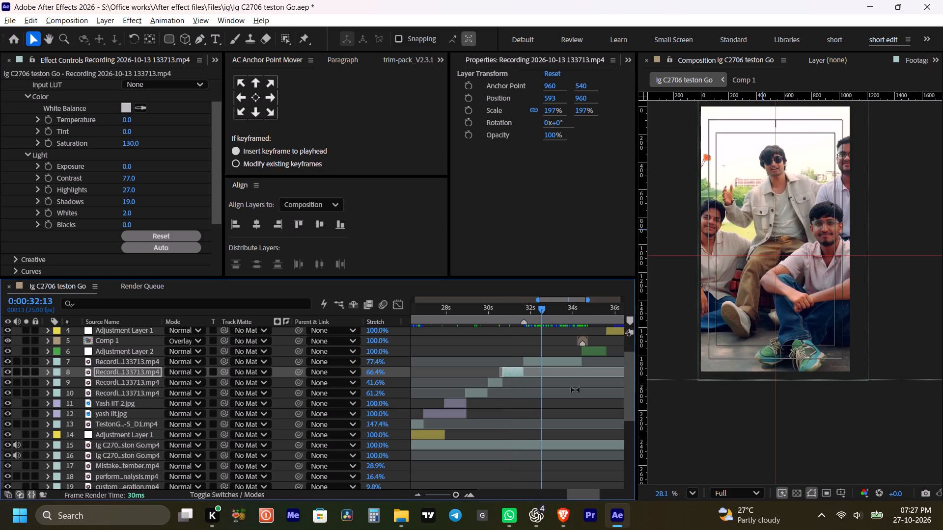
{"action": "left_click", "coordinate": [558, 363]}
{"action": "key", "text": "ctrl+v"}
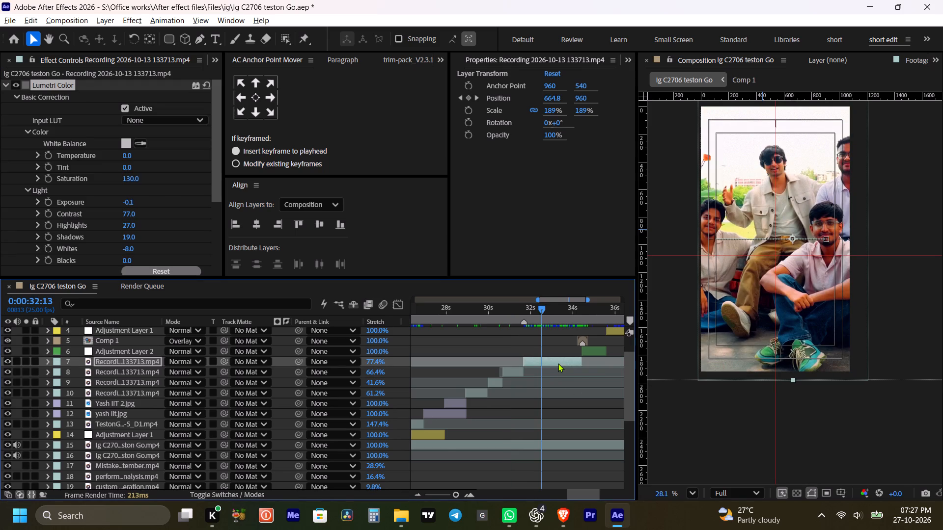
Examine the timeline beyond the layer 7 recording clip towards the topmost layers and the reel's ending.
{"action": "scroll", "coordinate": [546, 367], "scroll_direction": "down", "scroll_amount": 1, "text": "alt"}
{"action": "key", "text": "space"}
{"action": "key", "text": "space"}
{"action": "key", "text": "space"}
{"action": "key", "text": "space"}
{"action": "key", "text": "space"}
{"action": "key", "text": "space"}
{"action": "key", "text": "space"}
{"action": "key", "text": "space"}
{"action": "key", "text": "space"}
{"action": "key", "text": "space"}
{"action": "key", "text": "space"}
{"action": "key", "text": "space"}
{"action": "key", "text": "space"}
{"action": "key", "text": "space"}
{"action": "key", "text": "space"}
{"action": "key", "text": "space"}
{"action": "key", "text": "space"}
{"action": "key", "text": "space"}
{"action": "key", "text": "space"}
{"action": "key", "text": "space"}
{"action": "left_click_drag", "start_coordinate": [580, 390], "coordinate": [509, 421]}
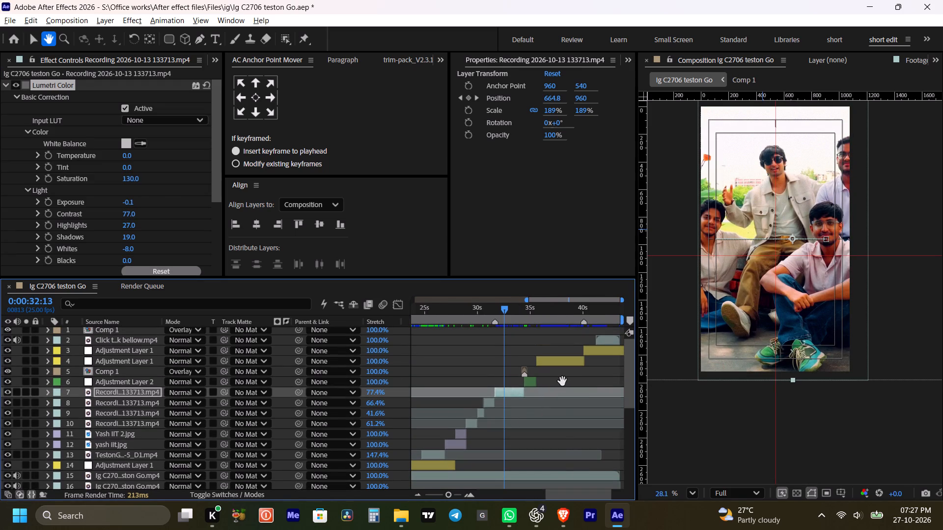
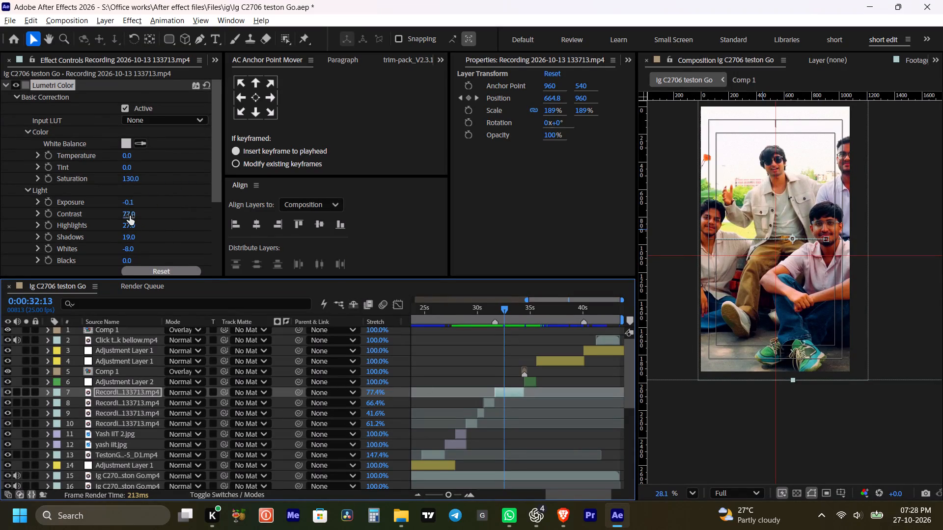
Set the Lumetri Color contrast to 48 on the layer 7 recording clip and save the project.
{"action": "left_click_drag", "start_coordinate": [130, 214], "coordinate": [113, 216]}
{"action": "key", "text": "space"}
{"action": "key", "text": "space"}
{"action": "key", "text": "space"}
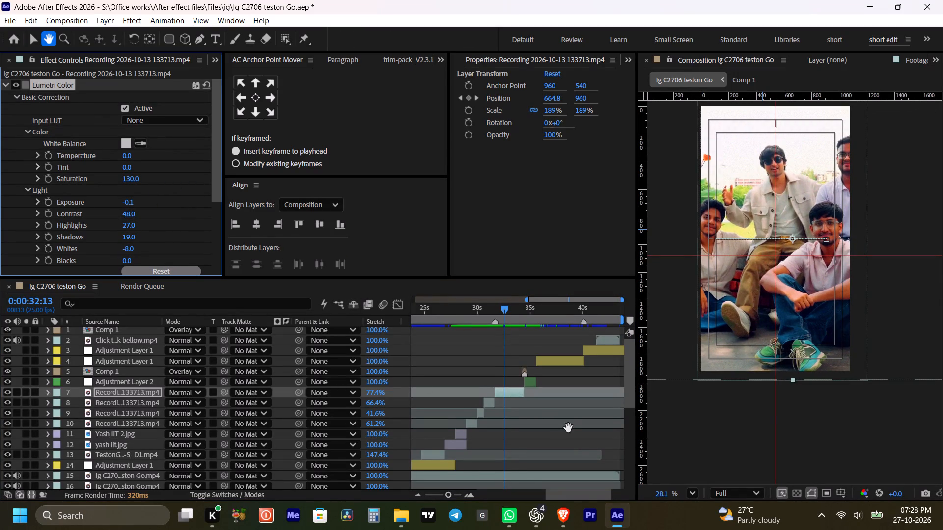
{"action": "left_click_drag", "start_coordinate": [568, 428], "coordinate": [550, 421]}
{"action": "key", "text": "ctrl+s"}
Set the Lumetri Color saturation to 117 on the layer 7 recording clip and save the project.
{"action": "scroll", "coordinate": [524, 395], "scroll_direction": "up", "scroll_amount": 1, "text": "alt"}
{"action": "key", "text": "space"}
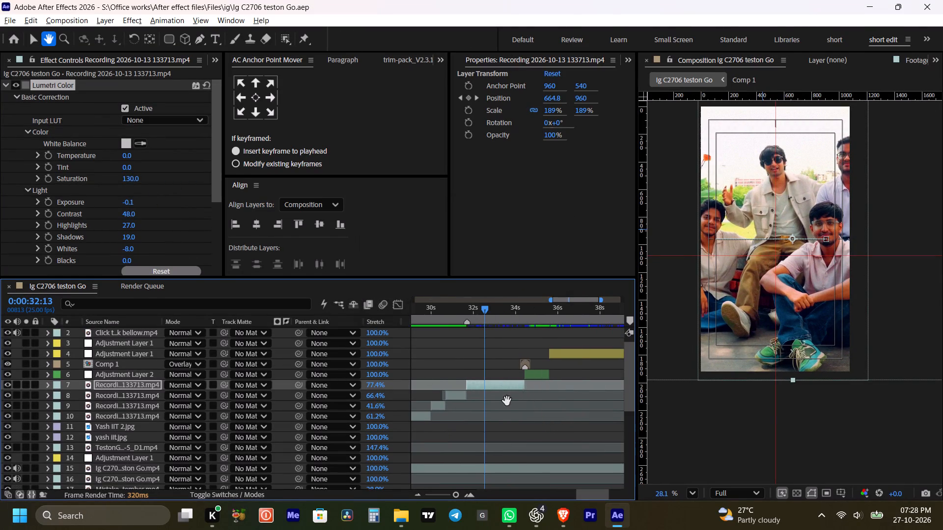
{"action": "left_click_drag", "start_coordinate": [507, 401], "coordinate": [507, 385]}
{"action": "left_click", "coordinate": [492, 345]}
{"action": "key", "text": "v"}
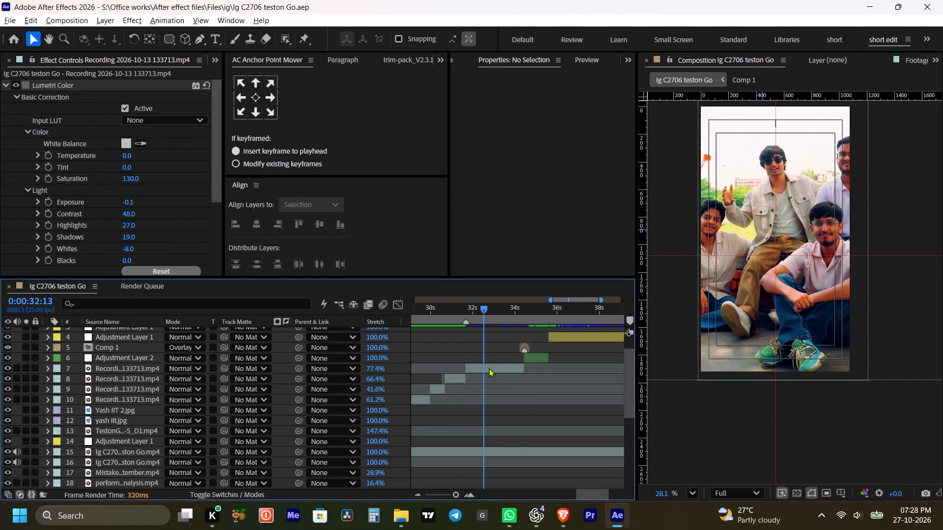
{"action": "left_click", "coordinate": [488, 368]}
{"action": "left_click_drag", "start_coordinate": [127, 180], "coordinate": [122, 181]}
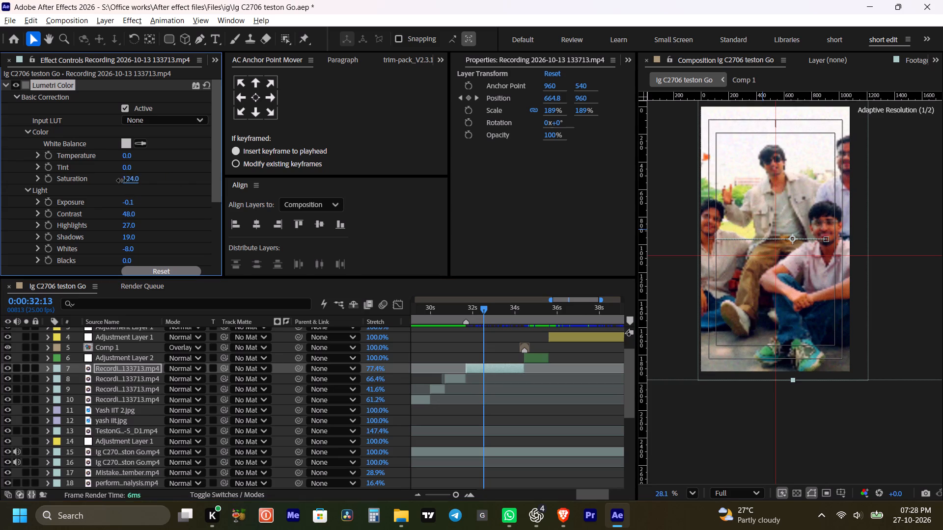
{"action": "left_click_drag", "start_coordinate": [122, 181], "coordinate": [117, 181]}
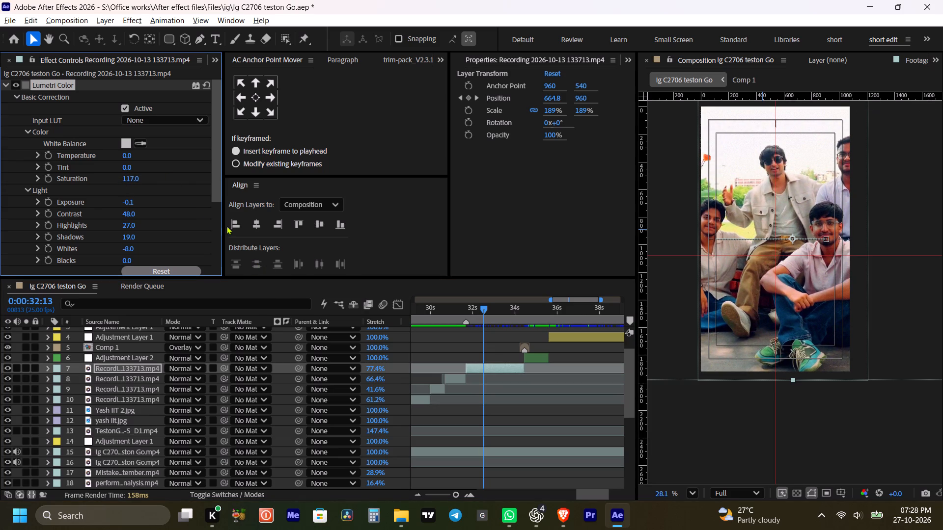
{"action": "left_click", "coordinate": [137, 204]}
{"action": "key", "text": "ctrl+s"}
Examine the reel from the layer 7 recording clip towards the ending, stopping at 0:00:40:23, and save the project.
{"action": "scroll", "coordinate": [499, 358], "scroll_direction": "down", "scroll_amount": 1, "text": "alt"}
{"action": "key", "text": "space"}
{"action": "key", "text": "space"}
{"action": "key", "text": "space"}
{"action": "key", "text": "space"}
{"action": "key", "text": "space"}
{"action": "key", "text": "space"}
{"action": "key", "text": "space"}
{"action": "key", "text": "space"}
{"action": "key", "text": "space"}
{"action": "key", "text": "space"}
{"action": "left_click_drag", "start_coordinate": [558, 352], "coordinate": [553, 362]}
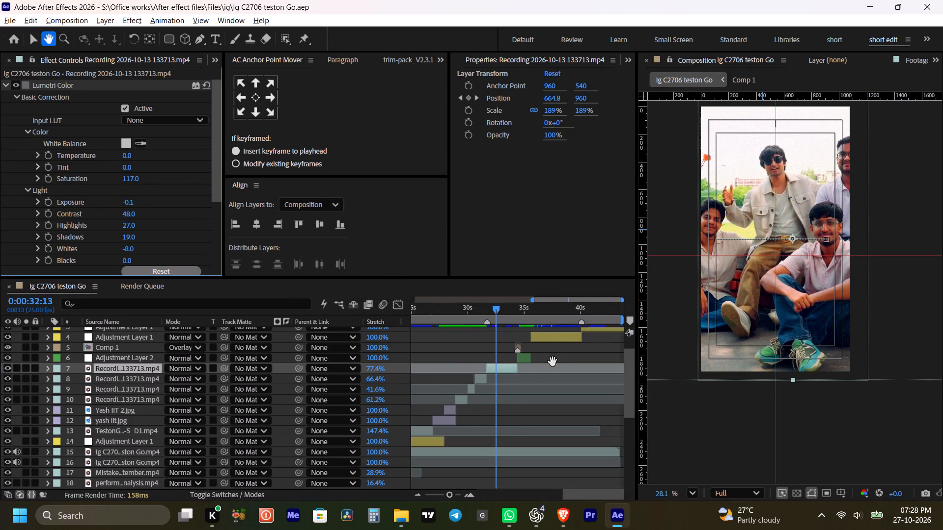
{"action": "left_click_drag", "start_coordinate": [553, 362], "coordinate": [511, 429]}
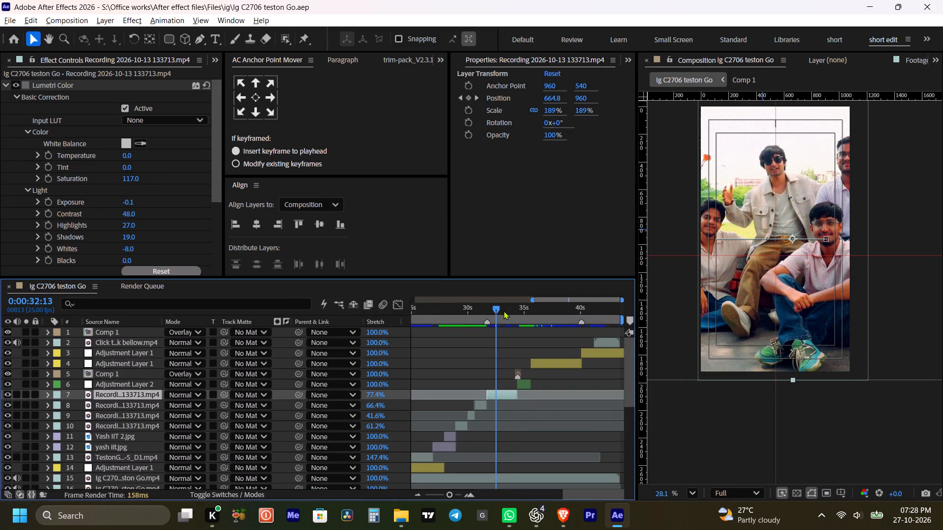
{"action": "left_click_drag", "start_coordinate": [502, 311], "coordinate": [593, 338]}
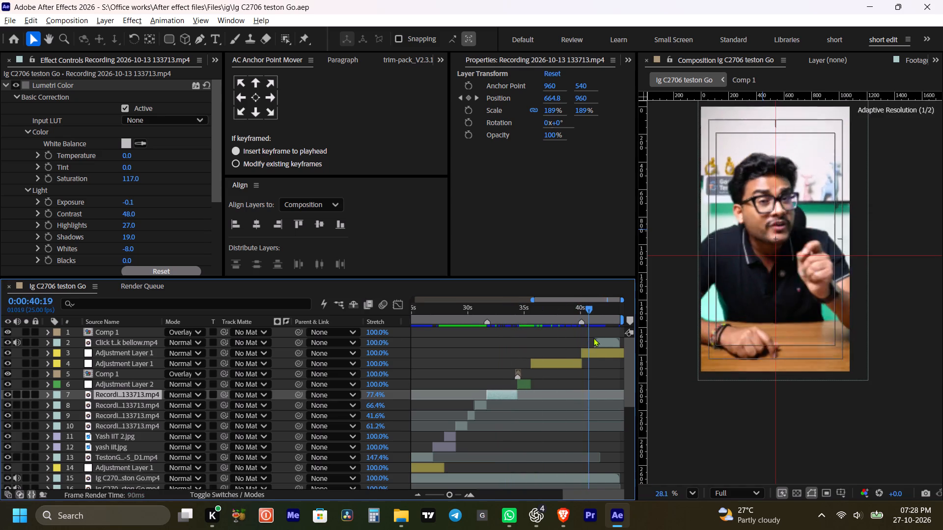
{"action": "left_click_drag", "start_coordinate": [593, 338], "coordinate": [590, 339]}
{"action": "key", "text": "ctrl+s"}
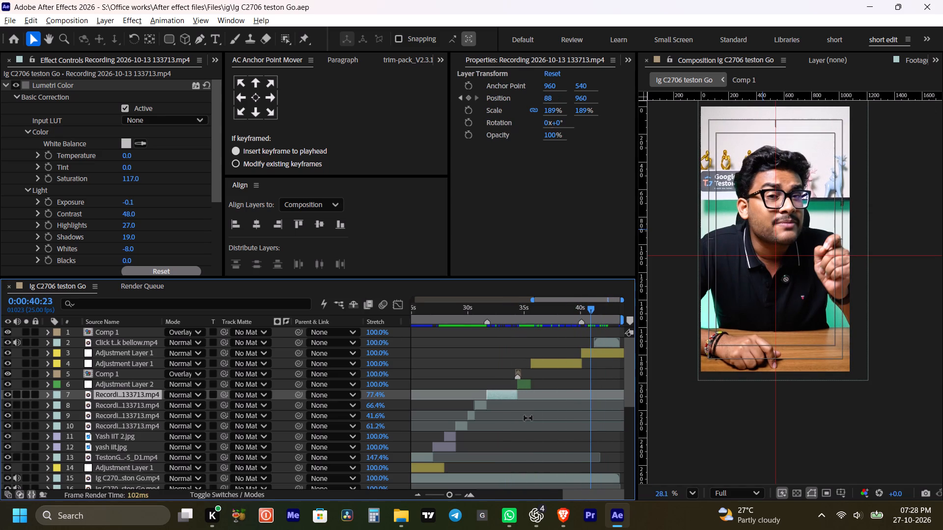
Return to 0:00:00:00 and examine the opening title and B-roll layers at the bottom of the layer stack.
{"action": "scroll", "coordinate": [543, 413], "scroll_direction": "down", "scroll_amount": 3, "text": "alt"}
{"action": "left_click_drag", "start_coordinate": [505, 309], "coordinate": [404, 342]}
{"action": "scroll", "coordinate": [430, 362], "scroll_direction": "down", "scroll_amount": 11}
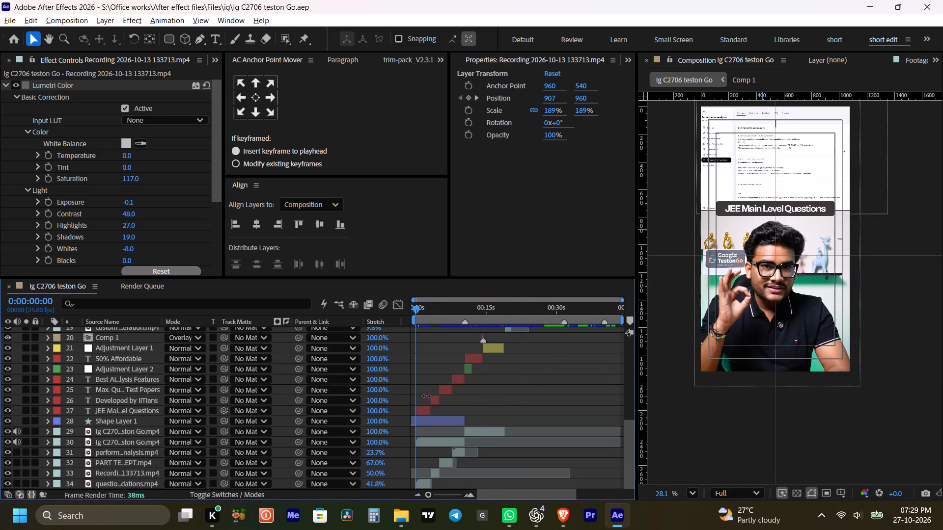
{"action": "scroll", "coordinate": [426, 396], "scroll_direction": "up", "scroll_amount": 2, "text": "alt"}
{"action": "key", "text": "space"}
{"action": "left_click_drag", "start_coordinate": [422, 362], "coordinate": [499, 361]}
{"action": "left_click_drag", "start_coordinate": [431, 309], "coordinate": [406, 317]}
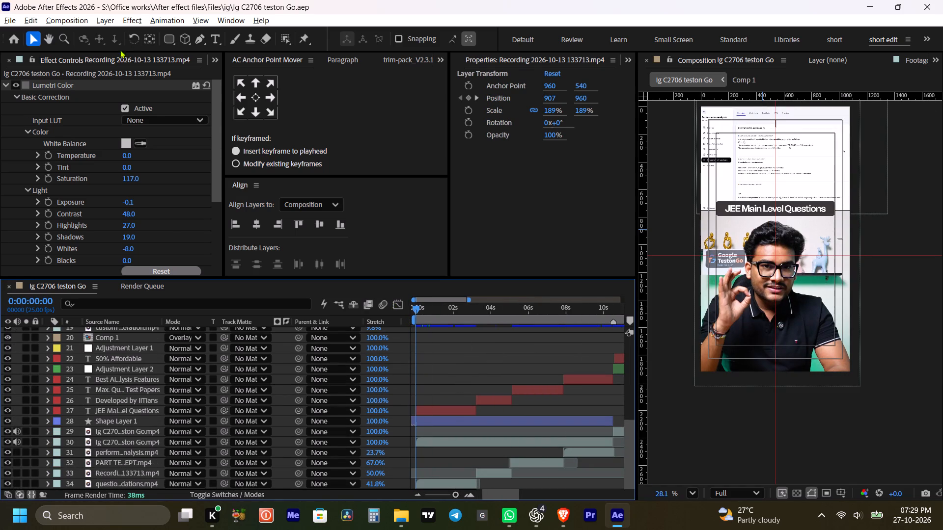
Show the project's footage items and open the b roll folder.
{"action": "scroll", "coordinate": [102, 64], "scroll_direction": "up", "scroll_amount": 3}
{"action": "scroll", "coordinate": [59, 208], "scroll_direction": "up", "scroll_amount": 3}
{"action": "left_click", "coordinate": [8, 239]}
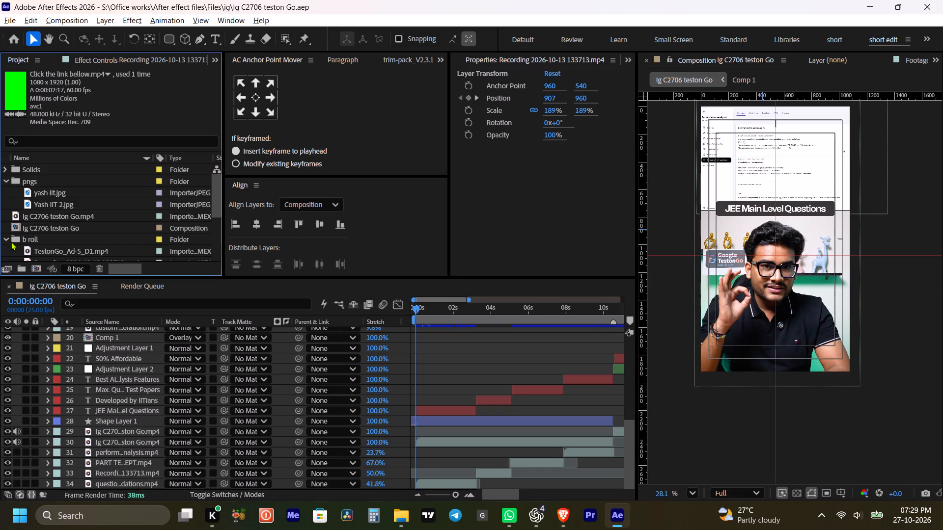
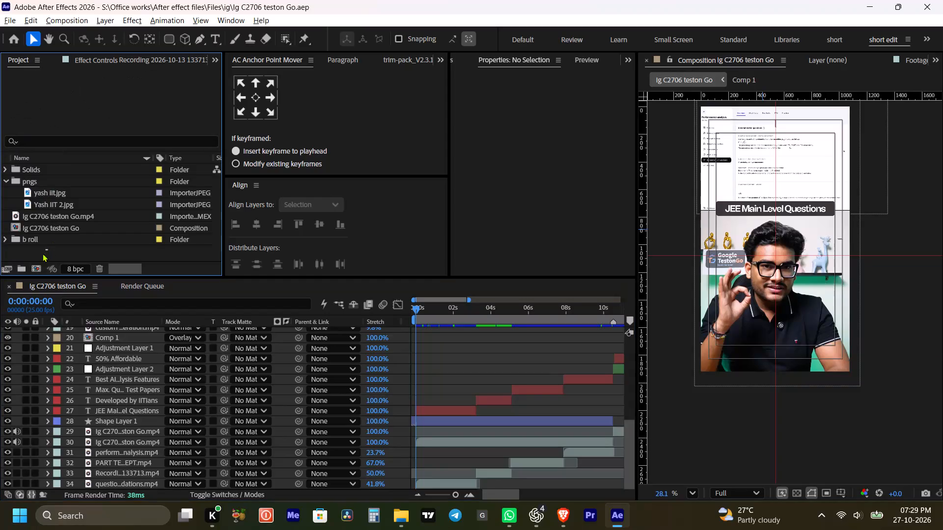
Create a new project folder with a nested folder named fx for the sound effects.
{"action": "left_click", "coordinate": [16, 274]}
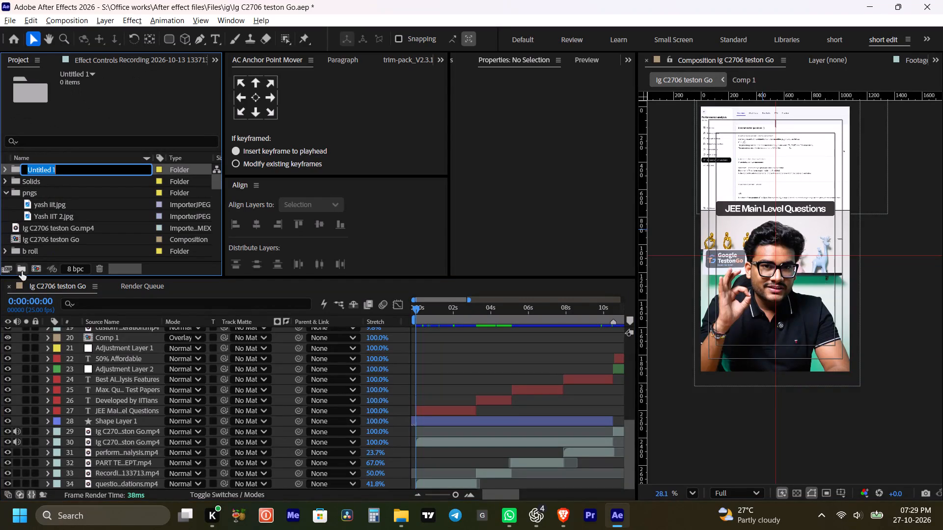
{"action": "left_click", "coordinate": [22, 271]}
{"action": "key", "text": "s"}
{"action": "type", "text": "fx"}
{"action": "key", "text": "Return"}
Import the Fav. audio for video starting sound from Office works > MY SFX on the Samsung T7 shield drive.
{"action": "key", "text": "ctrl+i"}
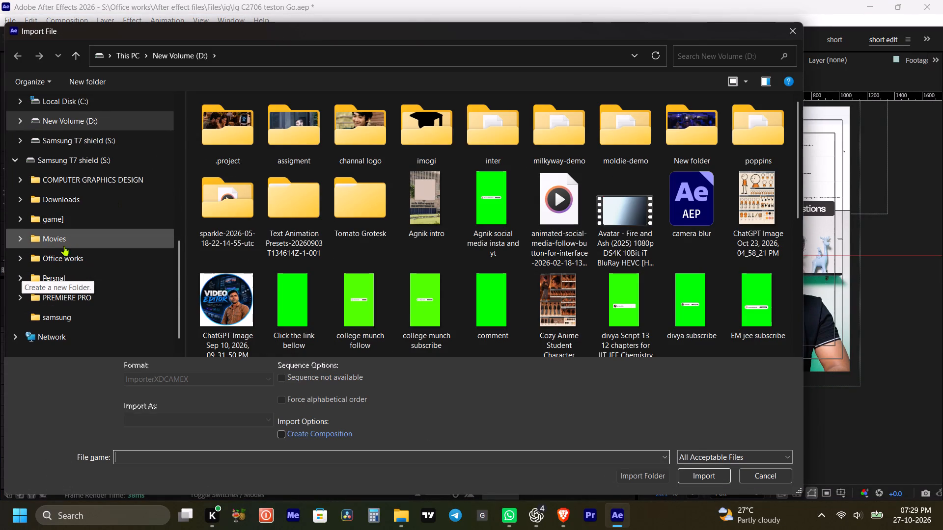
{"action": "left_click", "coordinate": [70, 237]}
{"action": "left_click", "coordinate": [73, 253]}
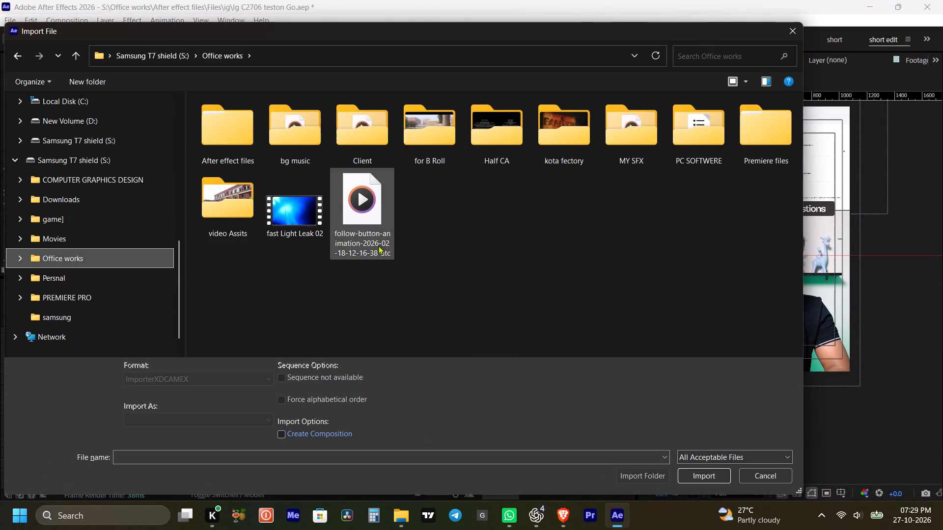
{"action": "left_click", "coordinate": [488, 187]}
{"action": "double_click", "coordinate": [652, 125]}
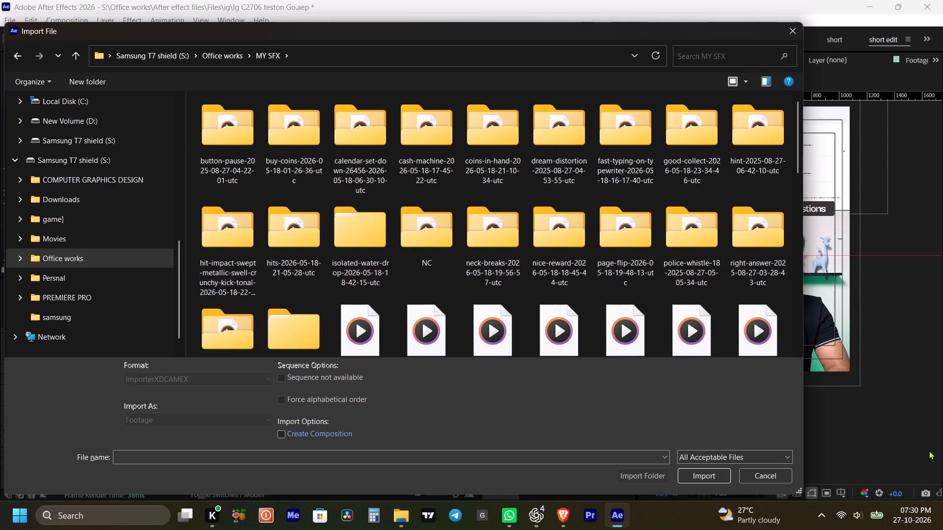
{"action": "scroll", "coordinate": [547, 237], "scroll_direction": "down", "scroll_amount": 2}
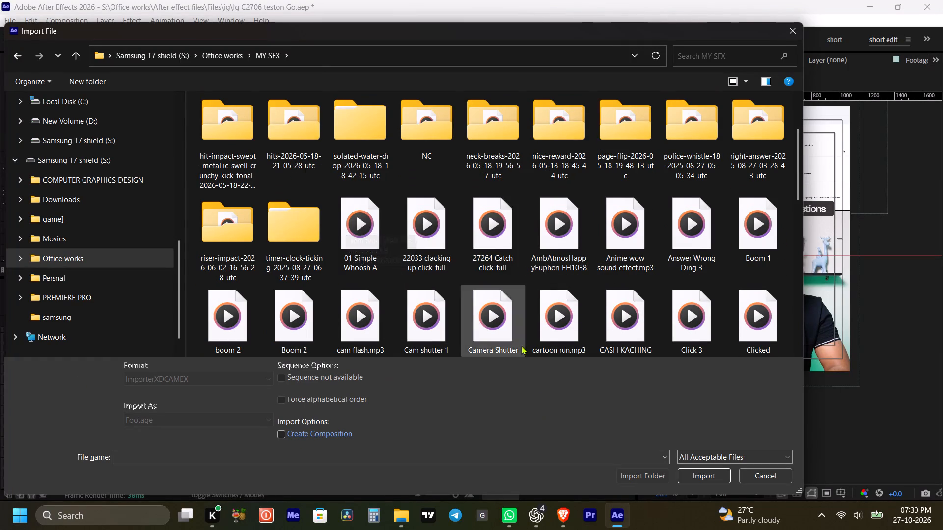
{"action": "scroll", "coordinate": [710, 301], "scroll_direction": "down", "scroll_amount": 1}
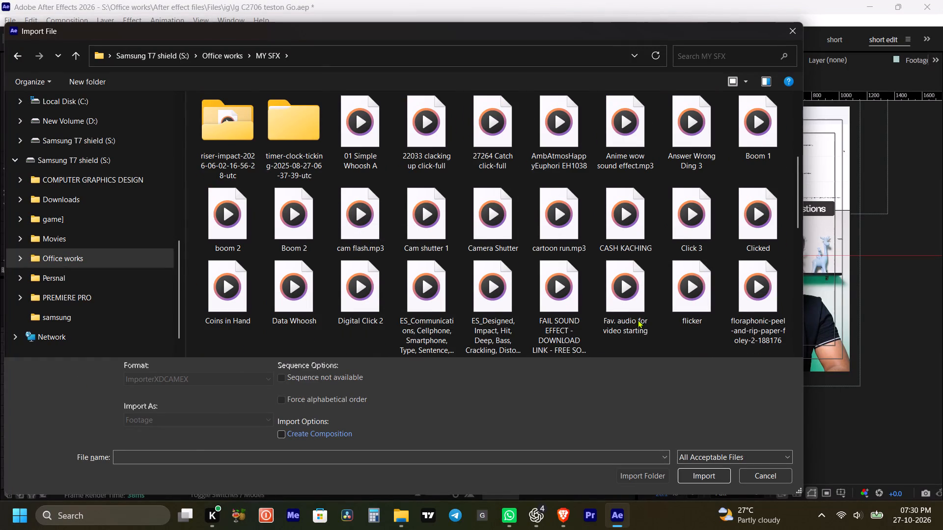
{"action": "left_click", "coordinate": [630, 309]}
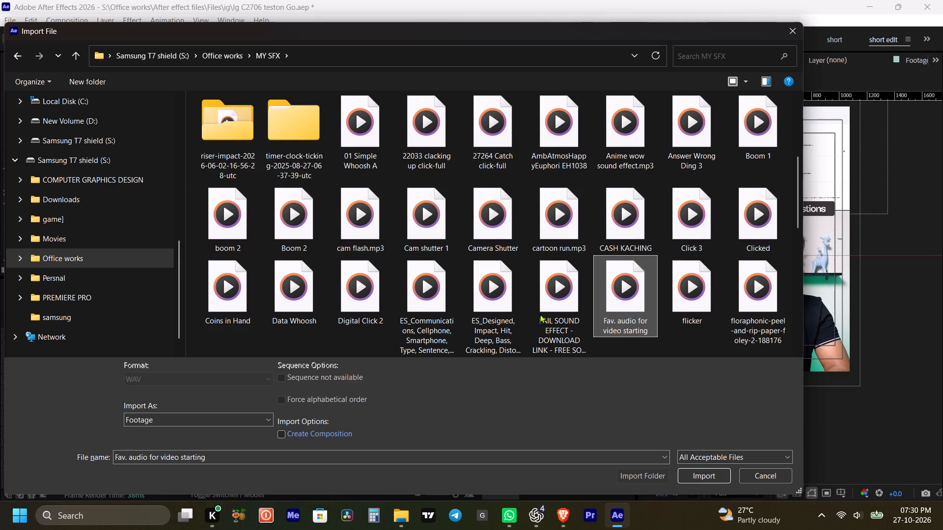
{"action": "left_click", "coordinate": [722, 477]}
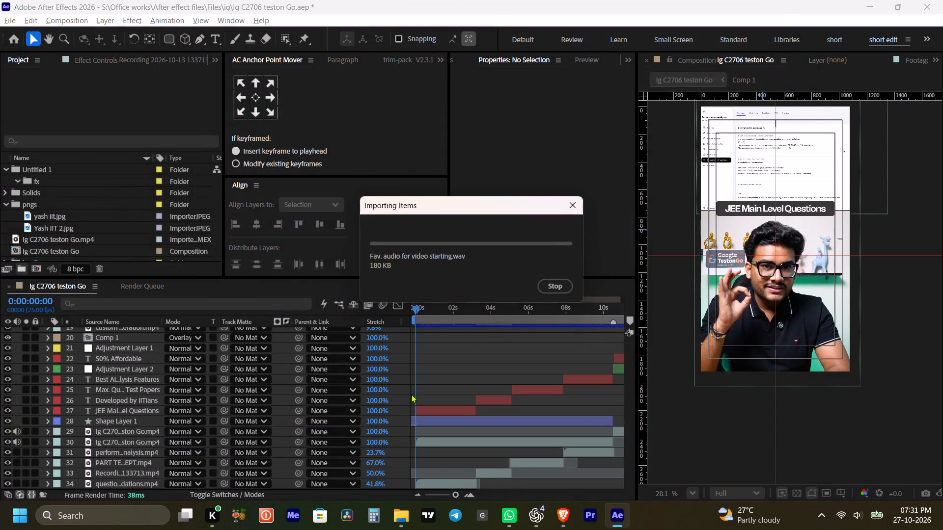
Place Fav. audio for video starting.wav above the JEE Main Level Questions title, starting slightly before the composition's beginning.
{"action": "left_click_drag", "start_coordinate": [49, 191], "coordinate": [417, 404]}
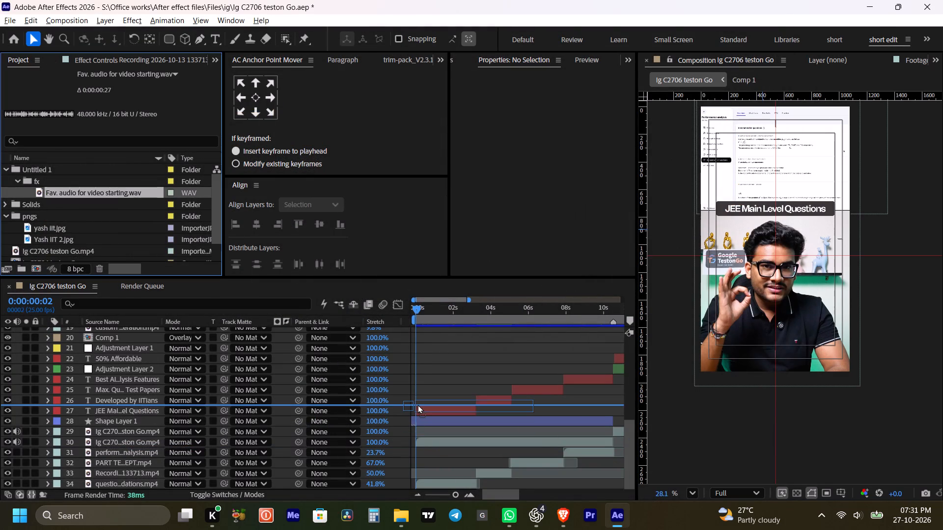
{"action": "left_click_drag", "start_coordinate": [417, 404], "coordinate": [419, 408]}
{"action": "scroll", "coordinate": [438, 412], "scroll_direction": "up", "scroll_amount": 3, "text": "alt"}
{"action": "key", "text": "space"}
{"action": "left_click_drag", "start_coordinate": [449, 379], "coordinate": [535, 391]}
{"action": "left_click_drag", "start_coordinate": [525, 419], "coordinate": [451, 418]}
{"action": "key", "text": "space"}
{"action": "key", "text": "space"}
{"action": "key", "text": "space"}
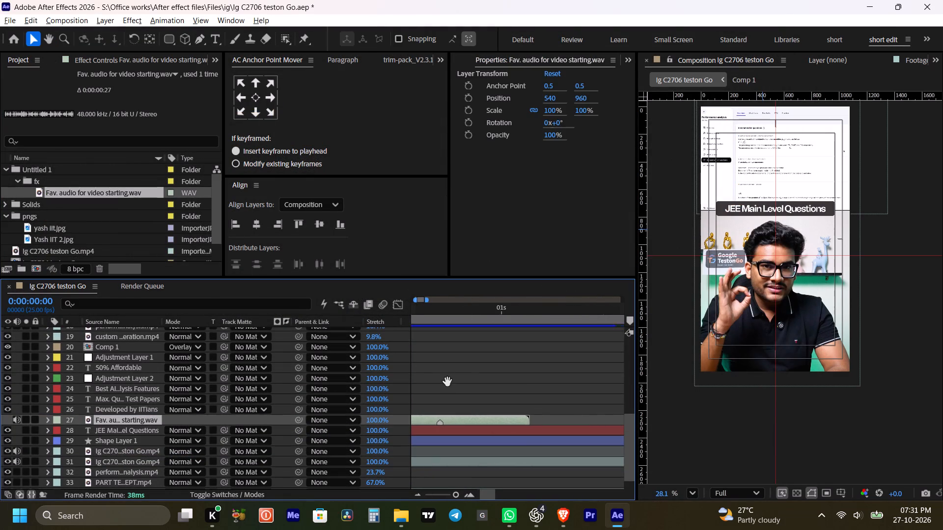
{"action": "left_click_drag", "start_coordinate": [428, 376], "coordinate": [569, 376]}
{"action": "left_click", "coordinate": [524, 422]}
{"action": "key", "text": "bracketleft"}
{"action": "left_click_drag", "start_coordinate": [518, 424], "coordinate": [502, 424]}
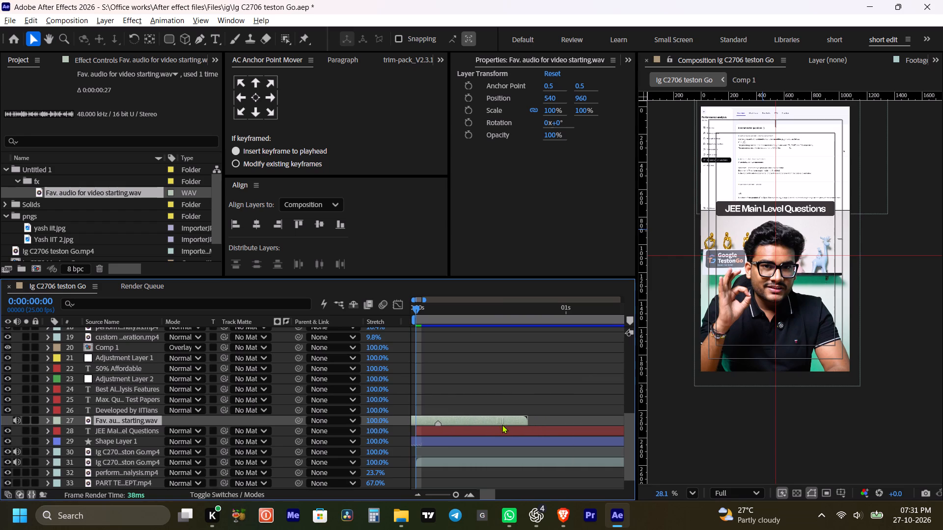
{"action": "left_click_drag", "start_coordinate": [502, 424], "coordinate": [499, 423]}
Raise the opening sound's Audio Levels to +12.00 dB and save the project.
{"action": "key", "text": "l"}
{"action": "left_click_drag", "start_coordinate": [180, 430], "coordinate": [231, 430]}
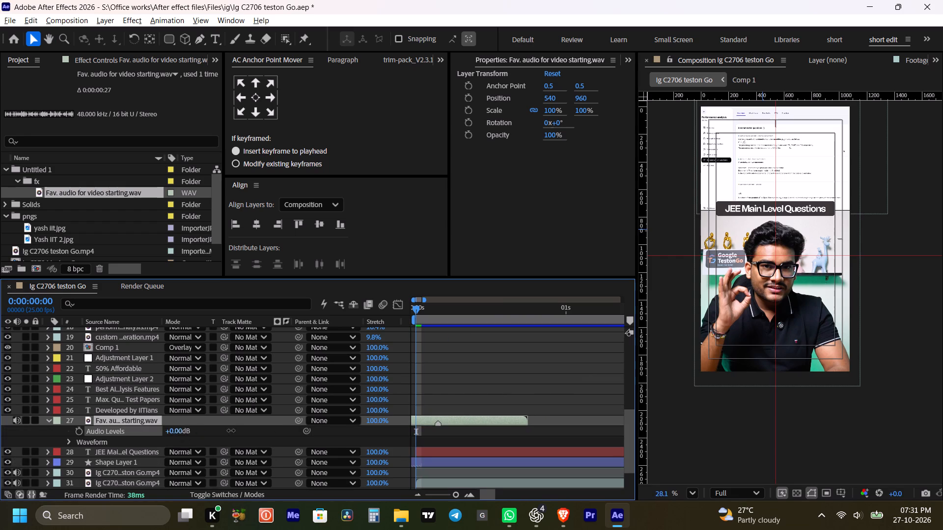
{"action": "left_click_drag", "start_coordinate": [231, 430], "coordinate": [316, 430]}
{"action": "key", "text": "ctrl+s"}
Play back the opening seconds of the reel to check the added sound against the first title and B-roll.
{"action": "left_click_drag", "start_coordinate": [453, 305], "coordinate": [361, 341]}
{"action": "left_click", "coordinate": [490, 400]}
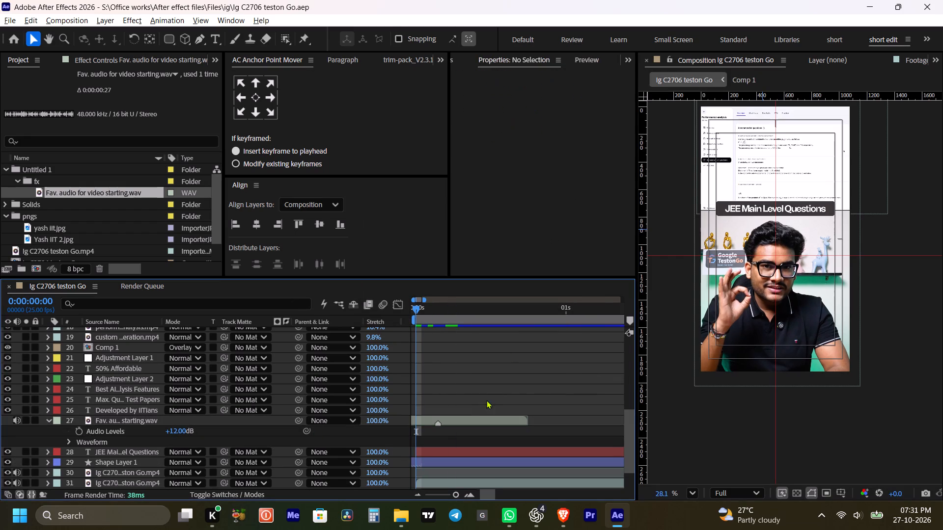
{"action": "key", "text": "m"}
{"action": "key", "text": "space"}
{"action": "scroll", "coordinate": [521, 364], "scroll_direction": "down", "scroll_amount": 3, "text": "alt"}
{"action": "key", "text": "space"}
{"action": "key", "text": "space"}
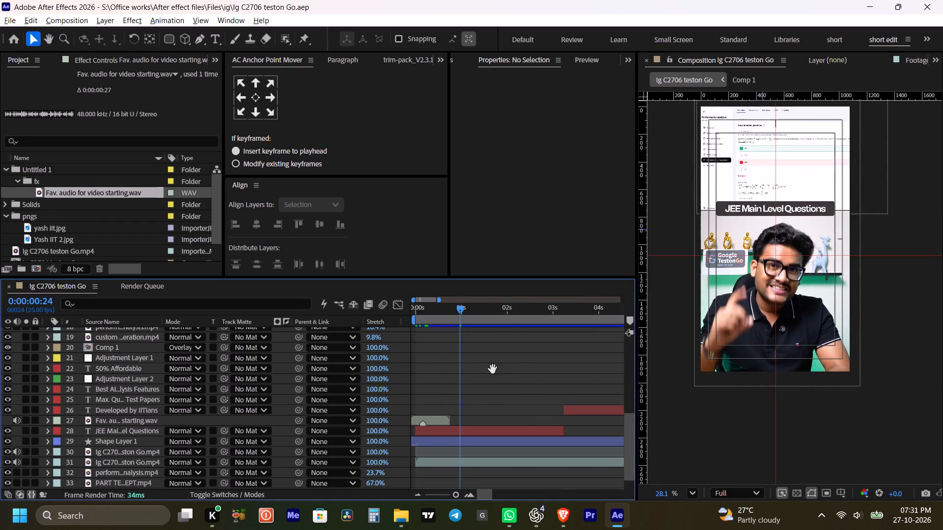
{"action": "scroll", "coordinate": [496, 370], "scroll_direction": "down", "scroll_amount": 1, "text": "alt"}
{"action": "key", "text": "space"}
{"action": "key", "text": "space"}
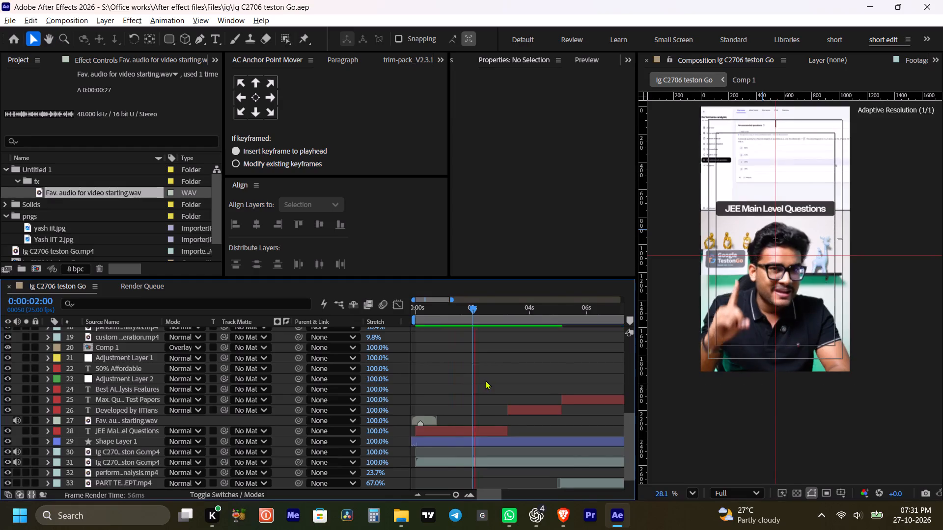
{"action": "scroll", "coordinate": [486, 380], "scroll_direction": "down", "scroll_amount": 1, "text": "alt"}
{"action": "key", "text": "space"}
Switch to Brave and play the opening of the reference video TestonGo_Ad-5_D1.mp4 through its IITians Mentorship title change.
{"action": "left_click", "coordinate": [549, 518]}
{"action": "left_click", "coordinate": [561, 503]}
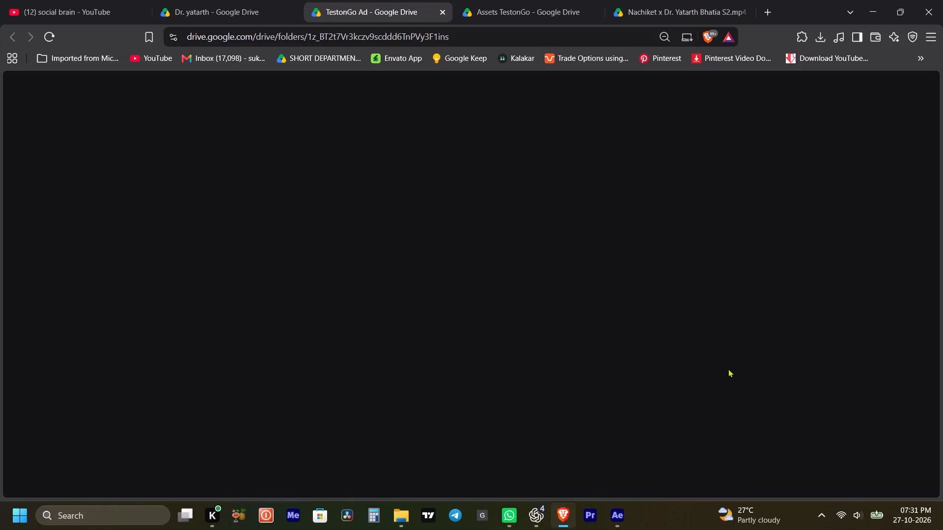
{"action": "left_click", "coordinate": [482, 15]}
{"action": "left_click_drag", "start_coordinate": [367, 23], "coordinate": [366, 28]}
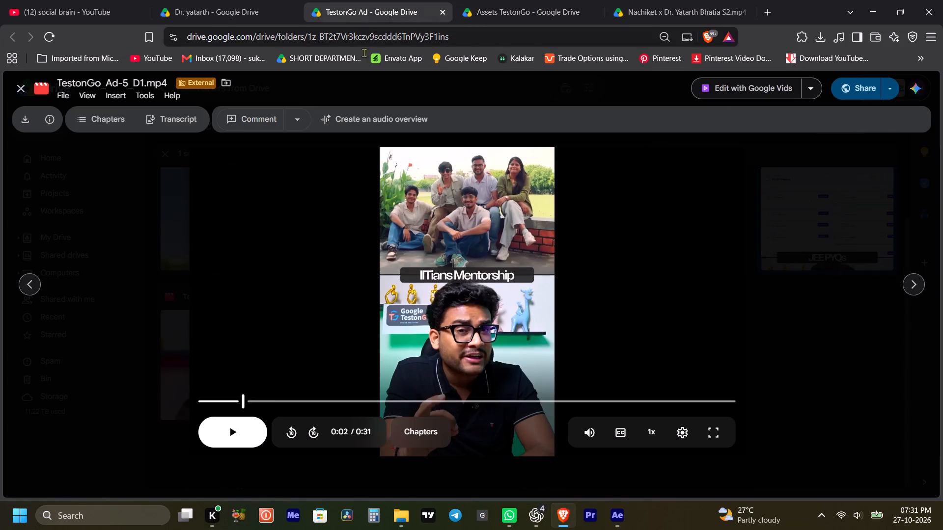
{"action": "left_click", "coordinate": [297, 322]}
{"action": "left_click_drag", "start_coordinate": [224, 401], "coordinate": [146, 405]}
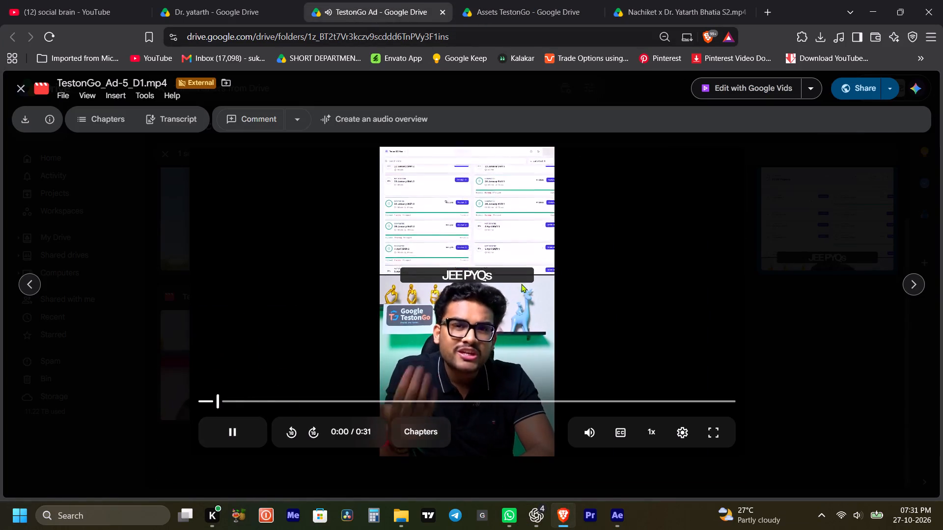
{"action": "left_click_drag", "start_coordinate": [518, 287], "coordinate": [518, 293]}
Return to After Effects, set the current time to 0:00:03:05 at the Developed by IITians title, and save the project.
{"action": "left_click", "coordinate": [628, 517]}
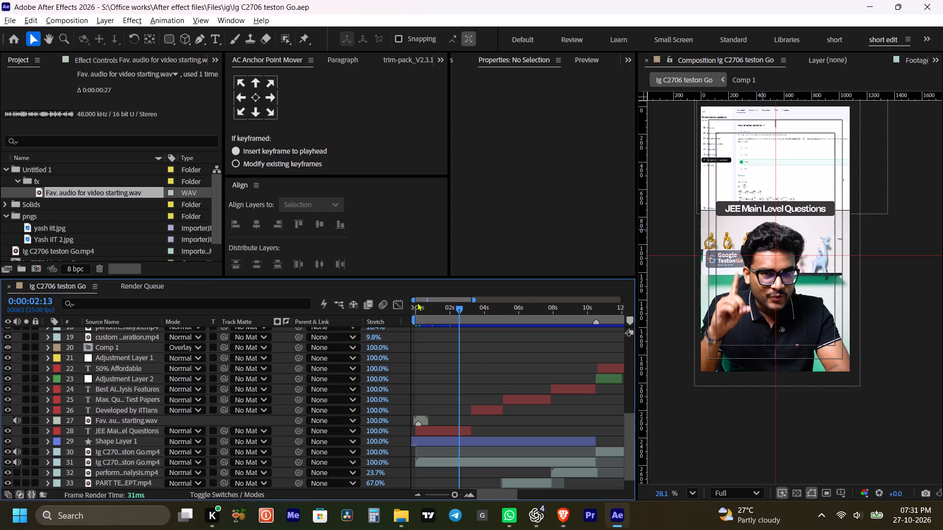
{"action": "key", "text": "space"}
{"action": "key", "text": "space"}
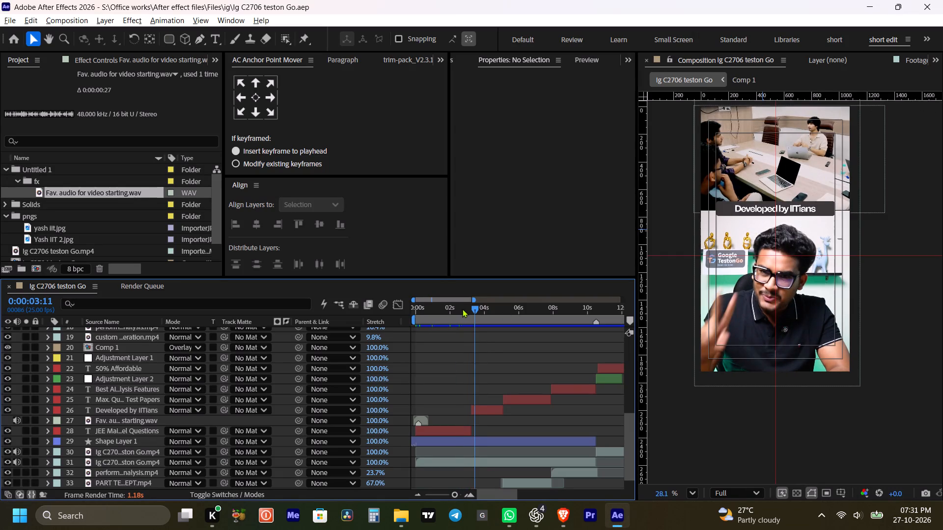
{"action": "left_click", "coordinate": [467, 309], "text": "shift"}
{"action": "key", "text": "ctrl+s"}
Search the MY SFX folder for paper and import Paper 1.mp3 into the fx folder.
{"action": "scroll", "coordinate": [489, 369], "scroll_direction": "down", "scroll_amount": 5}
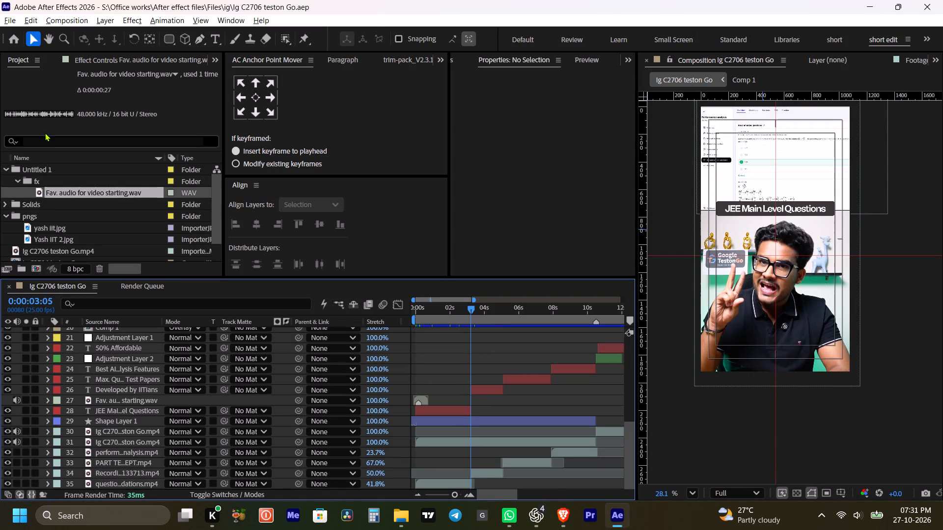
{"action": "left_click", "coordinate": [63, 183]}
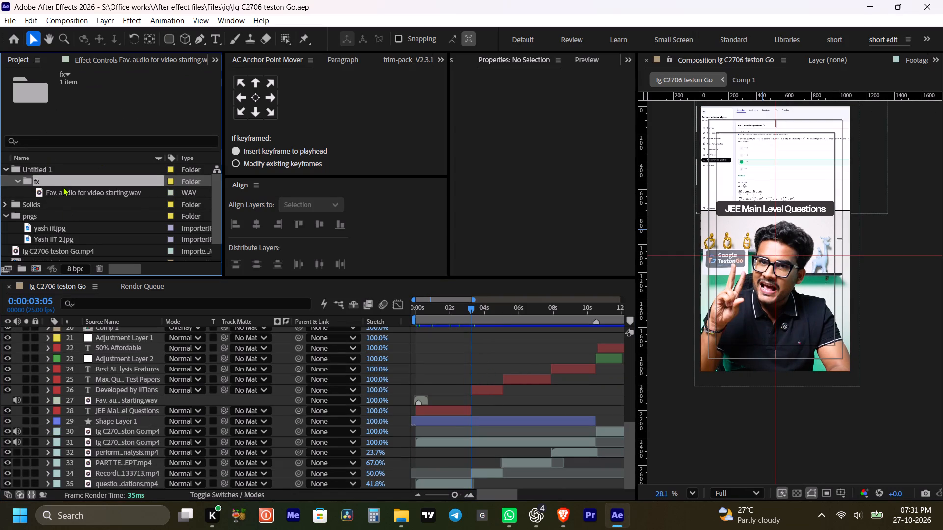
{"action": "left_click", "coordinate": [60, 167]}
{"action": "left_click", "coordinate": [44, 182]}
{"action": "key", "text": "ctrl+i"}
{"action": "scroll", "coordinate": [481, 225], "scroll_direction": "down", "scroll_amount": 3}
{"action": "scroll", "coordinate": [477, 232], "scroll_direction": "up", "scroll_amount": 3}
{"action": "scroll", "coordinate": [477, 235], "scroll_direction": "down", "scroll_amount": 2}
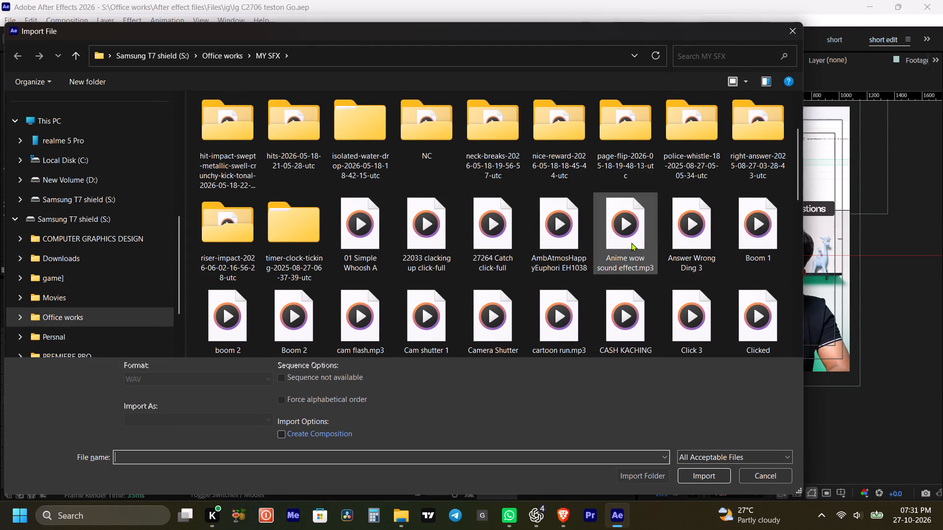
{"action": "left_click", "coordinate": [698, 47]}
{"action": "left_click", "coordinate": [698, 58]}
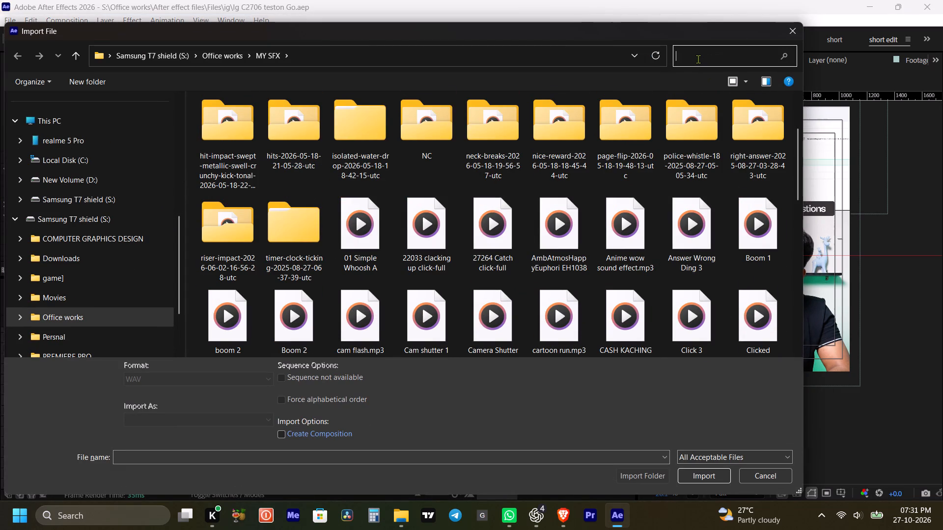
{"action": "type", "text": "[paper"}
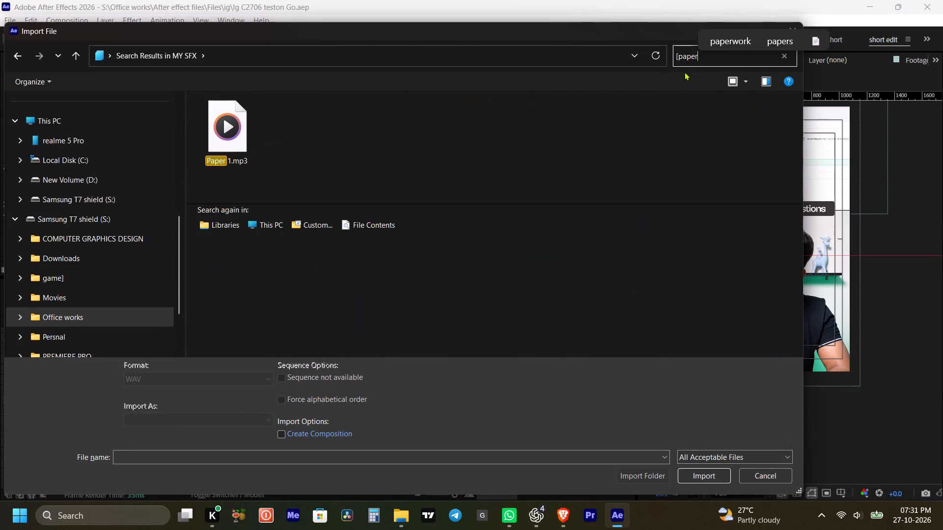
{"action": "left_click", "coordinate": [265, 124]}
{"action": "left_click", "coordinate": [248, 129]}
{"action": "left_click", "coordinate": [710, 472]}
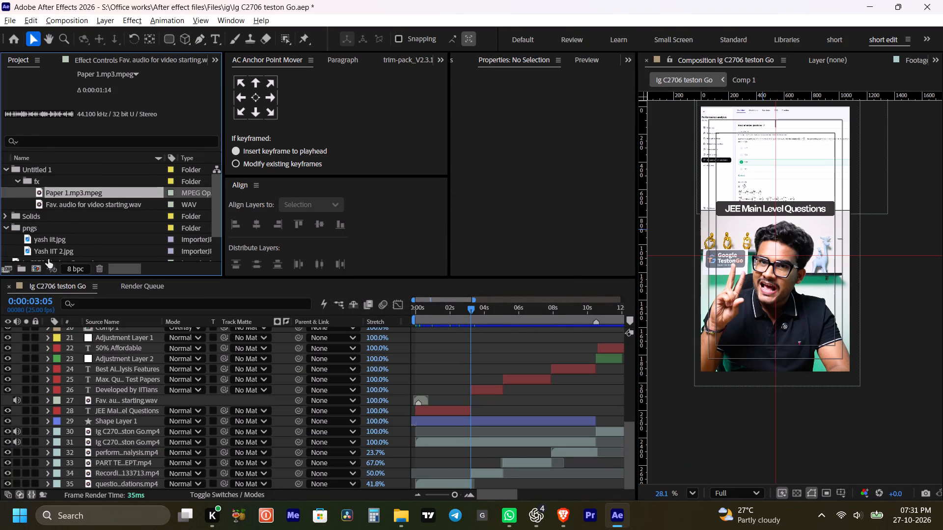
Place the Paper 1 sound above the Developed by IITians title layer, starting at 0:00:03:05.
{"action": "left_click_drag", "start_coordinate": [68, 194], "coordinate": [474, 383]}
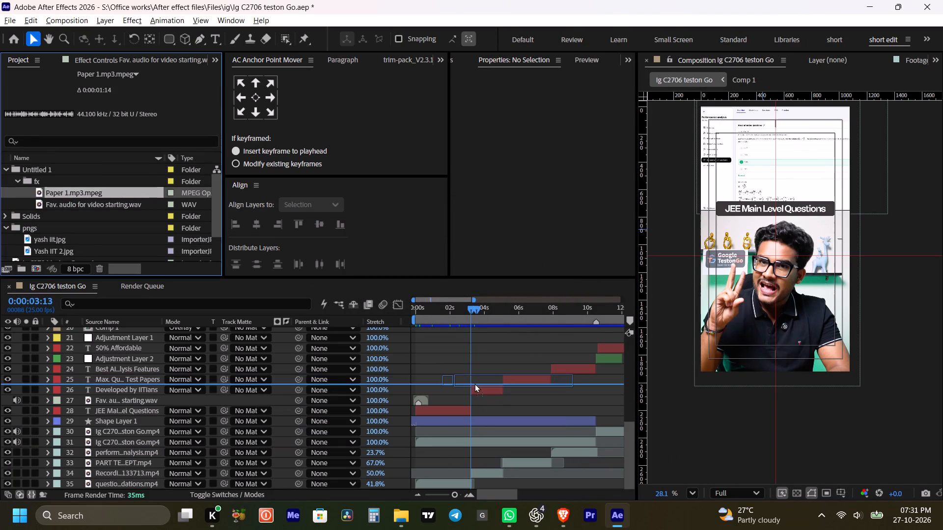
{"action": "left_click_drag", "start_coordinate": [474, 383], "coordinate": [475, 386]}
{"action": "left_click", "coordinate": [482, 388]}
{"action": "type", "text": "p["}
{"action": "key", "text": "bracketleft"}
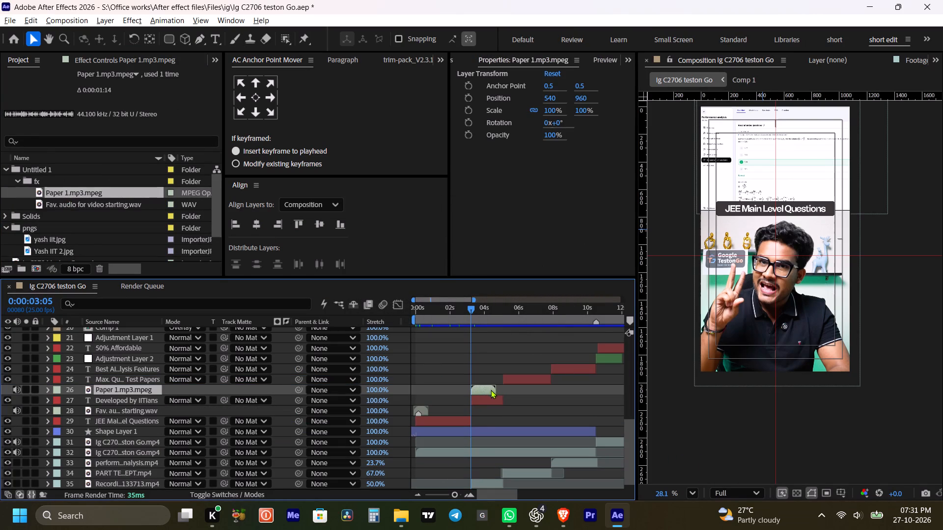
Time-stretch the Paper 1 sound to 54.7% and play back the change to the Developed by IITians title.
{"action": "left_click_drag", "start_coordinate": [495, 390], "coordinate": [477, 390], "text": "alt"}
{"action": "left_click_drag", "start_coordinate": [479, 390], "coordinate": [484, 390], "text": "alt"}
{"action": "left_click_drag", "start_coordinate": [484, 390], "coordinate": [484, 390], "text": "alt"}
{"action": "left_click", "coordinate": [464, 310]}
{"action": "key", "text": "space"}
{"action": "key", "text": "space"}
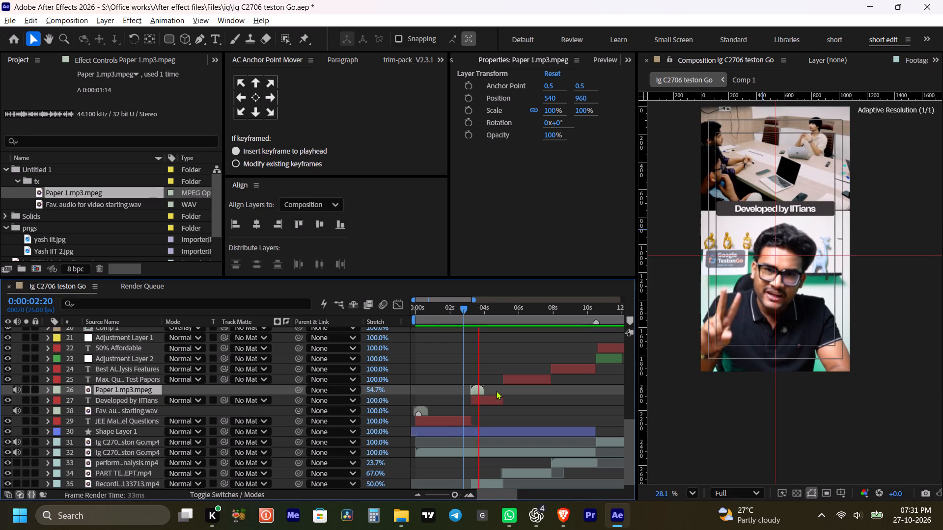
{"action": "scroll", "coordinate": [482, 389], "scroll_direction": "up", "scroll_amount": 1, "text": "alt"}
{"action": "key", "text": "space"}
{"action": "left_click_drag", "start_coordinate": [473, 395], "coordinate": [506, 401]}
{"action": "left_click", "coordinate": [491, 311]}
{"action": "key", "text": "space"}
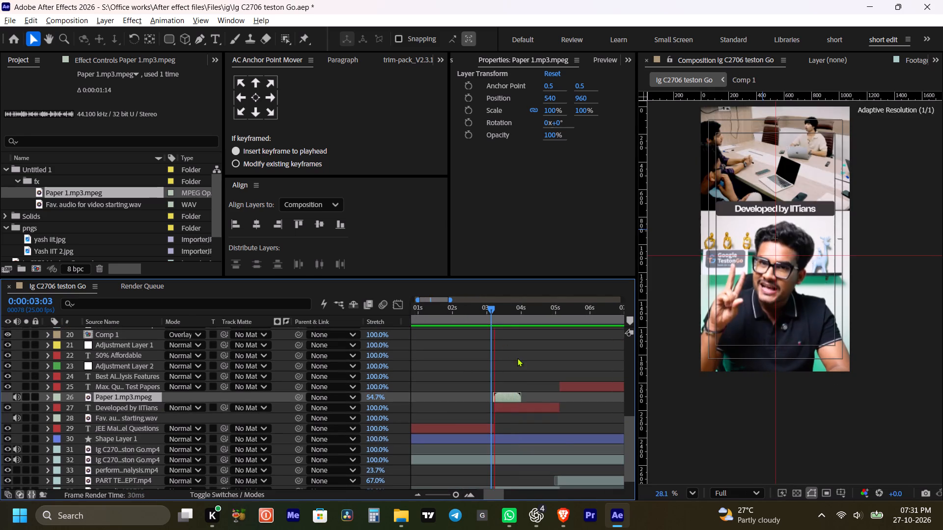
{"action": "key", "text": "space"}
Check the reference video in Brave, shorten the Paper 1 sound to a 30.1% time stretch, and play back the title change.
{"action": "left_click", "coordinate": [568, 515]}
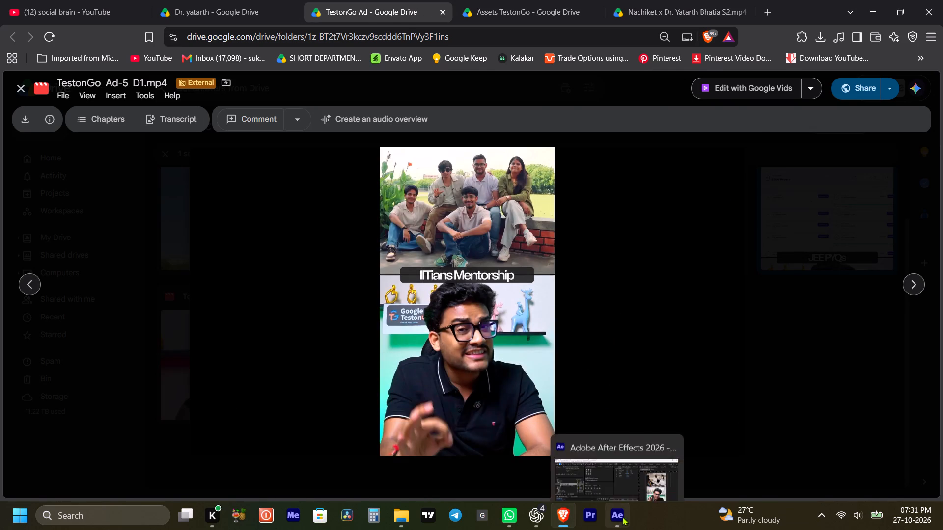
{"action": "left_click", "coordinate": [622, 517]}
{"action": "left_click_drag", "start_coordinate": [523, 397], "coordinate": [512, 398], "text": "alt"}
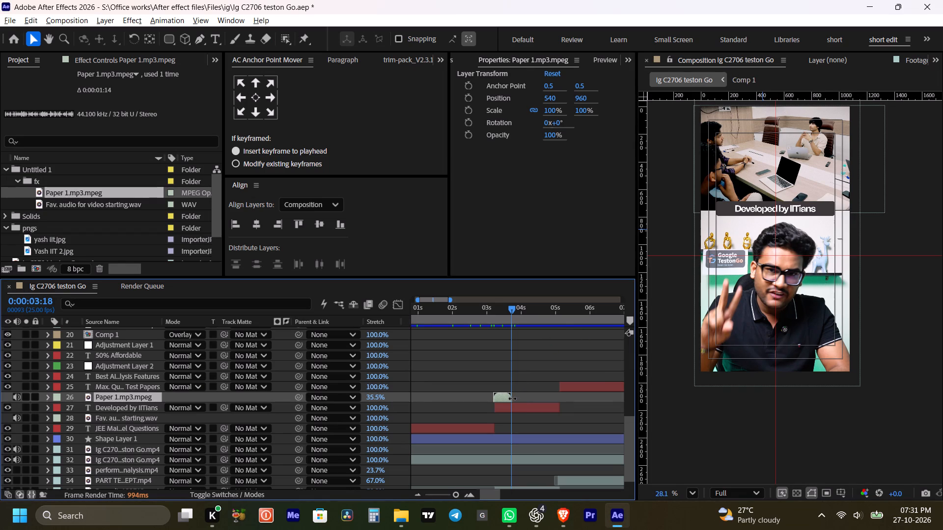
{"action": "left_click_drag", "start_coordinate": [512, 398], "coordinate": [509, 397], "text": "alt"}
{"action": "left_click", "coordinate": [484, 304]}
{"action": "key", "text": "space"}
{"action": "key", "text": "space"}
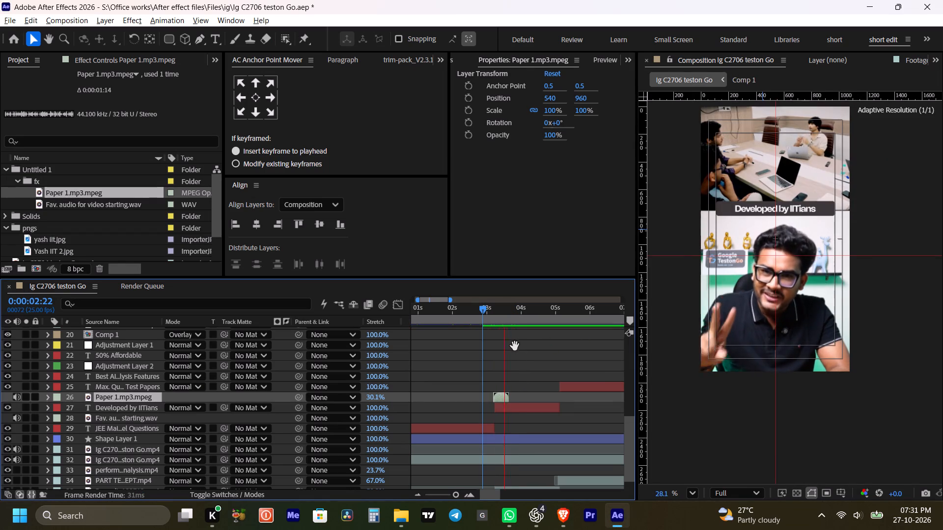
Play back the Developed by IITians title change several times to check the Paper 1 sound.
{"action": "left_click", "coordinate": [492, 308]}
{"action": "key", "text": "space"}
{"action": "key", "text": "space"}
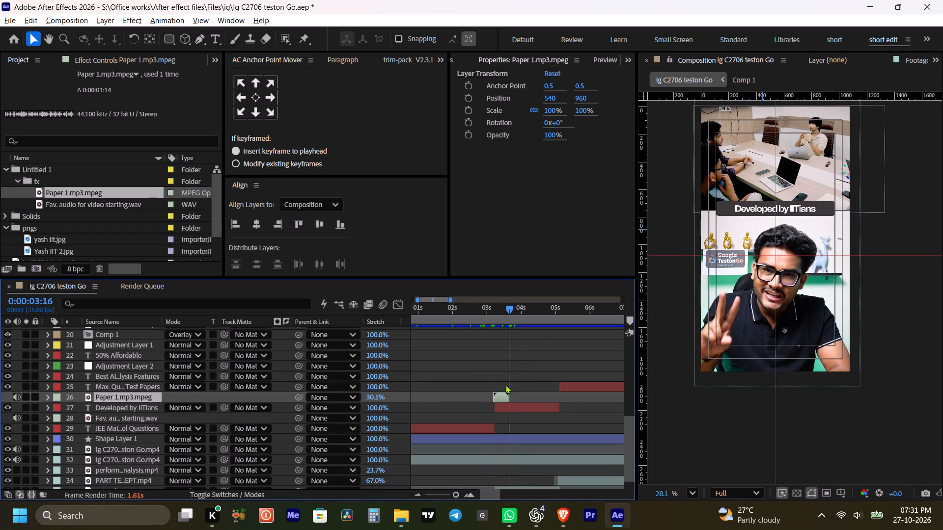
{"action": "left_click", "coordinate": [503, 396]}
{"action": "key", "text": "ctrl+c"}
{"action": "key", "text": "space"}
{"action": "key", "text": "space"}
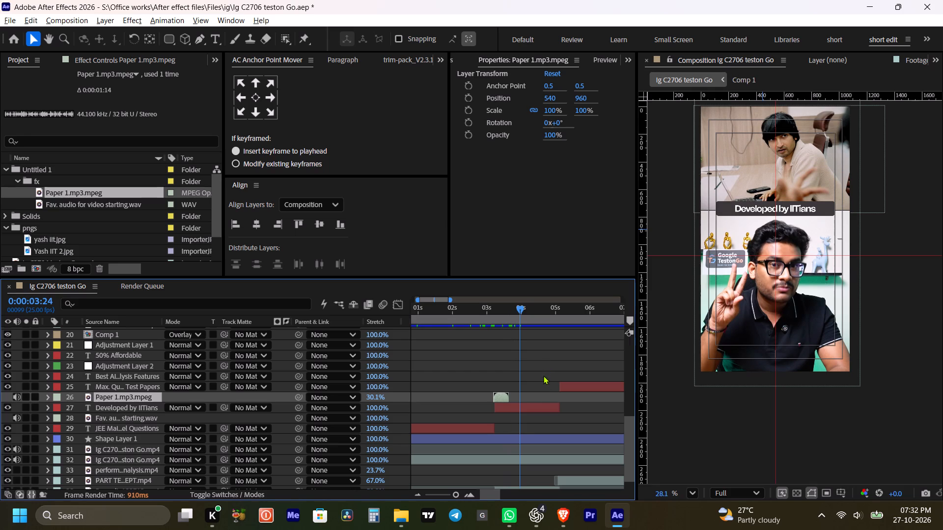
{"action": "left_click", "coordinate": [486, 313]}
{"action": "key", "text": "space"}
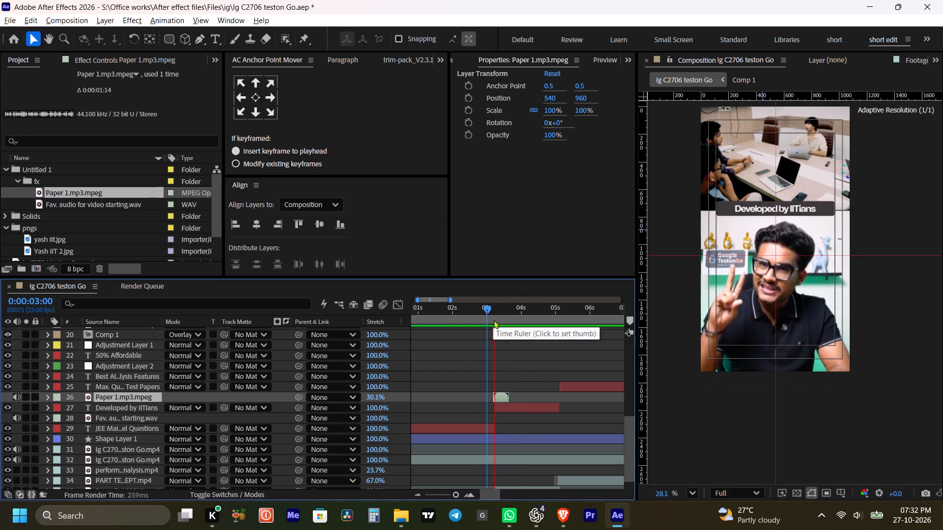
{"action": "key", "text": "space"}
{"action": "left_click", "coordinate": [486, 308]}
{"action": "key", "text": "space"}
{"action": "key", "text": "space"}
Set the Paper 1 sound's audio level to -10 dB and play back the Developed by IITians title change.
{"action": "left_click", "coordinate": [504, 397]}
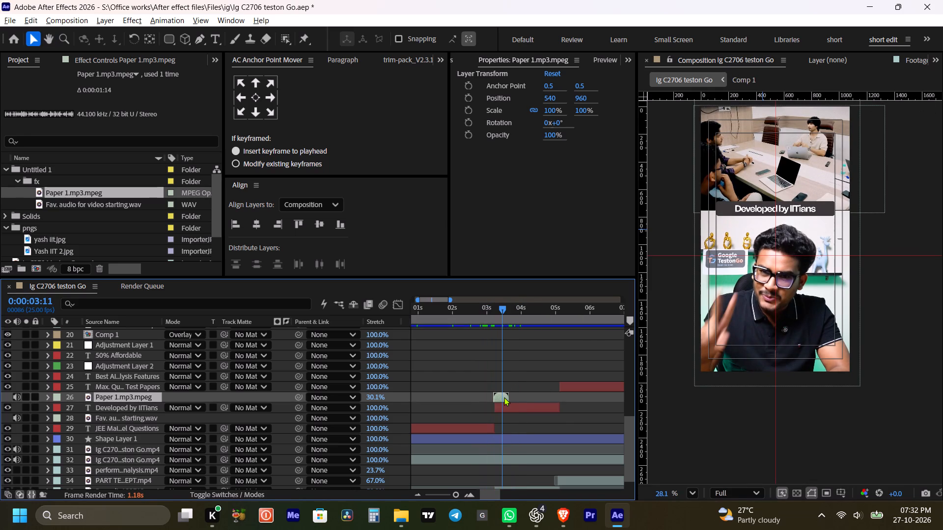
{"action": "key", "text": "l"}
{"action": "left_click", "coordinate": [176, 409]}
{"action": "key", "text": "minus"}
{"action": "key", "text": "1"}
{"action": "key", "text": "0"}
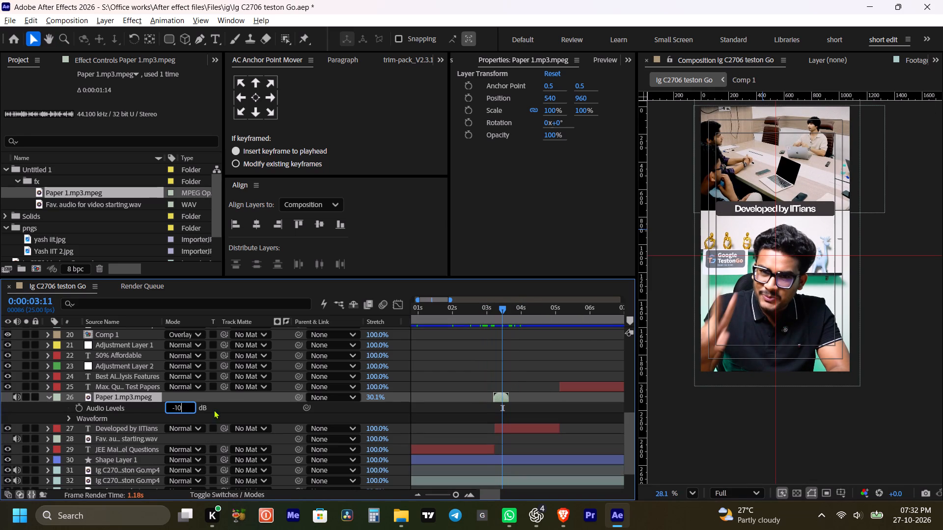
{"action": "left_click", "coordinate": [214, 410]}
{"action": "left_click", "coordinate": [486, 310]}
{"action": "key", "text": "space"}
{"action": "key", "text": "space"}
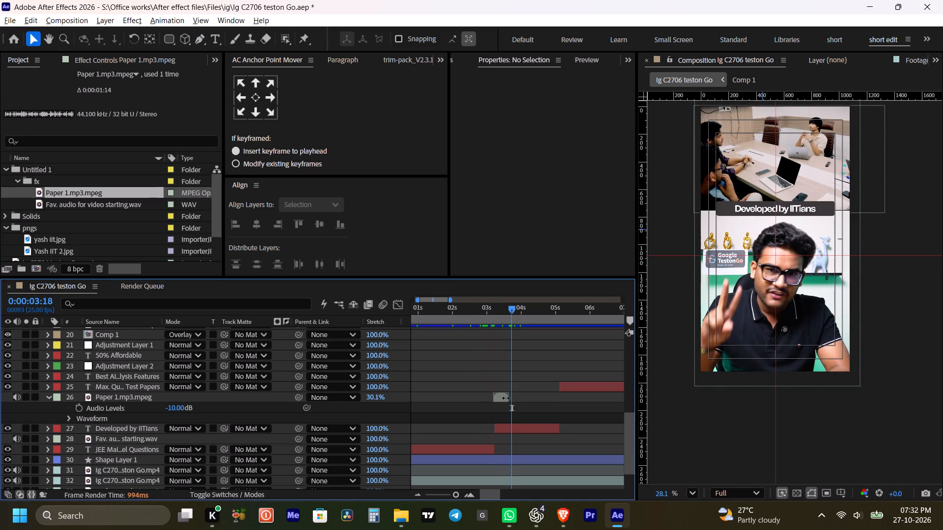
Copy the Paper 1 sound and paste it above the Max. Quantity of Test Papers title, starting at 0:00:05:03.
{"action": "left_click", "coordinate": [506, 398]}
{"action": "key", "text": "ctrl+c"}
{"action": "key", "text": "space"}
{"action": "left_click_drag", "start_coordinate": [541, 367], "coordinate": [507, 365]}
{"action": "left_click_drag", "start_coordinate": [532, 309], "coordinate": [524, 310], "text": "shift"}
{"action": "left_click", "coordinate": [527, 312], "text": "shift"}
{"action": "left_click", "coordinate": [537, 383]}
{"action": "key", "text": "ctrl+v"}
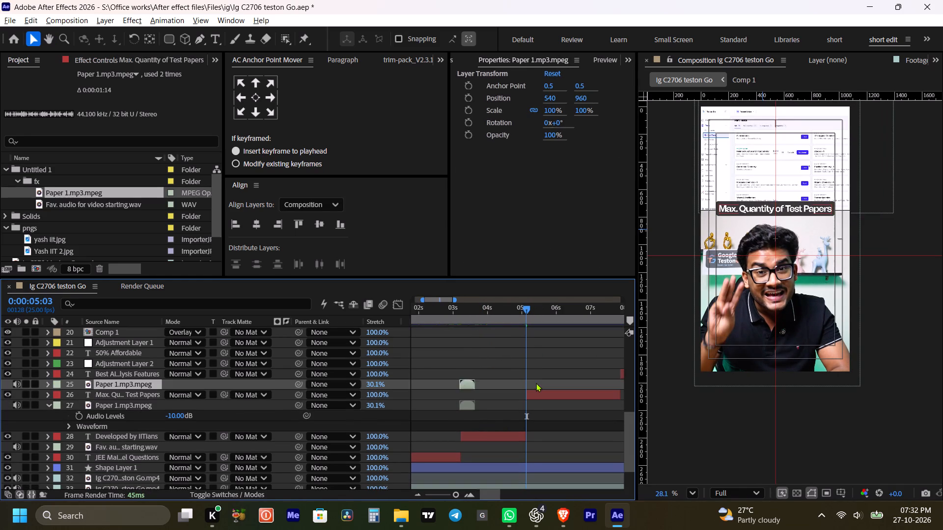
{"action": "type", "text": "["}
Play back the pasted sound and shift it to start about 0:00:05:00, just ahead of the Max. Quantity of Test Papers title.
{"action": "key", "text": "space"}
{"action": "scroll", "coordinate": [535, 381], "scroll_direction": "down", "scroll_amount": 2, "text": "alt"}
{"action": "key", "text": "space"}
{"action": "left_click_drag", "start_coordinate": [557, 369], "coordinate": [549, 371]}
{"action": "key", "text": "space"}
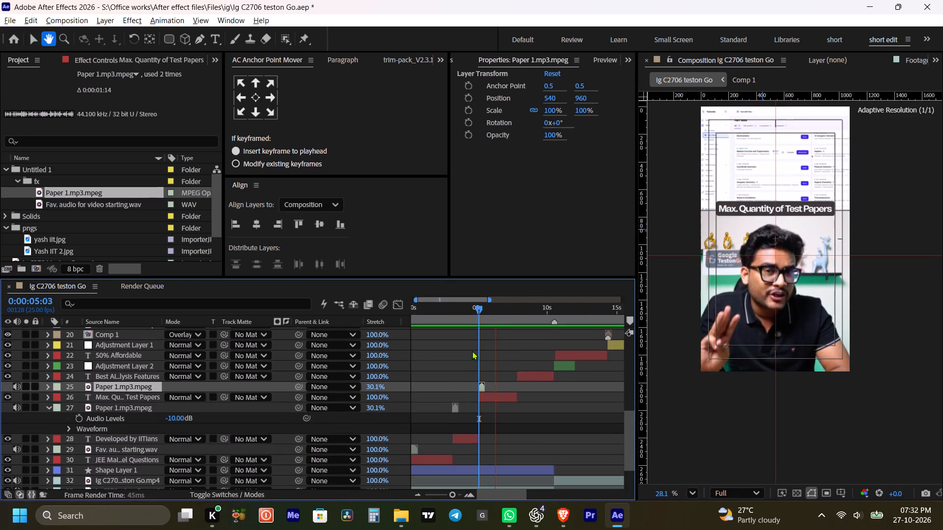
{"action": "scroll", "coordinate": [481, 360], "scroll_direction": "up", "scroll_amount": 2, "text": "alt"}
{"action": "key", "text": "space"}
{"action": "left_click_drag", "start_coordinate": [486, 388], "coordinate": [479, 389]}
Paste another Paper 1 copy above the Best AI Analysis Features title, starting about 0:00:07:18, slightly ahead of the title.
{"action": "key", "text": "space"}
{"action": "key", "text": "space"}
{"action": "key", "text": "space"}
{"action": "key", "text": "space"}
{"action": "key", "text": "space"}
{"action": "key", "text": "space"}
{"action": "key", "text": "space"}
{"action": "key", "text": "space"}
{"action": "key", "text": "space"}
{"action": "key", "text": "space"}
{"action": "key", "text": "space"}
{"action": "key", "text": "space"}
{"action": "key", "text": "space"}
{"action": "key", "text": "space"}
{"action": "key", "text": "space"}
{"action": "left_click_drag", "start_coordinate": [474, 401], "coordinate": [527, 403]}
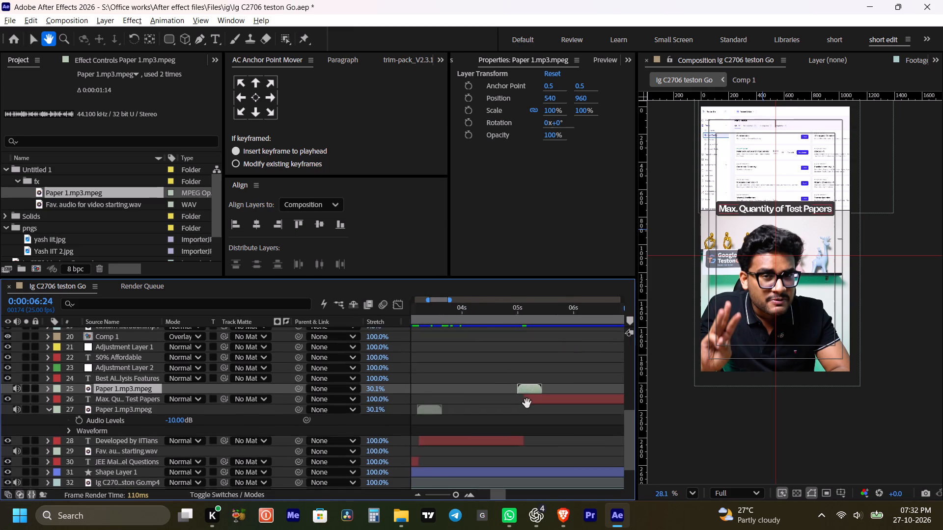
{"action": "left_click_drag", "start_coordinate": [527, 403], "coordinate": [560, 401]}
{"action": "left_click", "coordinate": [469, 409]}
{"action": "scroll", "coordinate": [476, 413], "scroll_direction": "down", "scroll_amount": 2, "text": "alt"}
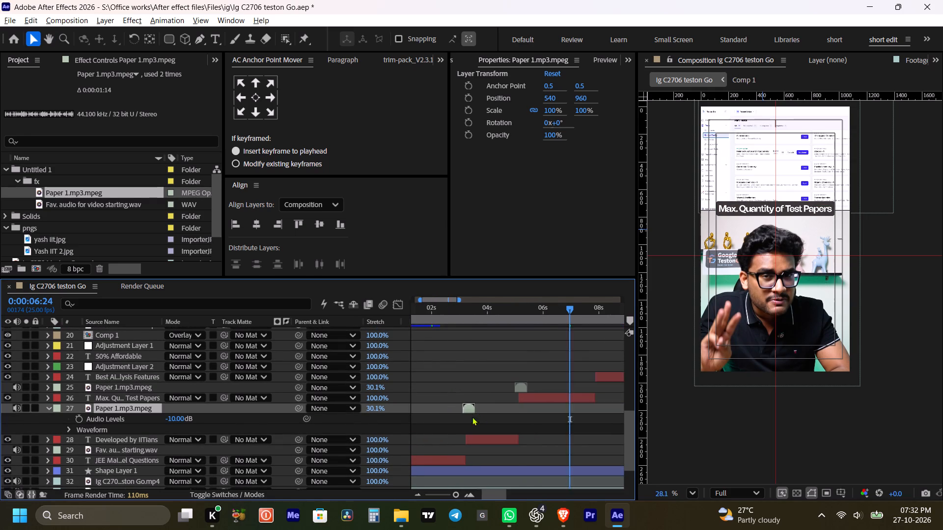
{"action": "key", "text": "space"}
{"action": "key", "text": "space"}
{"action": "key", "text": "space"}
{"action": "key", "text": "space"}
{"action": "key", "text": "space"}
{"action": "key", "text": "space"}
{"action": "key", "text": "space"}
{"action": "left_click_drag", "start_coordinate": [469, 419], "coordinate": [482, 429]}
{"action": "left_click_drag", "start_coordinate": [508, 305], "coordinate": [531, 312]}
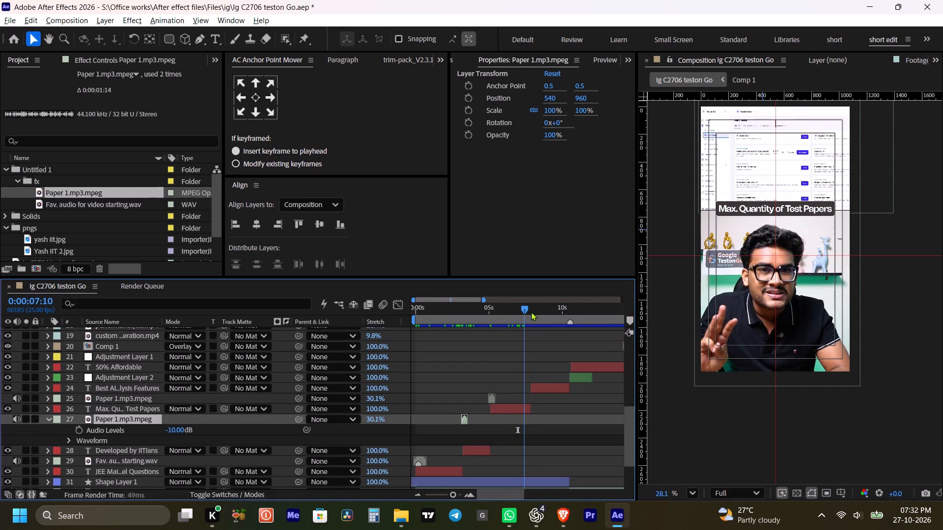
{"action": "left_click_drag", "start_coordinate": [531, 312], "coordinate": [531, 315]}
{"action": "left_click", "coordinate": [538, 387]}
{"action": "key", "text": "ctrl+v"}
{"action": "key", "text": "bracketleft"}
{"action": "scroll", "coordinate": [535, 388], "scroll_direction": "up", "scroll_amount": 3, "text": "alt"}
{"action": "left_click_drag", "start_coordinate": [533, 389], "coordinate": [517, 390]}
Play back from the Best AI Analysis Features title change into the 50% Affordable section to check the sounds.
{"action": "left_click", "coordinate": [470, 304]}
{"action": "key", "text": "space"}
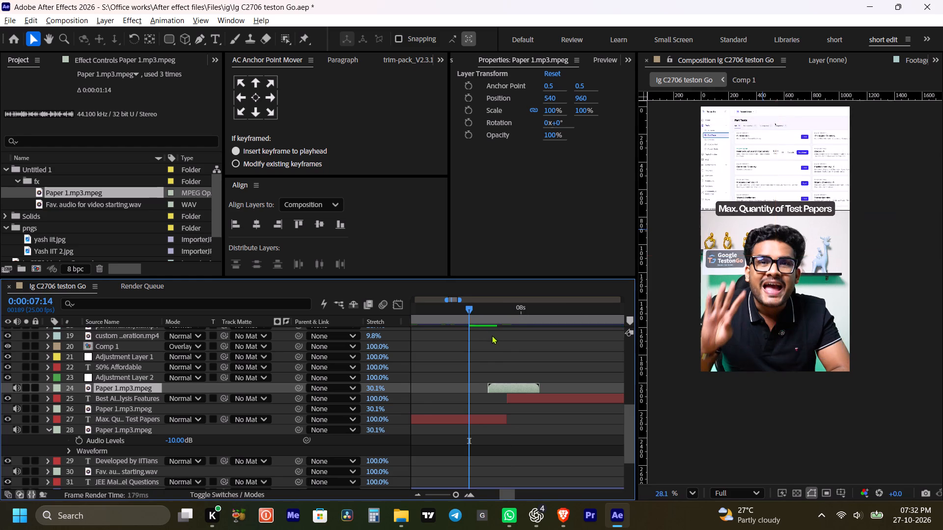
{"action": "scroll", "coordinate": [493, 336], "scroll_direction": "down", "scroll_amount": 2, "text": "alt"}
{"action": "scroll", "coordinate": [534, 358], "scroll_direction": "down", "scroll_amount": 1, "text": "alt"}
{"action": "key", "text": "space"}
{"action": "left_click_drag", "start_coordinate": [546, 355], "coordinate": [501, 364]}
{"action": "key", "text": "v"}
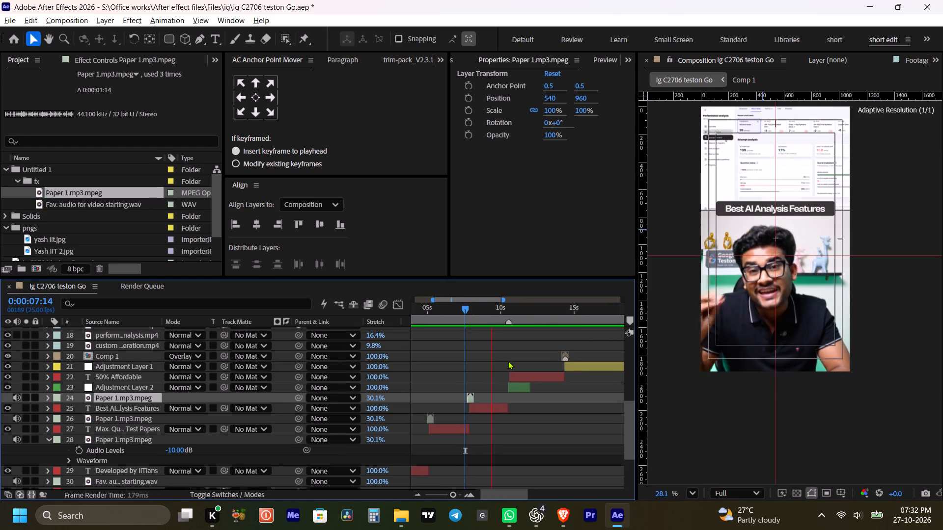
{"action": "scroll", "coordinate": [523, 396], "scroll_direction": "up", "scroll_amount": 1, "text": "alt"}
{"action": "scroll", "coordinate": [523, 396], "scroll_direction": "down", "scroll_amount": 1, "text": "alt"}
{"action": "key", "text": "space"}
{"action": "left_click_drag", "start_coordinate": [566, 406], "coordinate": [560, 407]}
{"action": "key", "text": "space"}
{"action": "left_click_drag", "start_coordinate": [515, 312], "coordinate": [505, 316], "text": "shift"}
{"action": "key", "text": "space"}
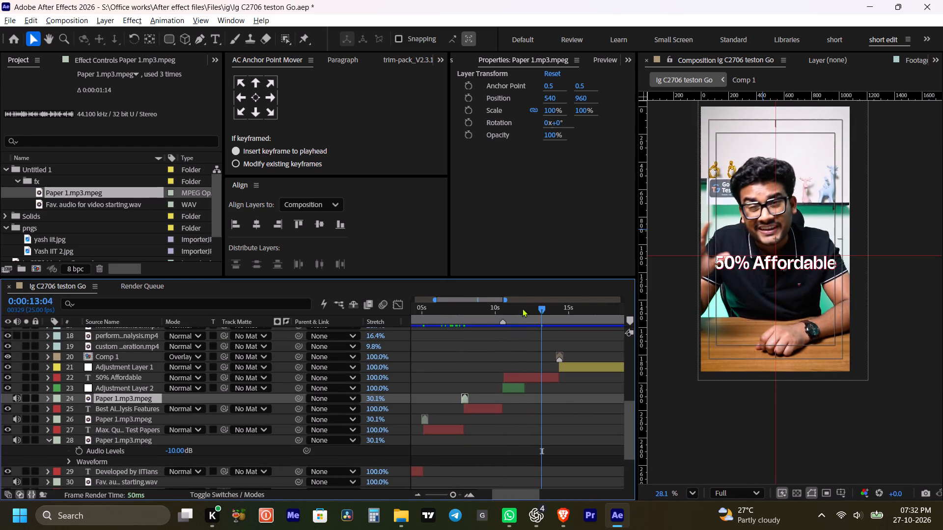
Save the project and place Fav. audio for video starting.wav above the 50% Affordable layer, starting about 0:00:10:07.
{"action": "left_click_drag", "start_coordinate": [519, 308], "coordinate": [502, 316], "text": "shift"}
{"action": "scroll", "coordinate": [512, 358], "scroll_direction": "up", "scroll_amount": 2, "text": "alt"}
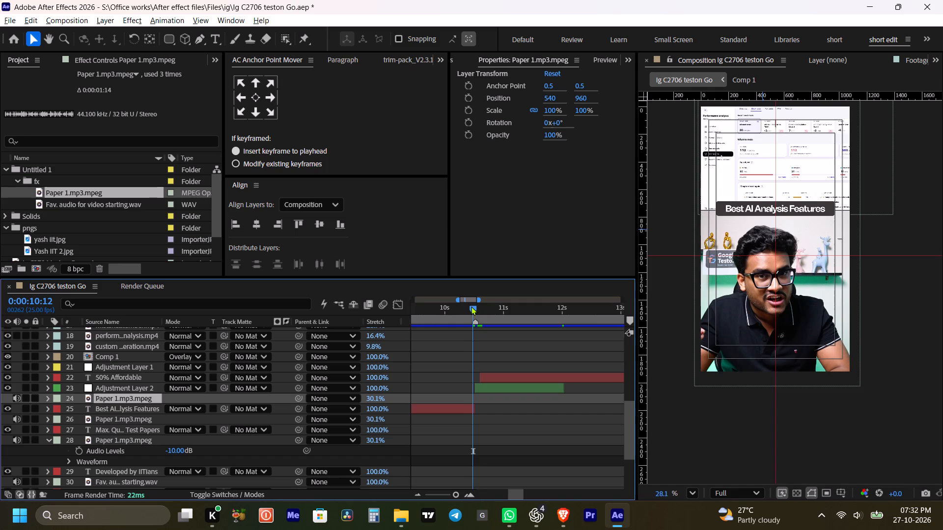
{"action": "left_click", "coordinate": [471, 306], "text": "shift"}
{"action": "key", "text": "ctrl+s"}
{"action": "scroll", "coordinate": [519, 399], "scroll_direction": "down", "scroll_amount": 2, "text": "alt"}
{"action": "left_click_drag", "start_coordinate": [129, 207], "coordinate": [519, 374]}
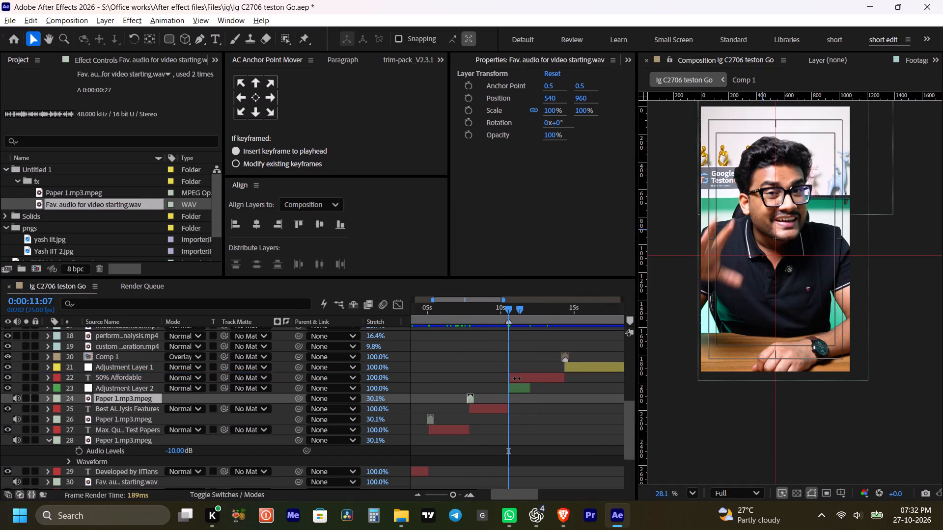
{"action": "scroll", "coordinate": [517, 379], "scroll_direction": "up", "scroll_amount": 2, "text": "alt"}
{"action": "left_click_drag", "start_coordinate": [530, 376], "coordinate": [471, 372]}
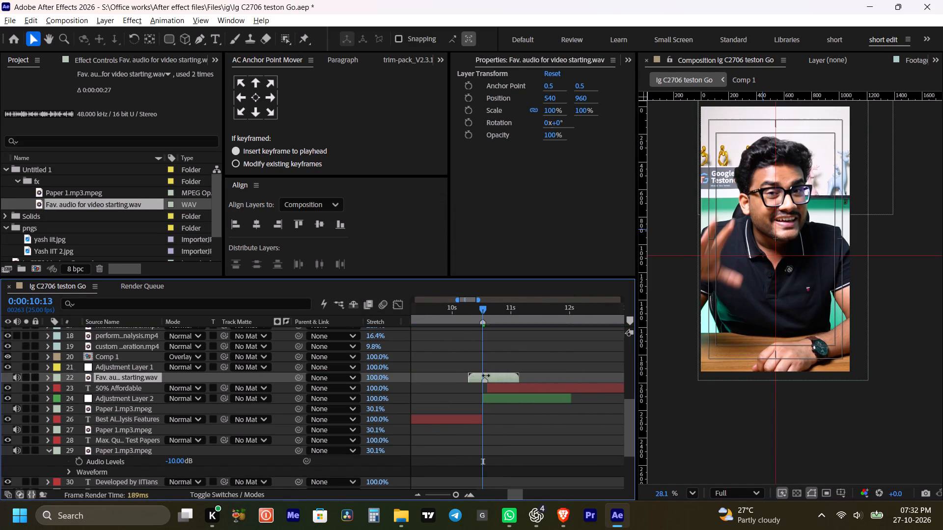
Set the new Fav. audio layer's level to +12 dB, save the project, and play back the 50% Affordable change.
{"action": "key", "text": "l"}
{"action": "left_click_drag", "start_coordinate": [176, 391], "coordinate": [267, 394]}
{"action": "key", "text": "ctrl+s"}
{"action": "key", "text": "ctrl+d"}
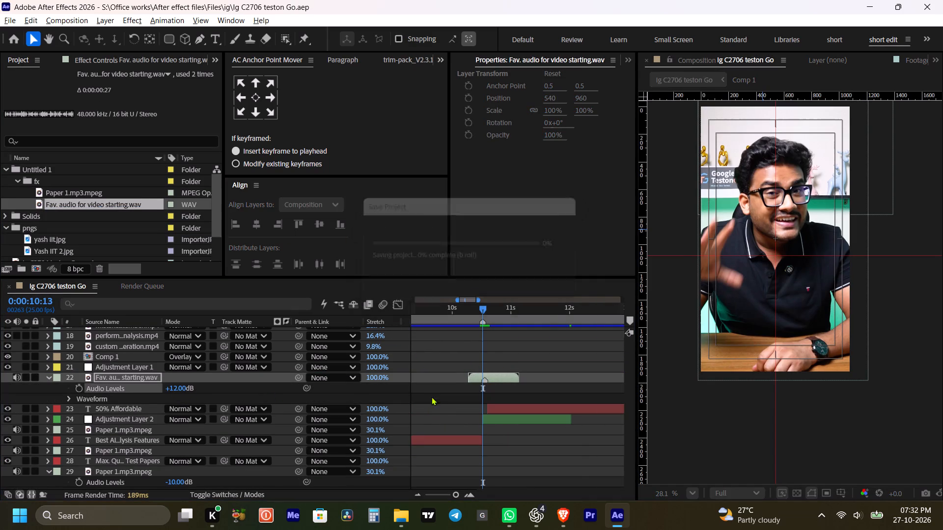
{"action": "left_click", "coordinate": [446, 306]}
{"action": "key", "text": "space"}
{"action": "scroll", "coordinate": [462, 325], "scroll_direction": "down", "scroll_amount": 1, "text": "alt"}
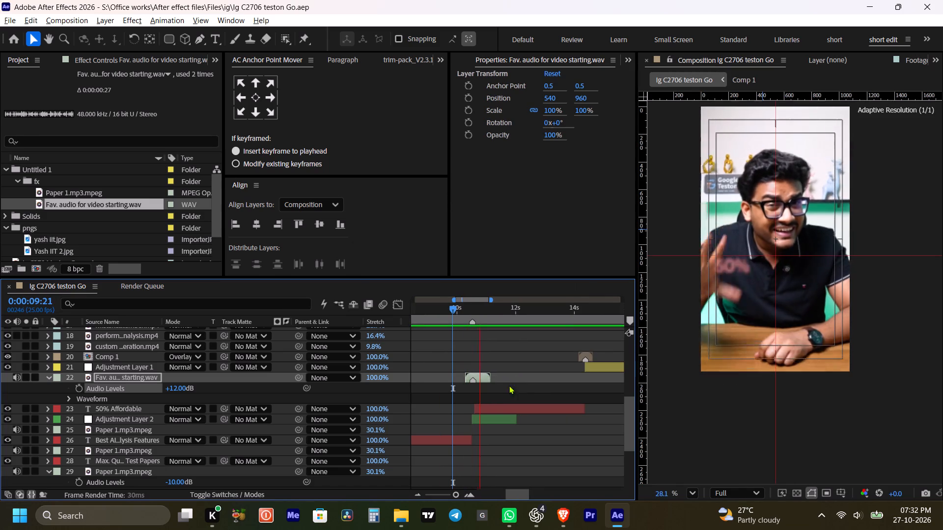
{"action": "key", "text": "space"}
Play through the 50% Affordable section and find the flash transition at 0:00:14:09.
{"action": "left_click", "coordinate": [506, 390]}
{"action": "key", "text": "m"}
{"action": "key", "text": "space"}
{"action": "scroll", "coordinate": [522, 374], "scroll_direction": "down", "scroll_amount": 2, "text": "alt"}
{"action": "key", "text": "space"}
{"action": "left_click_drag", "start_coordinate": [549, 378], "coordinate": [532, 378]}
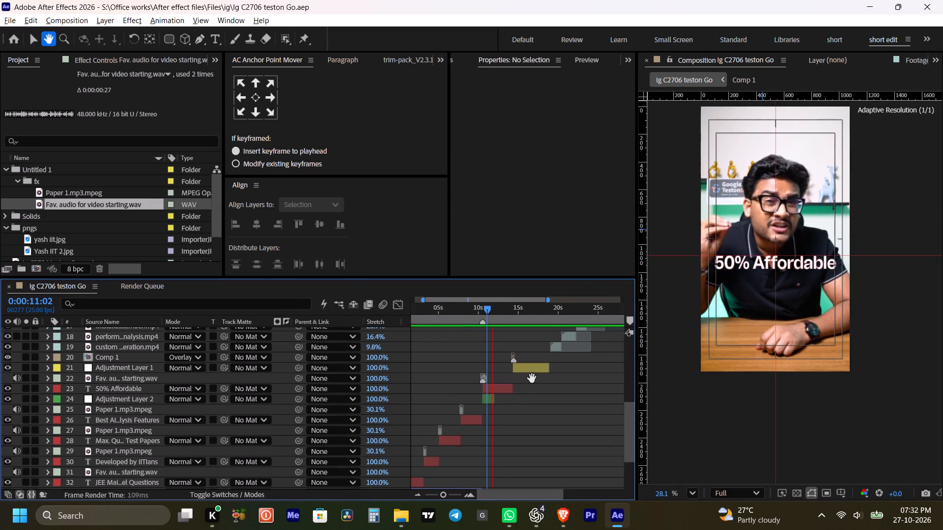
{"action": "left_click_drag", "start_coordinate": [532, 378], "coordinate": [531, 378]}
{"action": "scroll", "coordinate": [530, 385], "scroll_direction": "up", "scroll_amount": 1, "text": "alt"}
{"action": "key", "text": "v"}
{"action": "scroll", "coordinate": [513, 376], "scroll_direction": "up", "scroll_amount": 2, "text": "alt"}
{"action": "key", "text": "space"}
{"action": "left_click_drag", "start_coordinate": [497, 396], "coordinate": [543, 405]}
{"action": "key", "text": "v"}
{"action": "key", "text": "space"}
{"action": "left_click_drag", "start_coordinate": [529, 407], "coordinate": [550, 413]}
{"action": "key", "text": "space"}
{"action": "left_click_drag", "start_coordinate": [515, 312], "coordinate": [511, 312], "text": "shift"}
Search the MY SFX folder for fla and import cam flash.mp3 into the fx folder.
{"action": "left_click", "coordinate": [31, 183]}
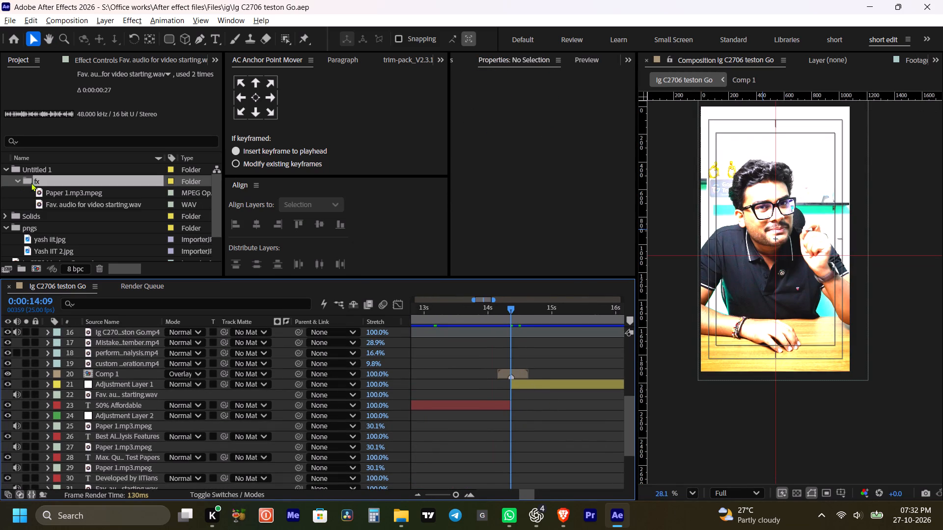
{"action": "key", "text": "ctrl+i"}
{"action": "scroll", "coordinate": [307, 221], "scroll_direction": "down", "scroll_amount": 2}
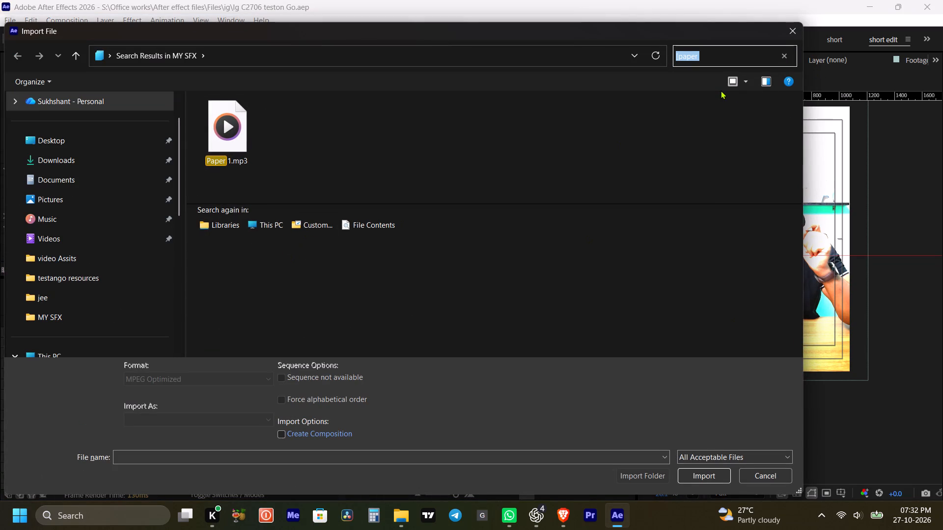
{"action": "key", "text": "BackSpace"}
{"action": "type", "text": "fla"}
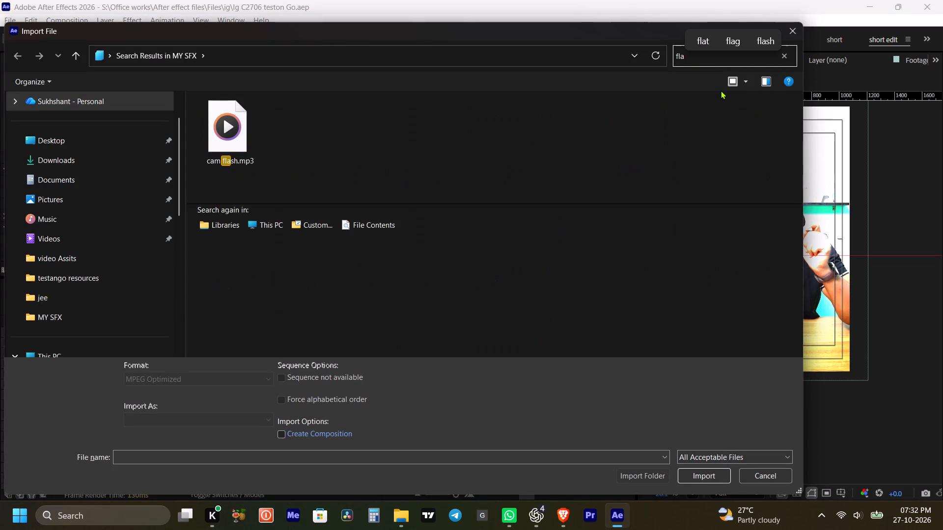
{"action": "right_click_drag", "start_coordinate": [642, 0], "coordinate": [312, 16]}
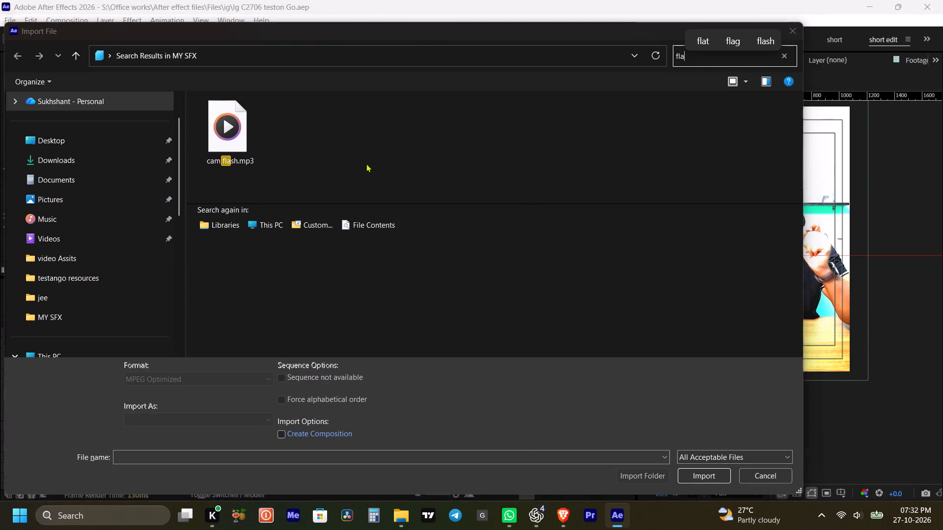
{"action": "left_click", "coordinate": [263, 140]}
{"action": "left_click", "coordinate": [219, 146]}
{"action": "left_click", "coordinate": [682, 473]}
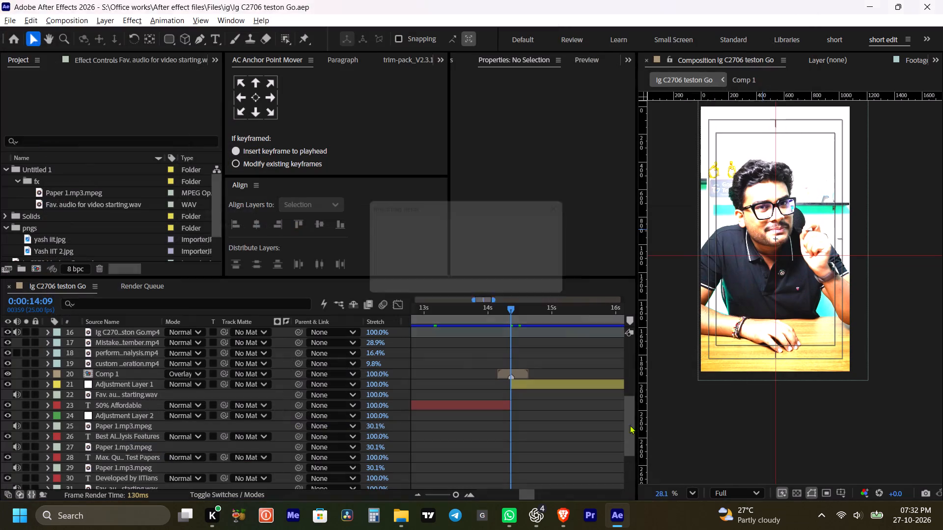
Place the cam flash sound above Comp 1, starting about 0:00:14:05, and use its waveform to match the flash.
{"action": "left_click_drag", "start_coordinate": [58, 213], "coordinate": [515, 368]}
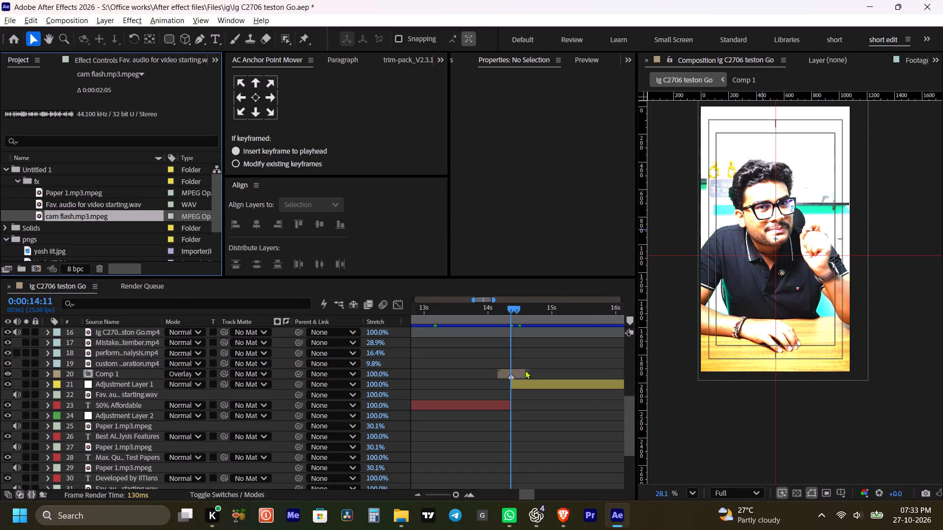
{"action": "left_click_drag", "start_coordinate": [530, 371], "coordinate": [509, 373]}
{"action": "key", "text": "l"}
{"action": "key", "text": "l"}
{"action": "left_click", "coordinate": [527, 373]}
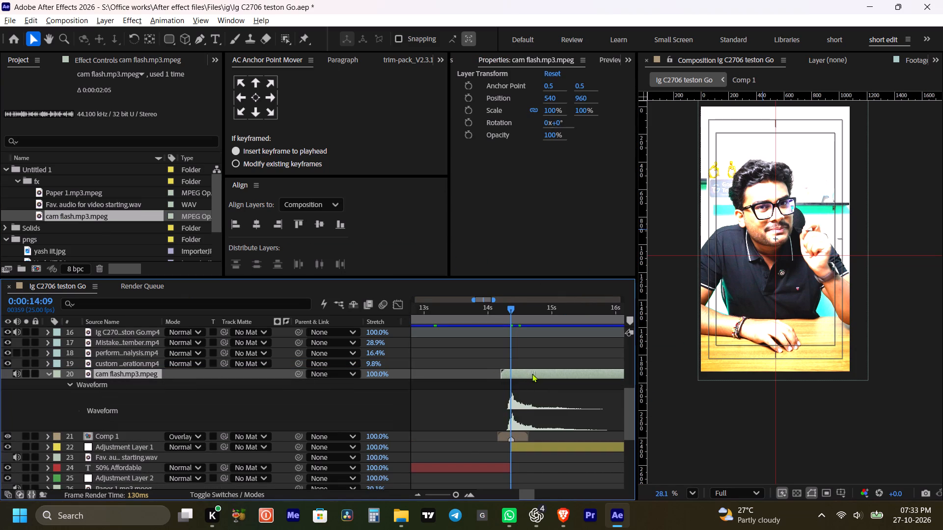
Fine-align the cam flash sound with the flash, trim its start to 0:00:14:09, and save the project.
{"action": "scroll", "coordinate": [521, 385], "scroll_direction": "up", "scroll_amount": 3, "text": "alt"}
{"action": "key", "text": "space"}
{"action": "left_click_drag", "start_coordinate": [470, 391], "coordinate": [555, 404]}
{"action": "left_click_drag", "start_coordinate": [537, 382], "coordinate": [554, 390]}
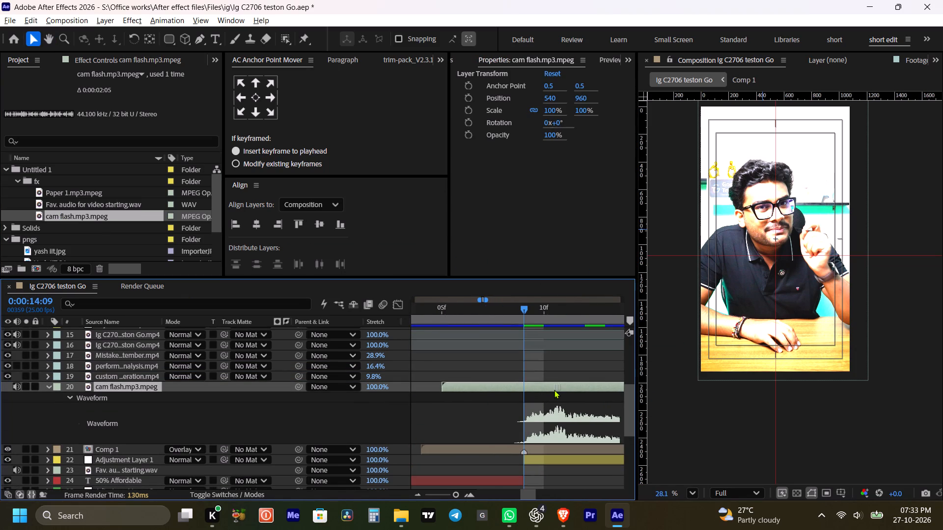
{"action": "left_click_drag", "start_coordinate": [554, 390], "coordinate": [553, 390]}
{"action": "key", "text": "alt+bracketleft"}
{"action": "key", "text": "ctrl+s"}
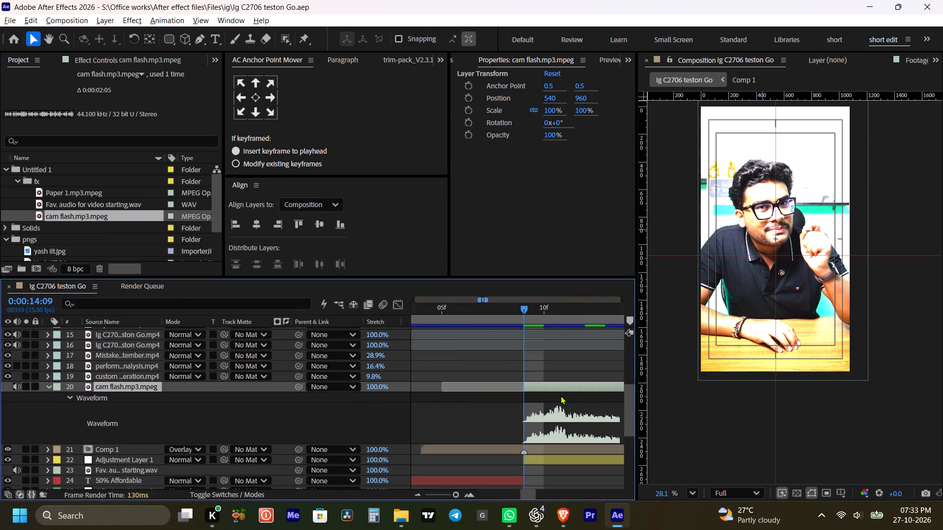
Set the cam flash sound's audio level to -25 dB and play back the flash transition.
{"action": "key", "text": "l"}
{"action": "left_click", "coordinate": [176, 395]}
{"action": "key", "text": "minus"}
{"action": "key", "text": "2"}
{"action": "key", "text": "5"}
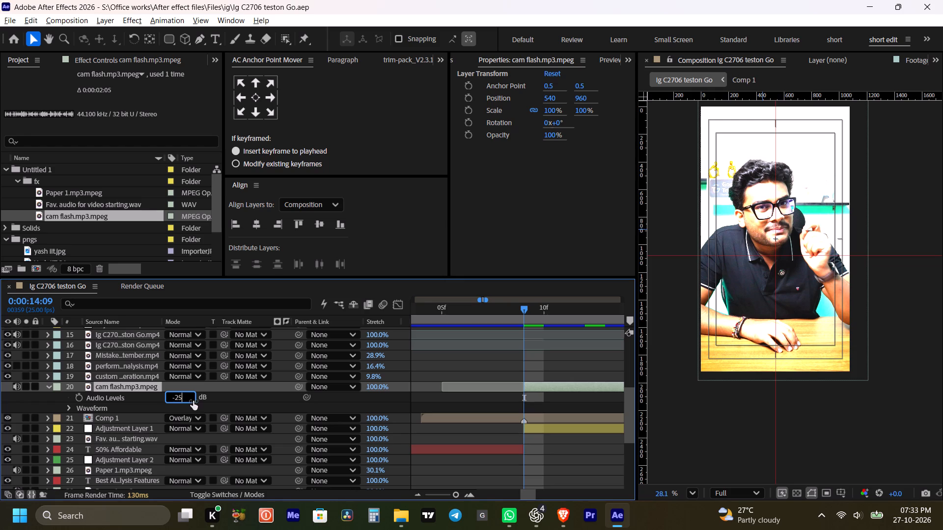
{"action": "left_click", "coordinate": [227, 396]}
{"action": "scroll", "coordinate": [513, 384], "scroll_direction": "down", "scroll_amount": 2, "text": "alt"}
{"action": "key", "text": "space"}
{"action": "left_click_drag", "start_coordinate": [551, 361], "coordinate": [536, 363]}
{"action": "left_click", "coordinate": [467, 310]}
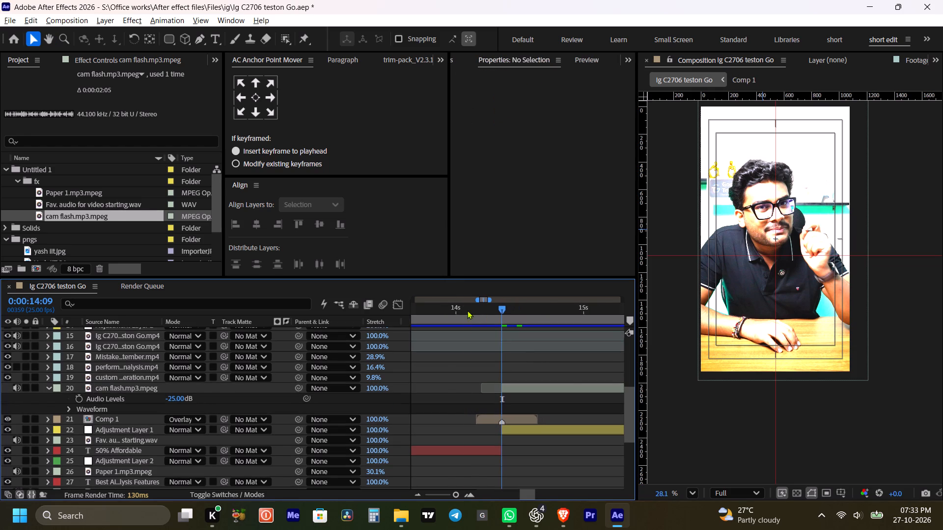
{"action": "key", "text": "space"}
{"action": "key", "text": "space"}
{"action": "scroll", "coordinate": [489, 366], "scroll_direction": "down", "scroll_amount": 1, "text": "alt"}
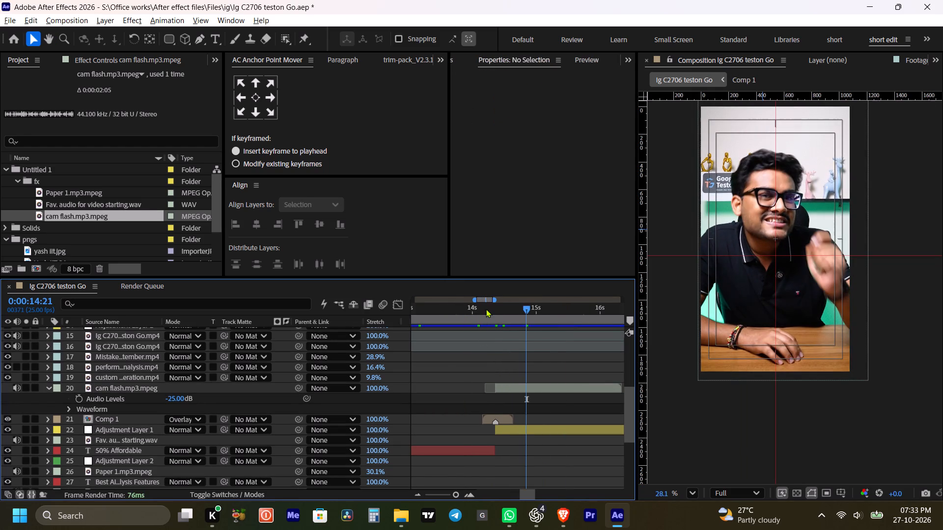
{"action": "left_click", "coordinate": [486, 309]}
{"action": "key", "text": "space"}
{"action": "scroll", "coordinate": [523, 347], "scroll_direction": "down", "scroll_amount": 1, "text": "alt"}
{"action": "key", "text": "space"}
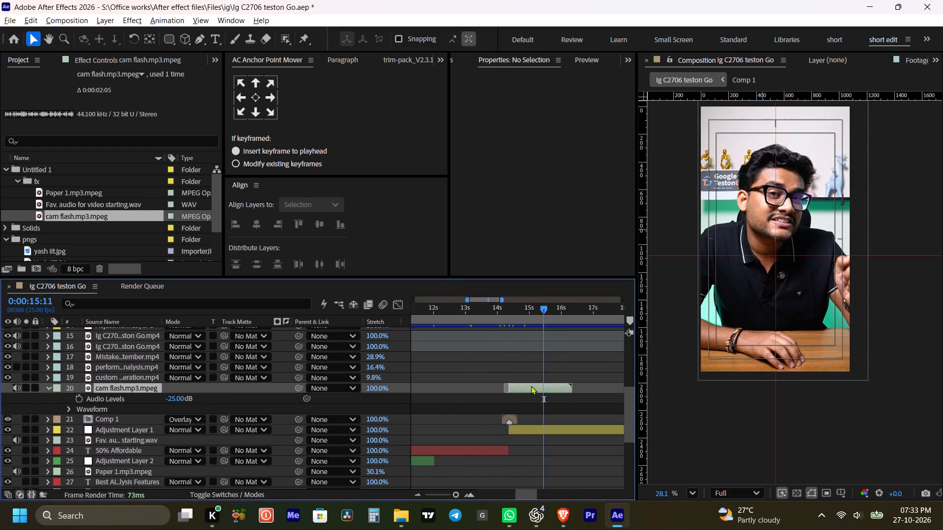
Set the cam flash sound's audio level to -28 dB and replay the flash transition from 0:00:13:12.
{"action": "left_click", "coordinate": [531, 386]}
{"action": "left_click", "coordinate": [174, 400]}
{"action": "left_click", "coordinate": [176, 397]}
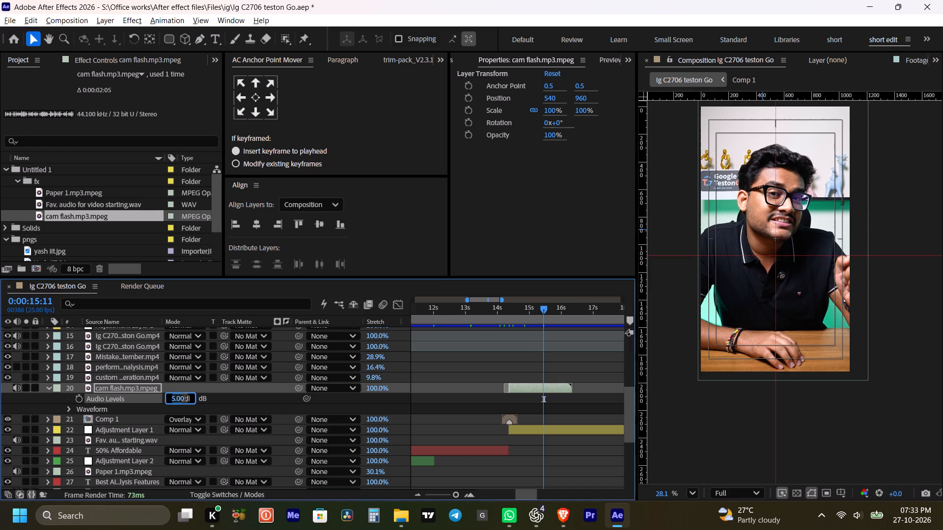
{"action": "key", "text": "minus"}
{"action": "key", "text": "2"}
{"action": "key", "text": "8"}
{"action": "left_click", "coordinate": [204, 403]}
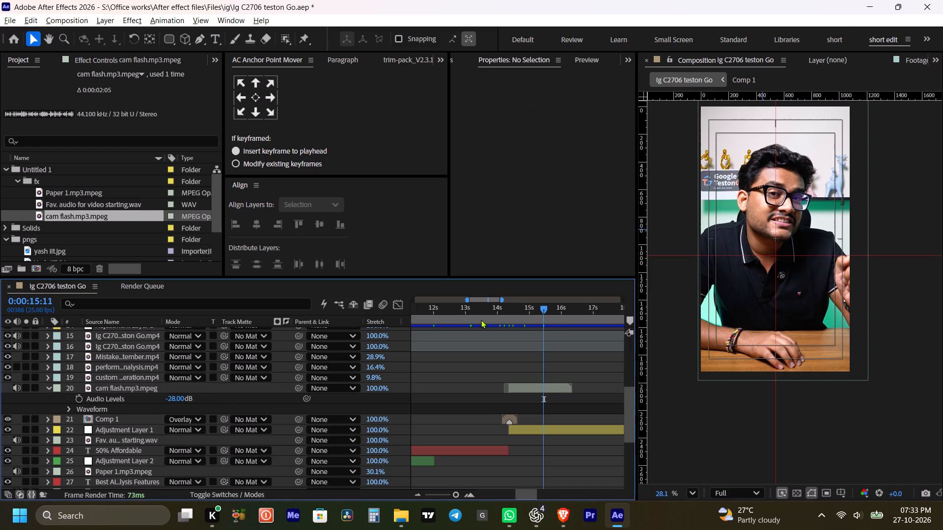
{"action": "left_click", "coordinate": [481, 319]}
{"action": "key", "text": "space"}
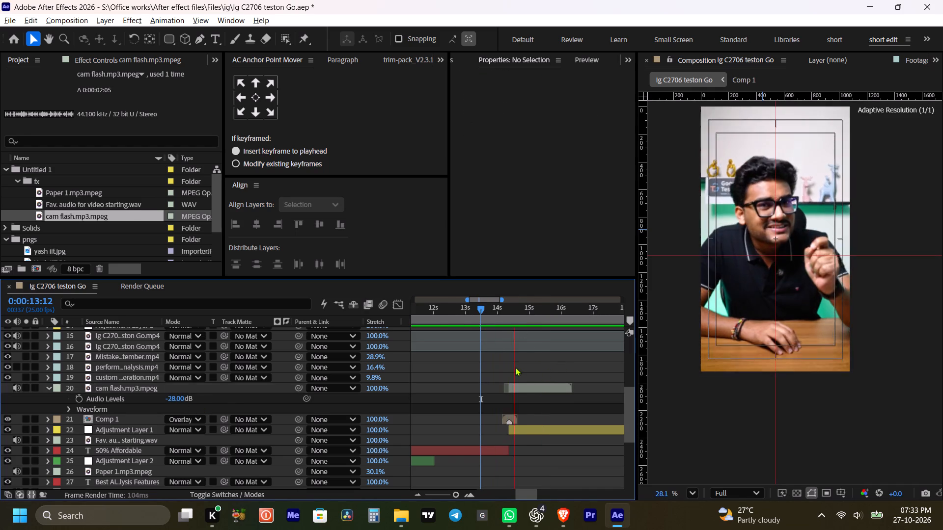
Play back the section after the first flash up to the first B-roll clip around 0:00:19, and save the project.
{"action": "scroll", "coordinate": [515, 367], "scroll_direction": "down", "scroll_amount": 1, "text": "alt"}
{"action": "key", "text": "space"}
{"action": "left_click_drag", "start_coordinate": [576, 374], "coordinate": [555, 374]}
{"action": "key", "text": "v"}
{"action": "key", "text": "space"}
{"action": "key", "text": "space"}
{"action": "left_click_drag", "start_coordinate": [567, 389], "coordinate": [537, 398]}
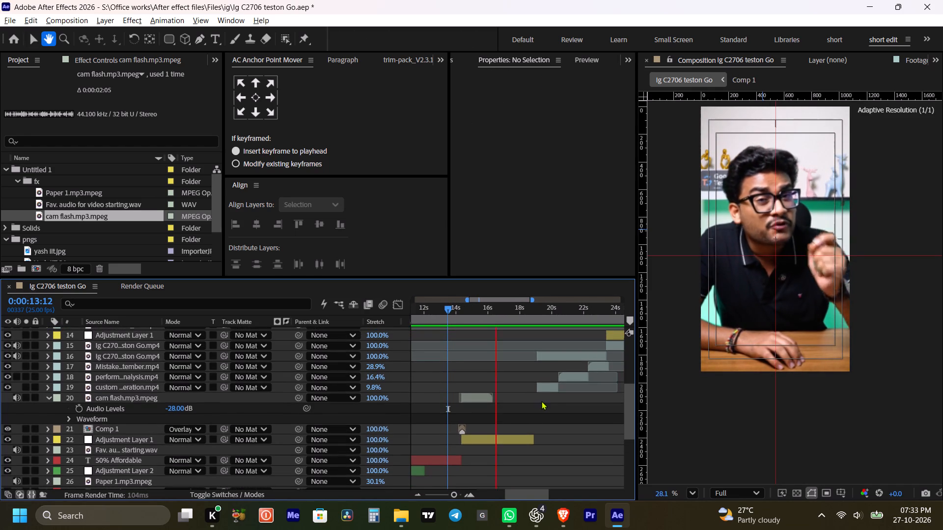
{"action": "key", "text": "v"}
{"action": "key", "text": "space"}
{"action": "left_click_drag", "start_coordinate": [565, 406], "coordinate": [547, 408]}
{"action": "scroll", "coordinate": [525, 406], "scroll_direction": "up", "scroll_amount": 1, "text": "alt"}
{"action": "key", "text": "space"}
{"action": "left_click_drag", "start_coordinate": [539, 408], "coordinate": [525, 406]}
{"action": "key", "text": "v"}
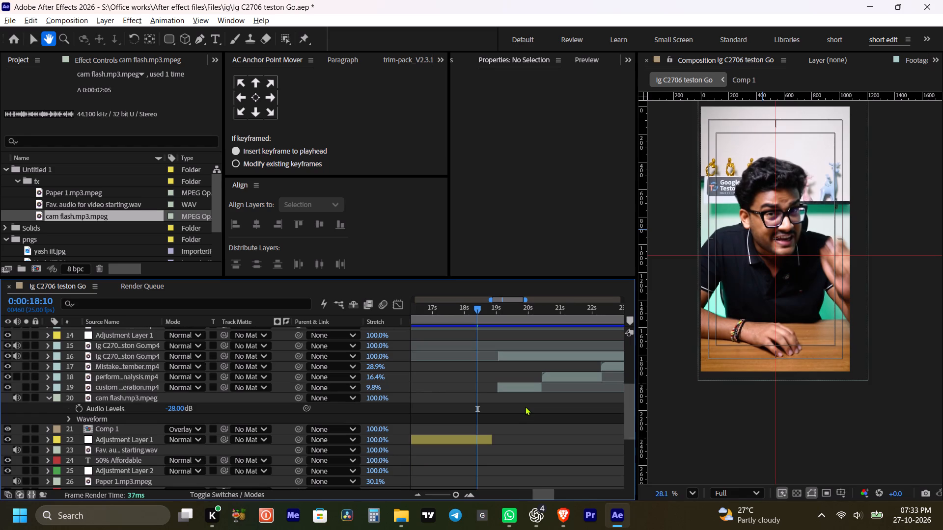
{"action": "key", "text": "space"}
{"action": "key", "text": "space"}
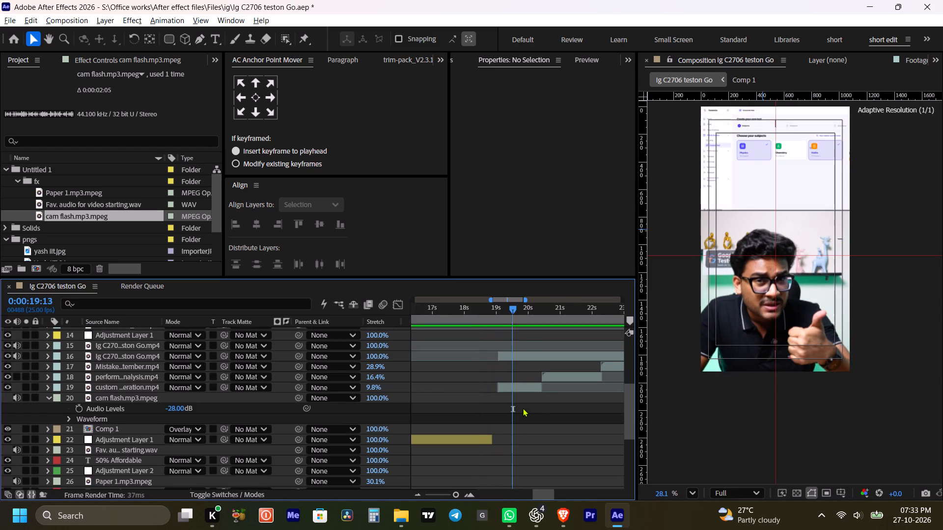
{"action": "left_click_drag", "start_coordinate": [510, 308], "coordinate": [503, 310], "text": "shift"}
{"action": "key", "text": "ctrl+s"}
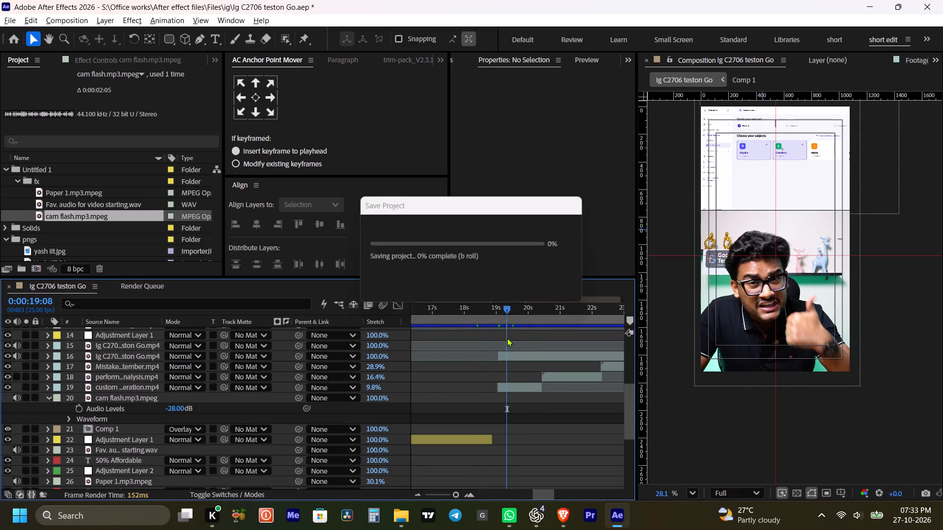
Play back the B-roll section from 0:00:19:02 and stop on the second flash at 0:00:23:11.
{"action": "left_click_drag", "start_coordinate": [507, 314], "coordinate": [500, 313], "text": "shift"}
{"action": "key", "text": "space"}
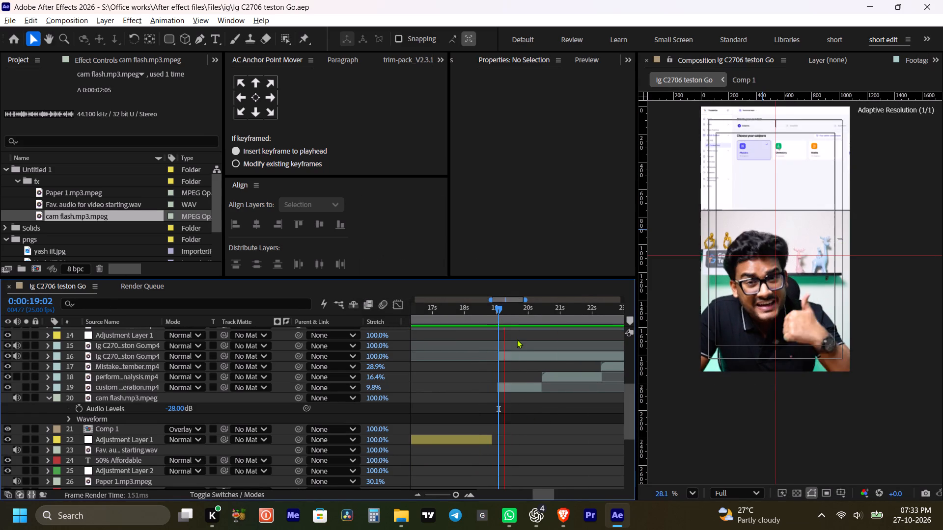
{"action": "scroll", "coordinate": [517, 339], "scroll_direction": "down", "scroll_amount": 3, "text": "alt"}
{"action": "key", "text": "space"}
{"action": "left_click_drag", "start_coordinate": [560, 373], "coordinate": [549, 374]}
{"action": "scroll", "coordinate": [526, 374], "scroll_direction": "up", "scroll_amount": 1, "text": "alt"}
{"action": "key", "text": "space"}
{"action": "left_click", "coordinate": [545, 396]}
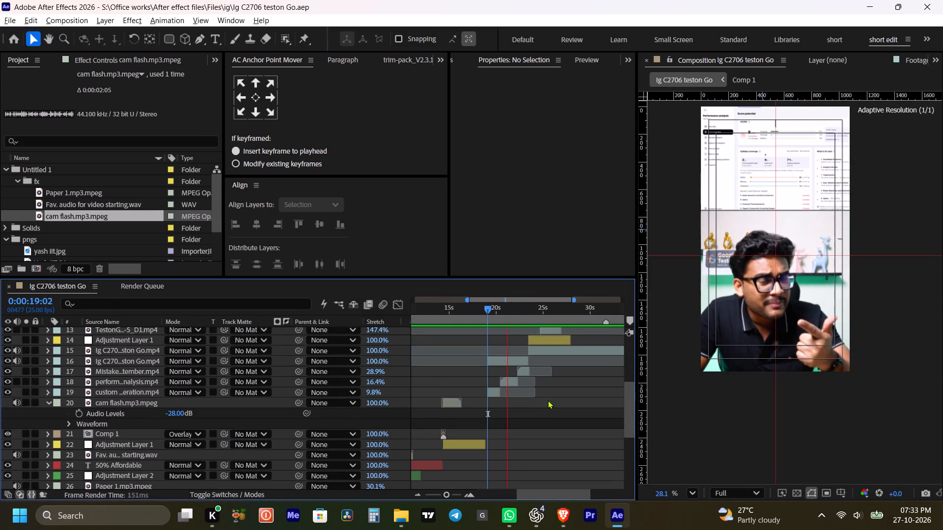
{"action": "key", "text": "v"}
{"action": "scroll", "coordinate": [547, 395], "scroll_direction": "up", "scroll_amount": 1, "text": "alt"}
{"action": "key", "text": "space"}
{"action": "left_click_drag", "start_coordinate": [564, 386], "coordinate": [541, 414]}
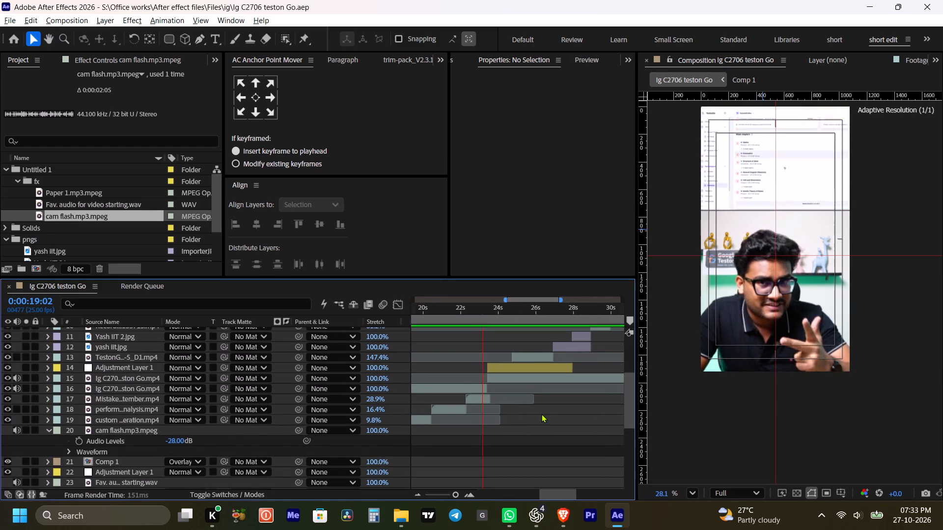
{"action": "key", "text": "space"}
{"action": "left_click", "coordinate": [492, 313], "text": "shift"}
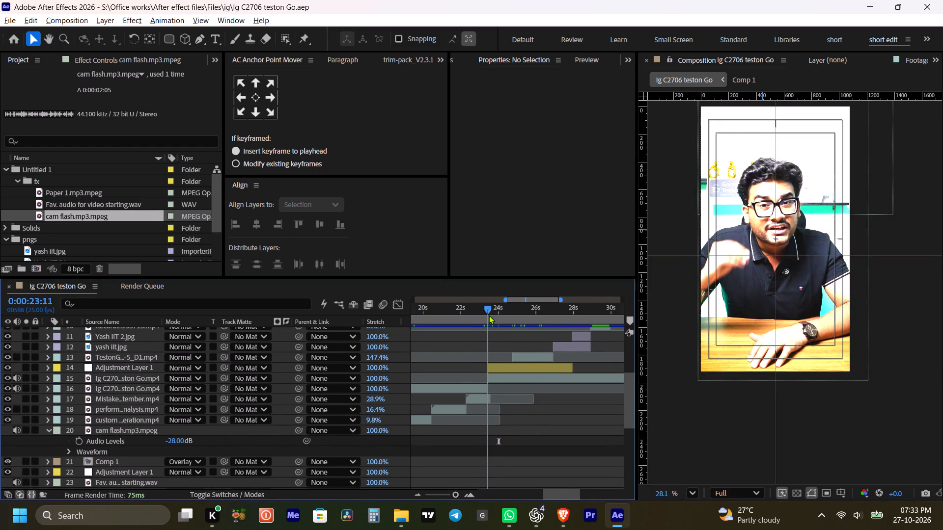
Move the second flash's Comp 1 down the layer stack to directly above its Adjustment Layer 1, and save the project.
{"action": "scroll", "coordinate": [499, 355], "scroll_direction": "up", "scroll_amount": 7}
{"action": "left_click_drag", "start_coordinate": [117, 331], "coordinate": [130, 467]}
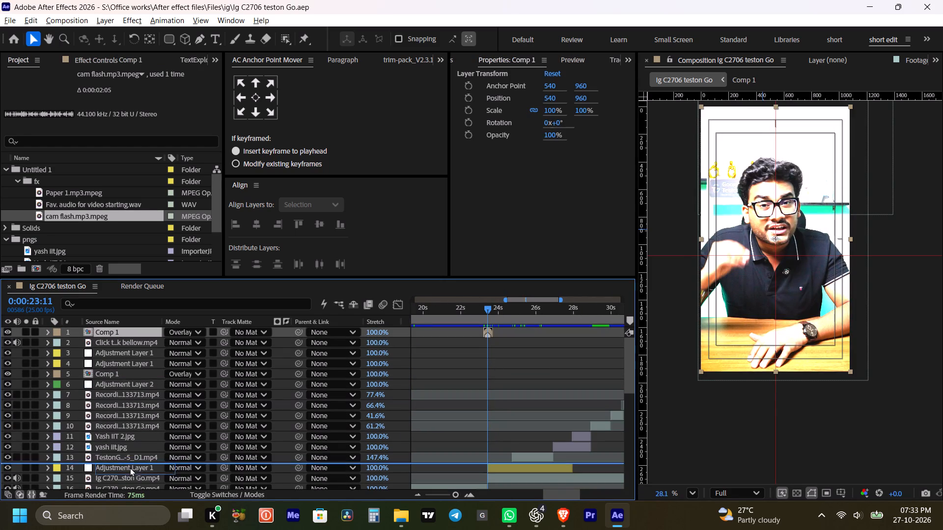
{"action": "left_click_drag", "start_coordinate": [130, 467], "coordinate": [128, 467]}
{"action": "scroll", "coordinate": [388, 447], "scroll_direction": "up", "scroll_amount": 2, "text": "alt"}
{"action": "left_click_drag", "start_coordinate": [499, 450], "coordinate": [498, 400]}
{"action": "key", "text": "space"}
{"action": "key", "text": "space"}
{"action": "key", "text": "space"}
{"action": "key", "text": "space"}
{"action": "key", "text": "space"}
{"action": "key", "text": "space"}
{"action": "key", "text": "space"}
{"action": "key", "text": "space"}
{"action": "key", "text": "space"}
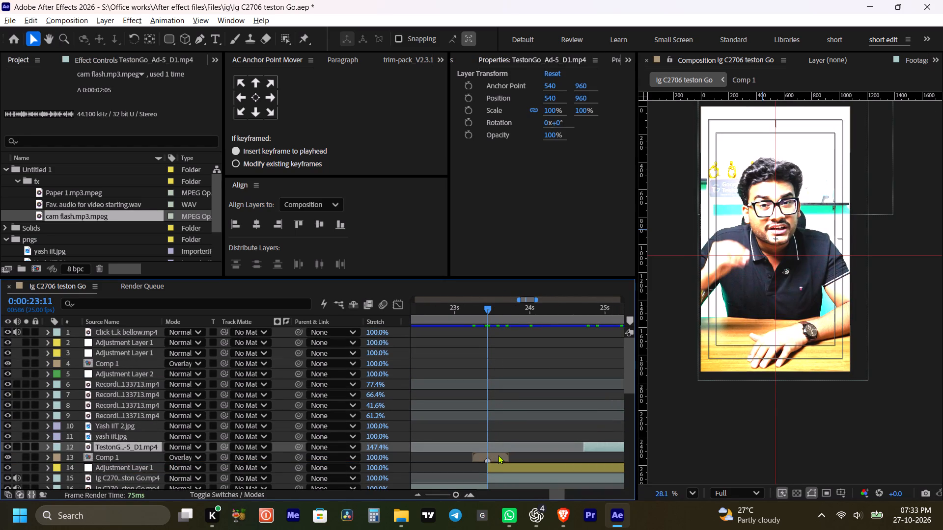
{"action": "key", "text": "ctrl+z"}
{"action": "key", "text": "space"}
{"action": "left_click_drag", "start_coordinate": [510, 439], "coordinate": [519, 345]}
{"action": "key", "text": "ctrl+s"}
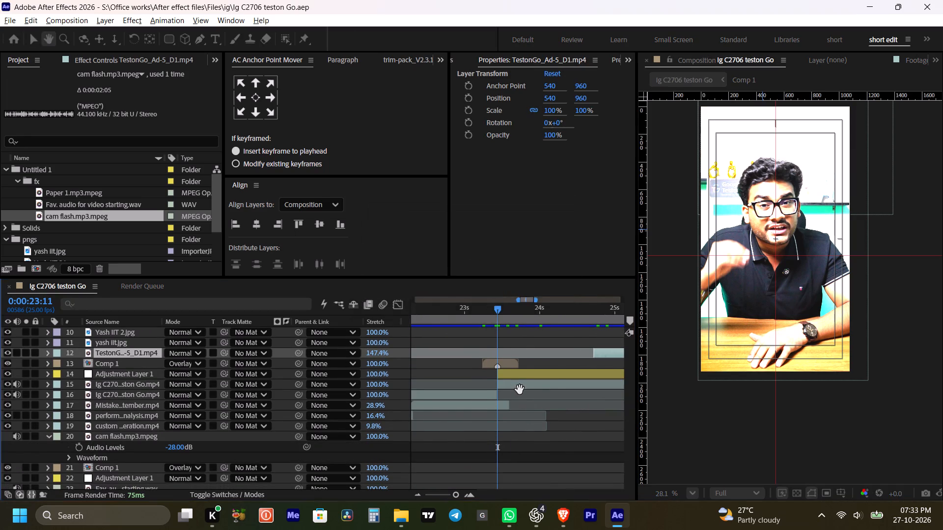
Copy the cam flash sound and paste it above the second flash's Comp 1, starting at 0:00:23:11.
{"action": "scroll", "coordinate": [520, 390], "scroll_direction": "down", "scroll_amount": 3, "text": "alt"}
{"action": "key", "text": "v"}
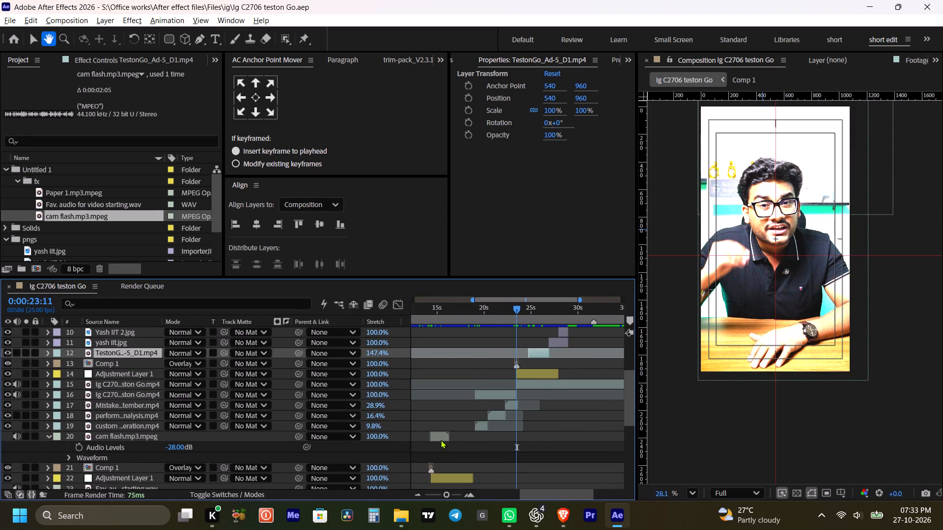
{"action": "left_click", "coordinate": [441, 440]}
{"action": "key", "text": "ctrl+c"}
{"action": "left_click", "coordinate": [463, 450]}
{"action": "key", "text": "m"}
{"action": "scroll", "coordinate": [487, 433], "scroll_direction": "up", "scroll_amount": 3}
{"action": "scroll", "coordinate": [539, 449], "scroll_direction": "down", "scroll_amount": 3}
{"action": "scroll", "coordinate": [518, 407], "scroll_direction": "up", "scroll_amount": 2, "text": "alt"}
{"action": "key", "text": "space"}
{"action": "left_click_drag", "start_coordinate": [525, 384], "coordinate": [523, 404]}
{"action": "left_click", "coordinate": [525, 383]}
{"action": "key", "text": "ctrl+v"}
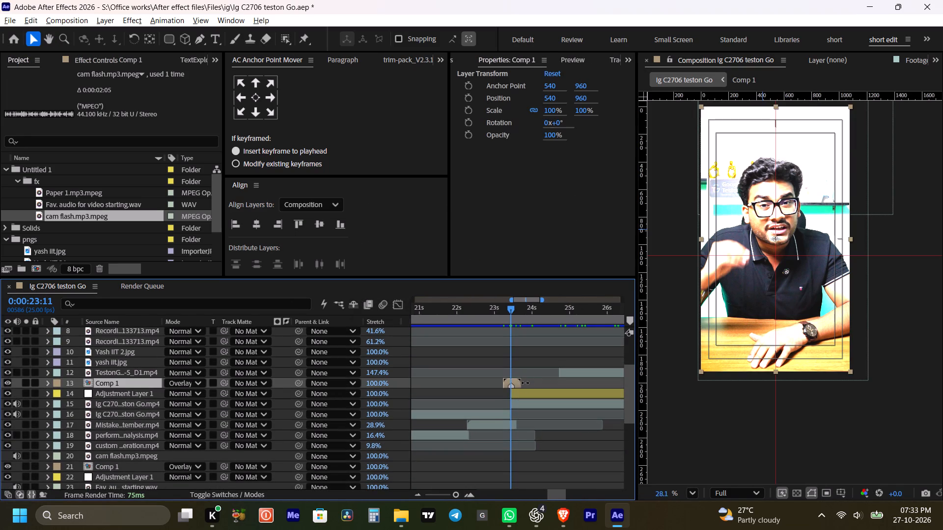
{"action": "key", "text": "bracketleft"}
Play back the second flash transition and the start of the TestonGO phone clip.
{"action": "left_click", "coordinate": [486, 311]}
{"action": "key", "text": "space"}
{"action": "scroll", "coordinate": [512, 366], "scroll_direction": "down", "scroll_amount": 1, "text": "alt"}
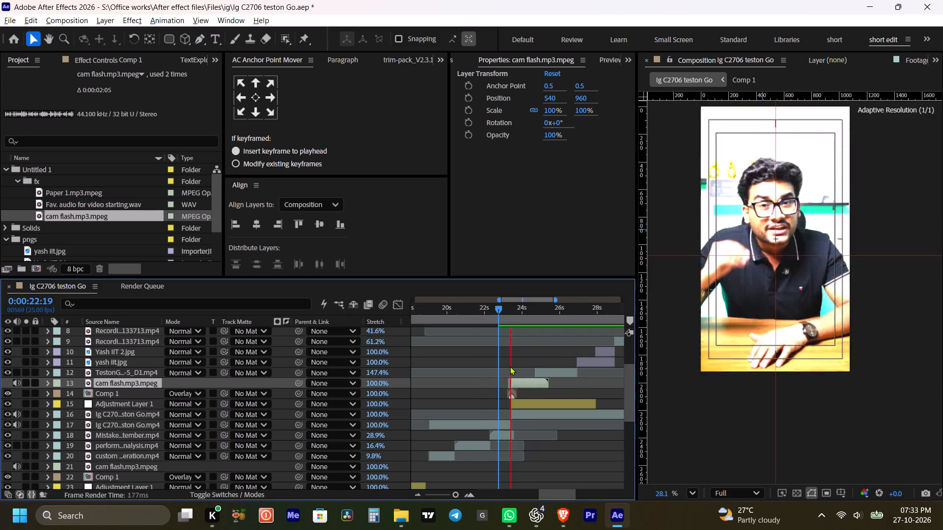
{"action": "key", "text": "space"}
{"action": "left_click_drag", "start_coordinate": [548, 382], "coordinate": [527, 386]}
{"action": "key", "text": "space"}
{"action": "key", "text": "space"}
{"action": "key", "text": "space"}
{"action": "left_click_drag", "start_coordinate": [556, 402], "coordinate": [539, 404]}
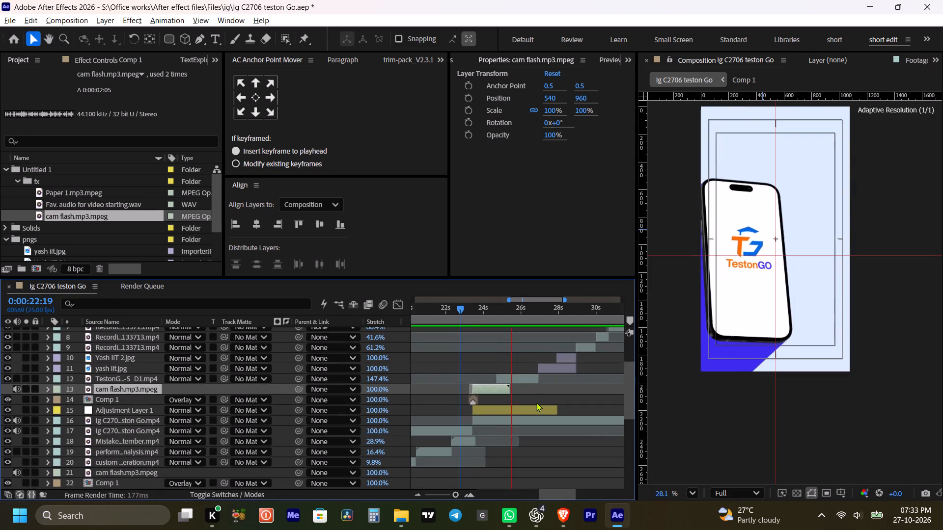
{"action": "key", "text": "space"}
{"action": "left_click_drag", "start_coordinate": [505, 310], "coordinate": [500, 310]}
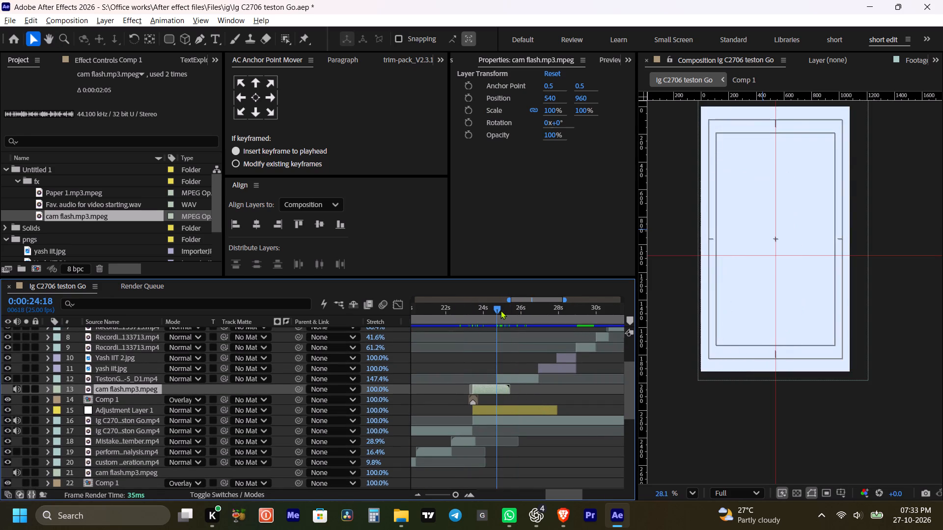
{"action": "left_click_drag", "start_coordinate": [500, 310], "coordinate": [498, 311]}
{"action": "key", "text": "space"}
{"action": "key", "text": "space"}
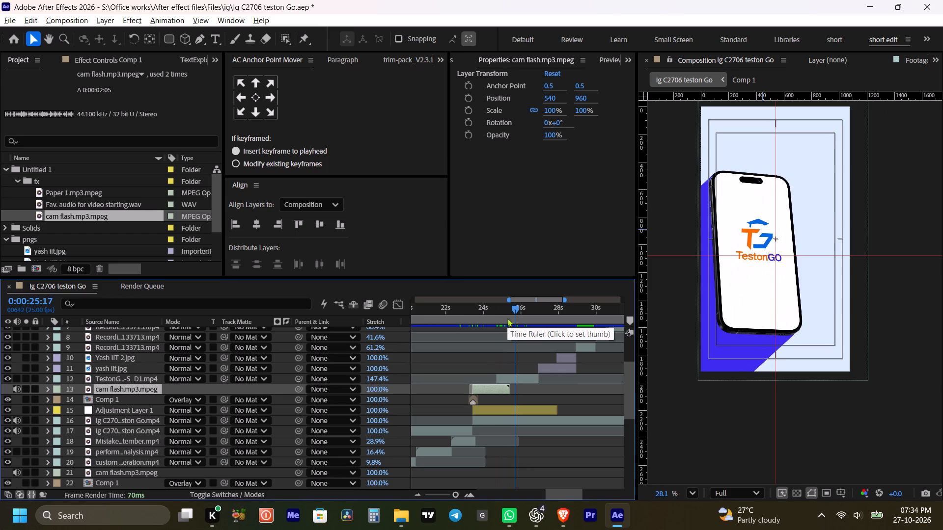
Save the project, add Fav. audio for video starting.wav above the TestonGO phone clip, and align its marker with 0:00:24:18.
{"action": "left_click_drag", "start_coordinate": [511, 319], "coordinate": [498, 321], "text": "shift"}
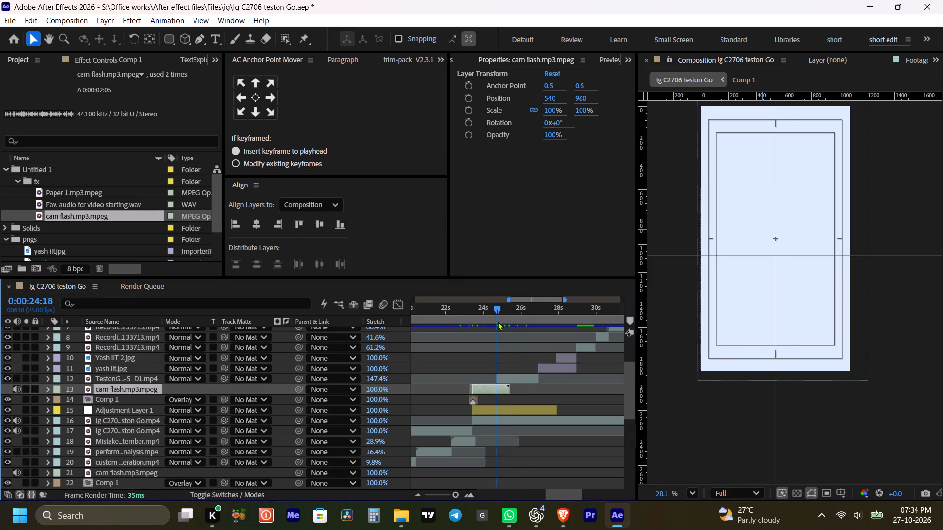
{"action": "key", "text": "ctrl+s"}
{"action": "left_click_drag", "start_coordinate": [106, 205], "coordinate": [460, 349]}
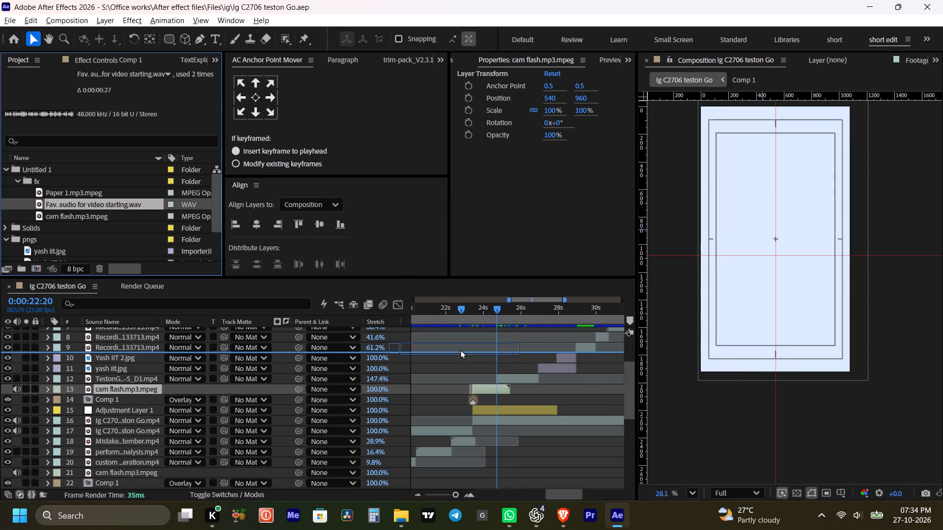
{"action": "left_click_drag", "start_coordinate": [460, 349], "coordinate": [502, 375]}
{"action": "scroll", "coordinate": [495, 381], "scroll_direction": "up", "scroll_amount": 2, "text": "alt"}
{"action": "left_click_drag", "start_coordinate": [565, 378], "coordinate": [527, 381]}
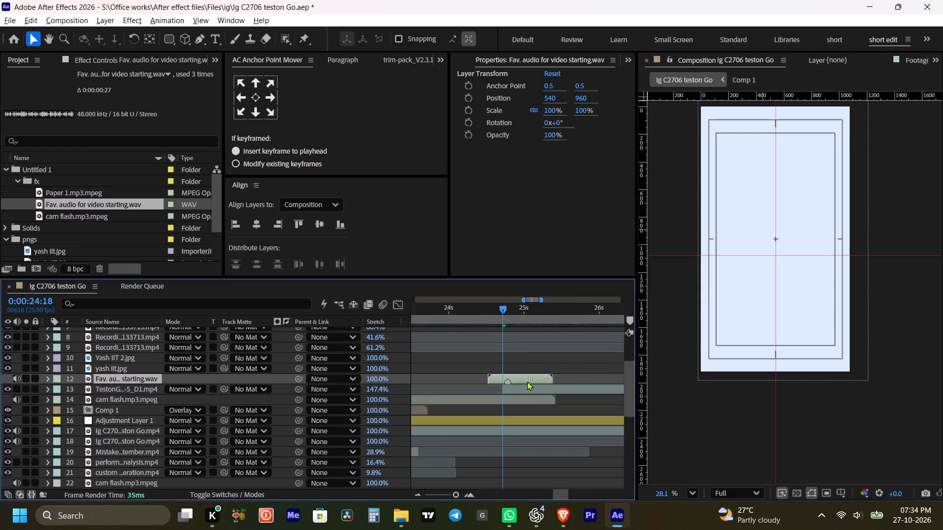
{"action": "left_click_drag", "start_coordinate": [527, 381], "coordinate": [523, 382]}
Set the new Fav. audio sound's audio level to +12 dB and save the project.
{"action": "key", "text": "l"}
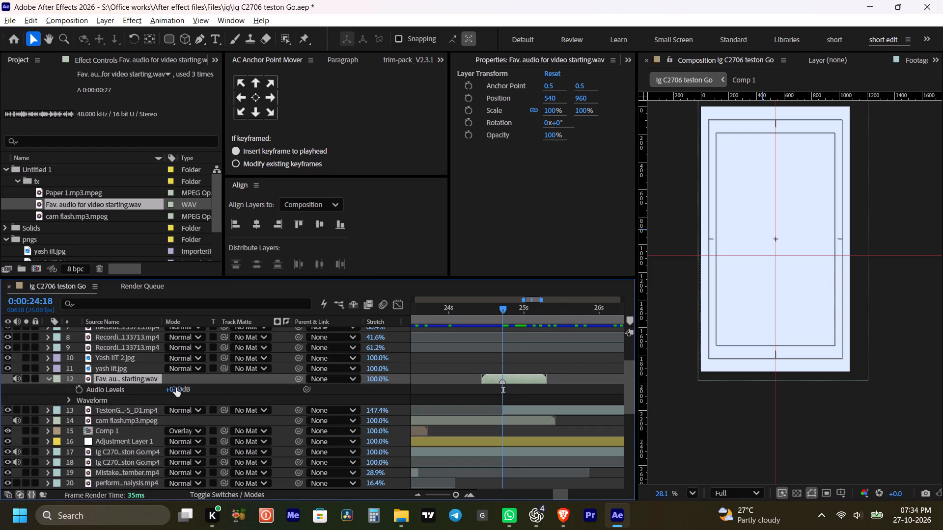
{"action": "left_click_drag", "start_coordinate": [174, 387], "coordinate": [232, 395]}
{"action": "key", "text": "ctrl+s"}
{"action": "scroll", "coordinate": [254, 389], "scroll_direction": "down", "scroll_amount": 1, "text": "alt"}
{"action": "left_click", "coordinate": [261, 392]}
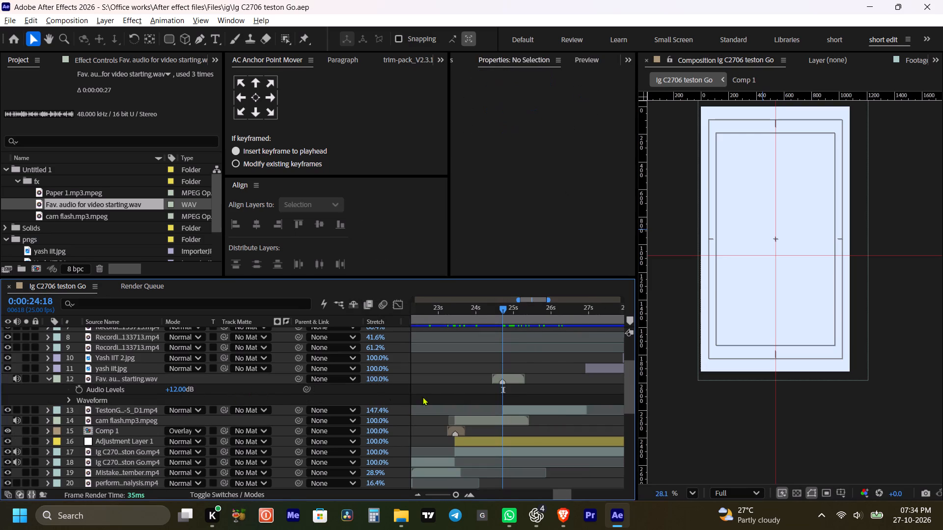
{"action": "left_click", "coordinate": [513, 393]}
{"action": "key", "text": "m"}
{"action": "key", "text": "space"}
{"action": "left_click_drag", "start_coordinate": [524, 360], "coordinate": [535, 358]}
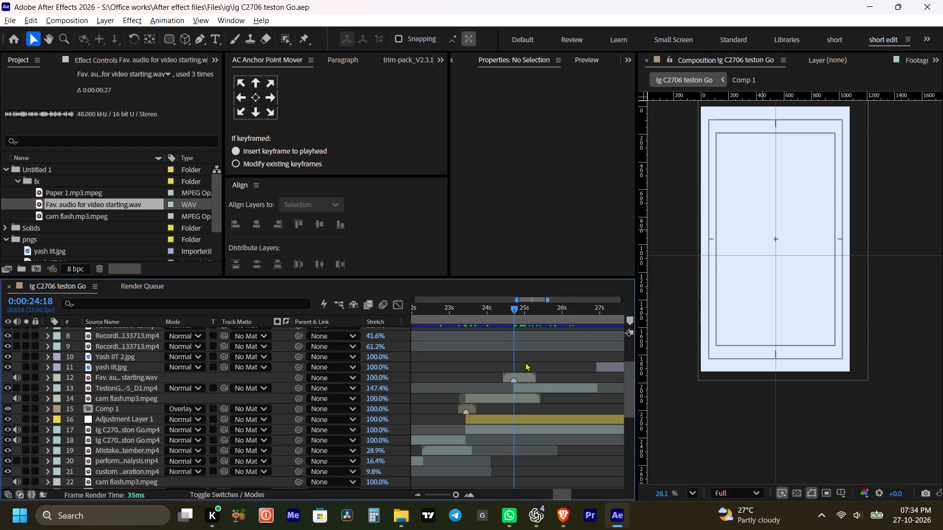
Examine the waveform and audio level of the Fav. audio sound at the phone clip, and save the project.
{"action": "left_click", "coordinate": [530, 375]}
{"action": "type", "text": "ll"}
{"action": "key", "text": "l"}
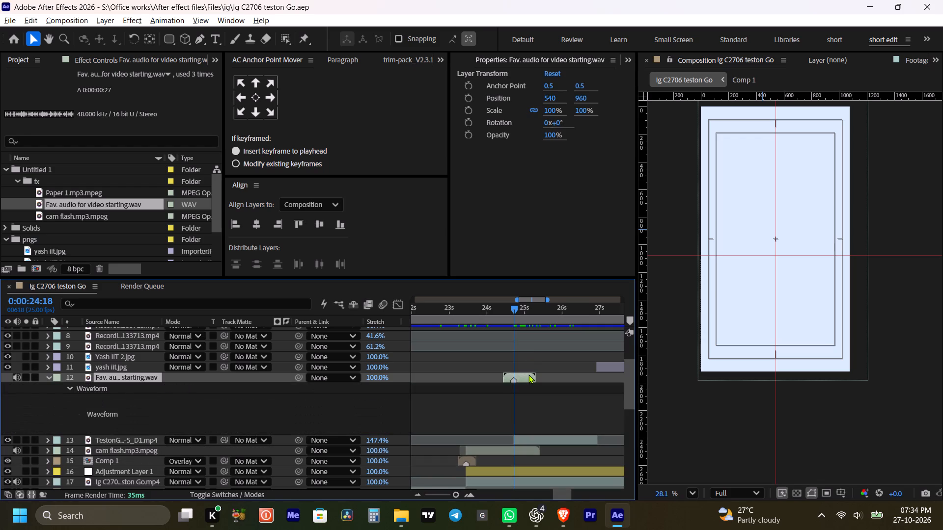
{"action": "left_click", "coordinate": [528, 374]}
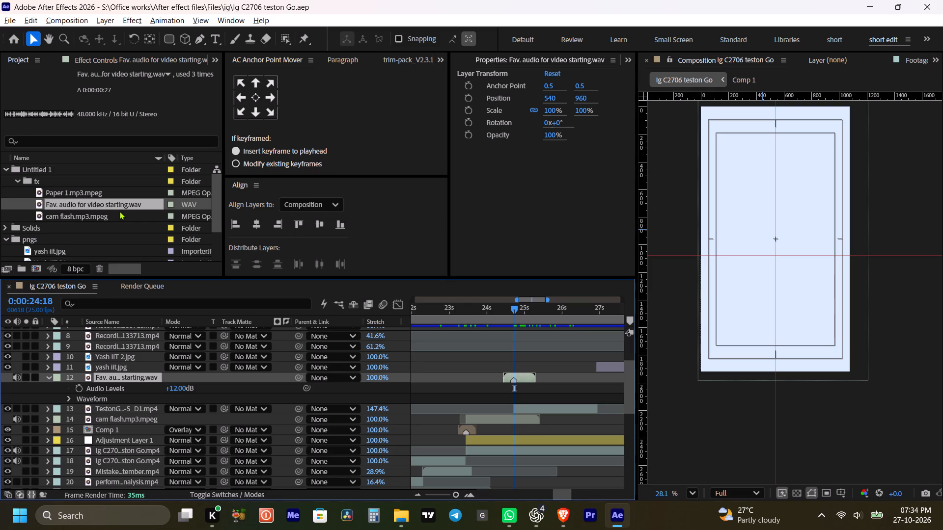
{"action": "key", "text": "ctrl+s"}
{"action": "left_click", "coordinate": [527, 361]}
{"action": "left_click", "coordinate": [528, 374]}
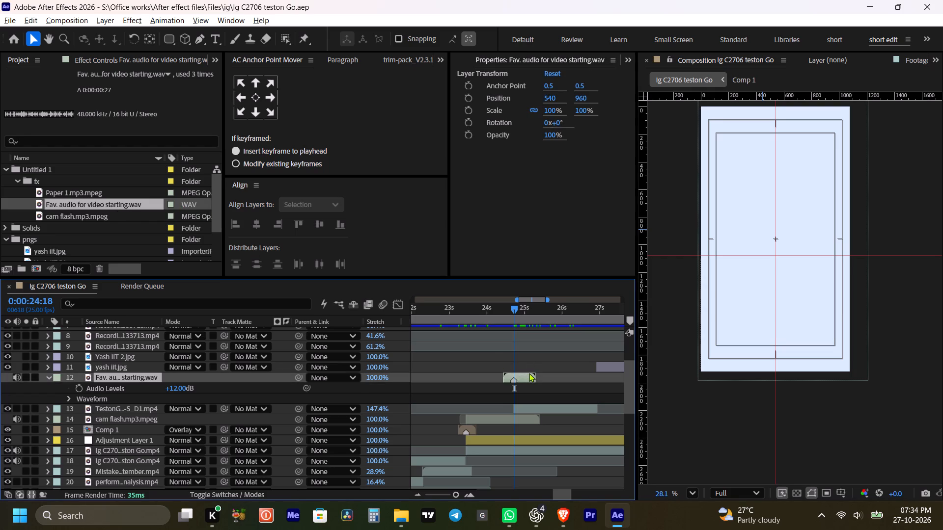
{"action": "left_click", "coordinate": [553, 383]}
{"action": "key", "text": "m"}
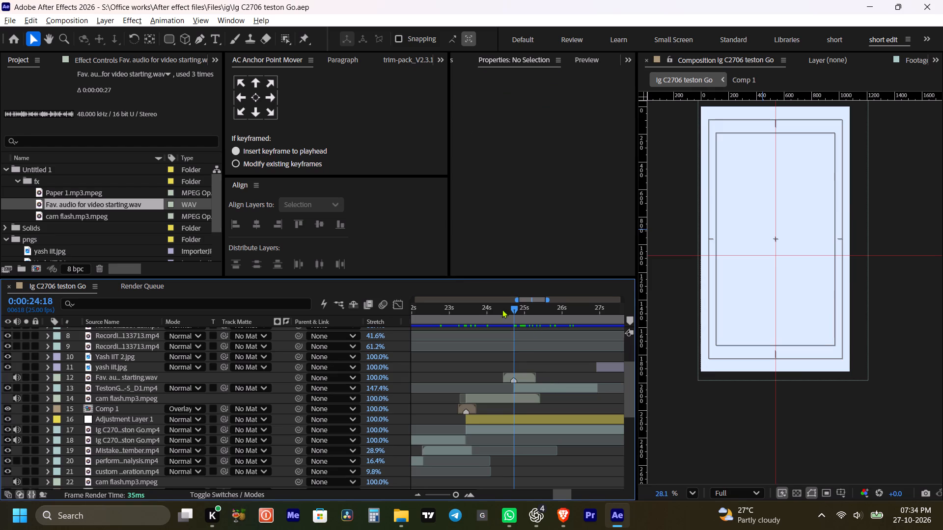
Play back from 0:00:24:07 through the phone clip into the IIT photos to check the added sound.
{"action": "left_click", "coordinate": [499, 311]}
{"action": "key", "text": "space"}
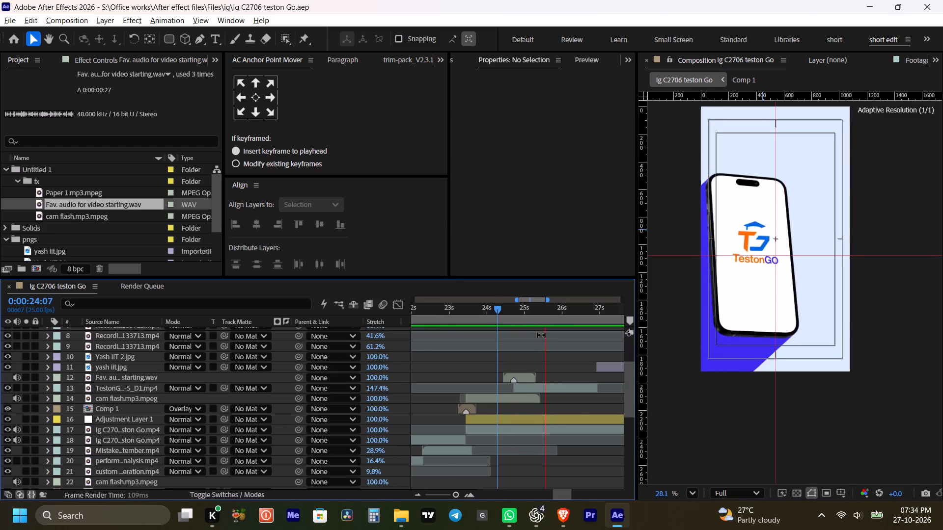
{"action": "scroll", "coordinate": [546, 339], "scroll_direction": "down", "scroll_amount": 2, "text": "alt"}
{"action": "key", "text": "space"}
{"action": "left_click_drag", "start_coordinate": [564, 351], "coordinate": [555, 348]}
{"action": "scroll", "coordinate": [560, 355], "scroll_direction": "up", "scroll_amount": 1, "text": "alt"}
{"action": "key", "text": "space"}
{"action": "left_click_drag", "start_coordinate": [573, 383], "coordinate": [557, 379]}
{"action": "key", "text": "space"}
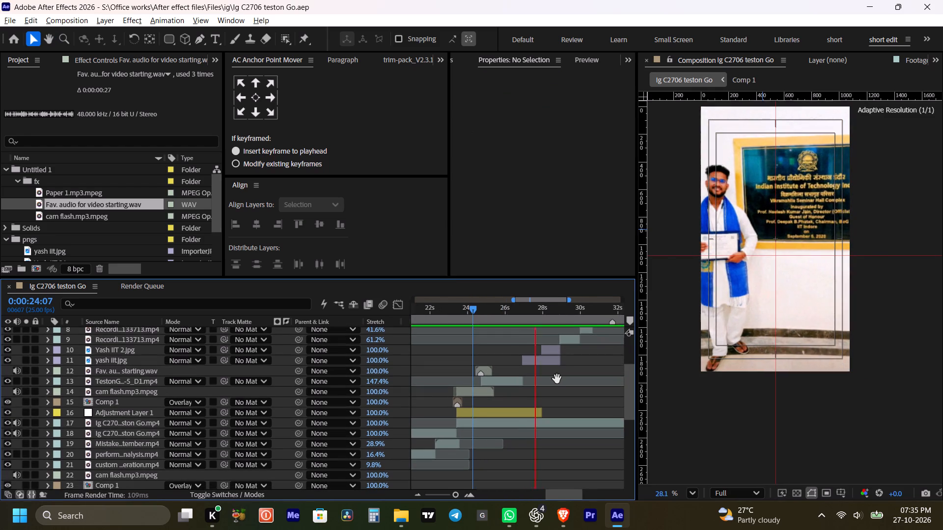
Play back from the IIT photos through the following recording clips to check the sound and pacing.
{"action": "type", "text": "v"}
{"action": "key", "text": "space"}
{"action": "scroll", "coordinate": [561, 371], "scroll_direction": "down", "scroll_amount": 1, "text": "alt"}
{"action": "key", "text": "space"}
{"action": "left_click_drag", "start_coordinate": [590, 357], "coordinate": [580, 360]}
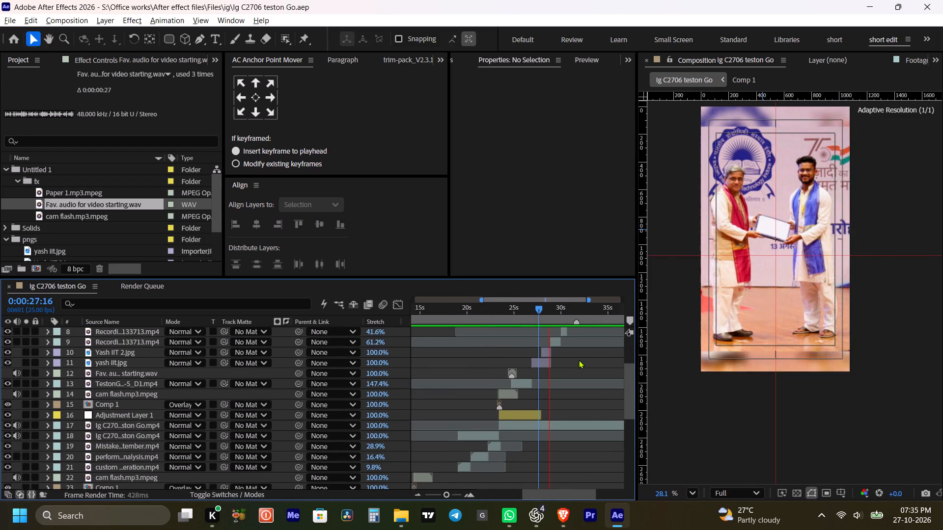
{"action": "key", "text": "space"}
{"action": "left_click_drag", "start_coordinate": [580, 357], "coordinate": [558, 370]}
{"action": "scroll", "coordinate": [558, 372], "scroll_direction": "up", "scroll_amount": 2}
{"action": "key", "text": "space"}
{"action": "key", "text": "space"}
{"action": "key", "text": "space"}
{"action": "key", "text": "space"}
{"action": "left_click_drag", "start_coordinate": [571, 367], "coordinate": [549, 370]}
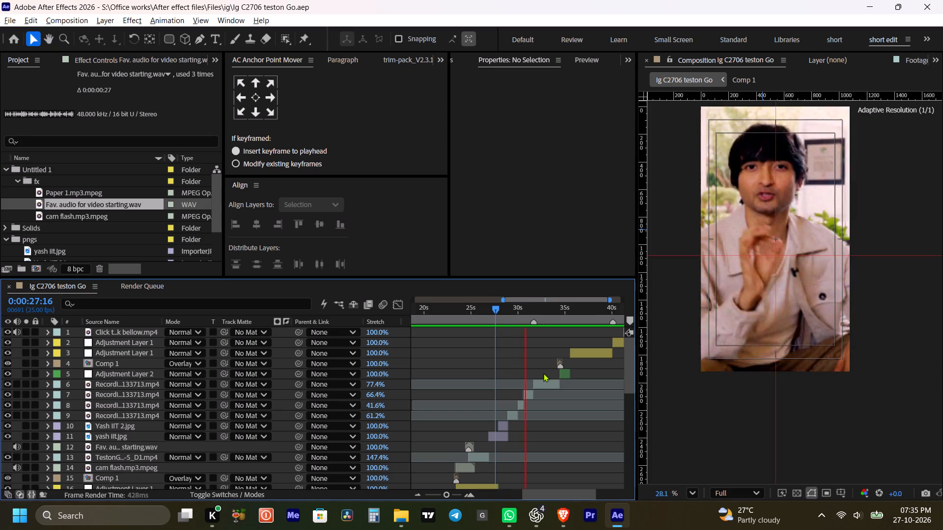
{"action": "key", "text": "space"}
{"action": "left_click_drag", "start_coordinate": [539, 366], "coordinate": [532, 362]}
{"action": "scroll", "coordinate": [550, 371], "scroll_direction": "up", "scroll_amount": 1, "text": "alt"}
{"action": "key", "text": "space"}
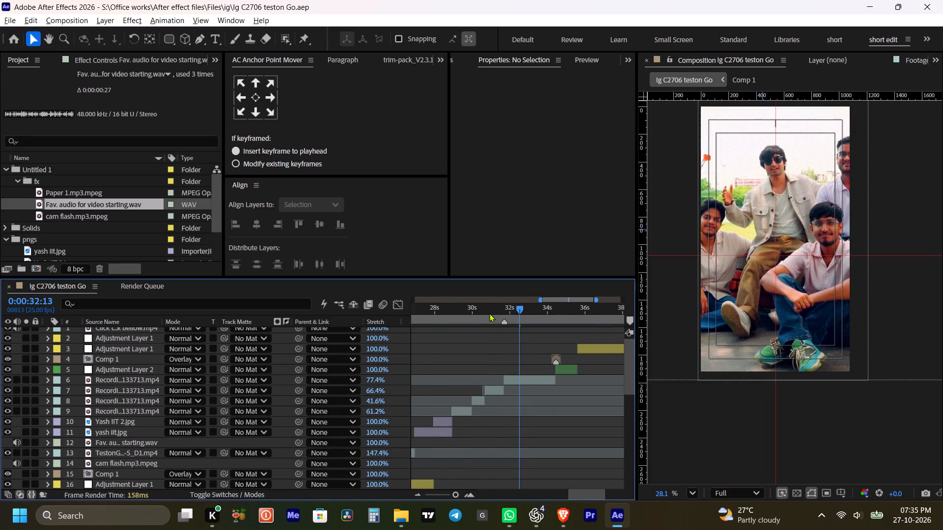
{"action": "left_click_drag", "start_coordinate": [490, 313], "coordinate": [454, 315]}
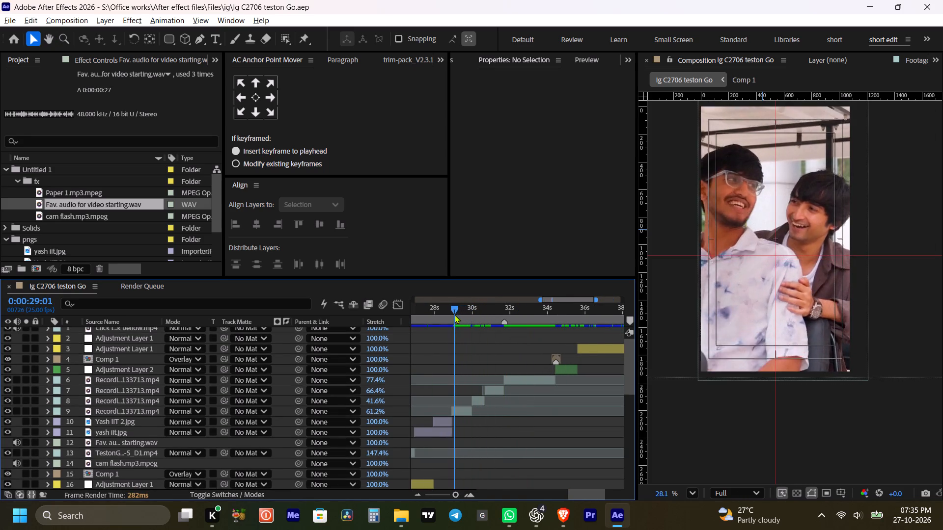
Paste the copied cam flash sound above the Comp 1 flash transition and start it at 0:00:34:11.
{"action": "left_click_drag", "start_coordinate": [454, 315], "coordinate": [555, 344]}
{"action": "scroll", "coordinate": [558, 349], "scroll_direction": "up", "scroll_amount": 3, "text": "alt"}
{"action": "key", "text": "space"}
{"action": "left_click_drag", "start_coordinate": [542, 347], "coordinate": [537, 345]}
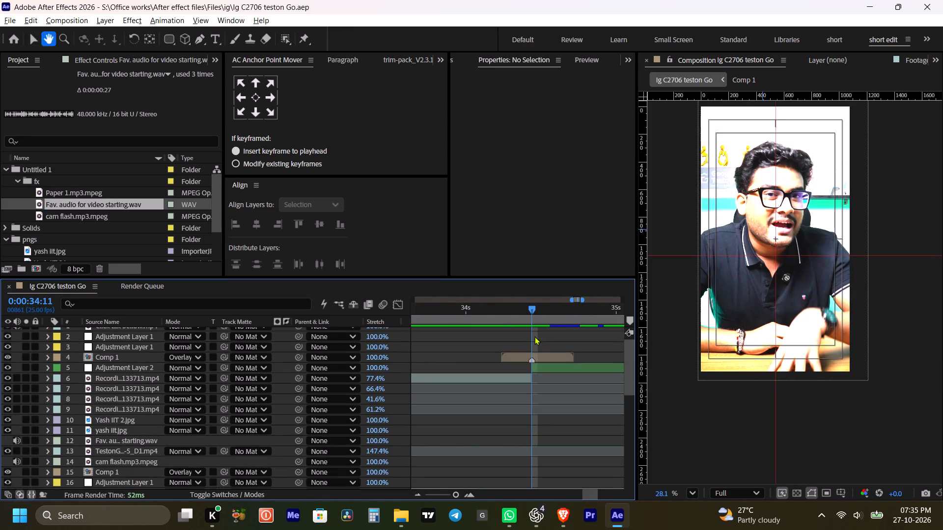
{"action": "left_click", "coordinate": [531, 308], "text": "shift"}
{"action": "left_click", "coordinate": [546, 354]}
{"action": "key", "text": "ctrl+v"}
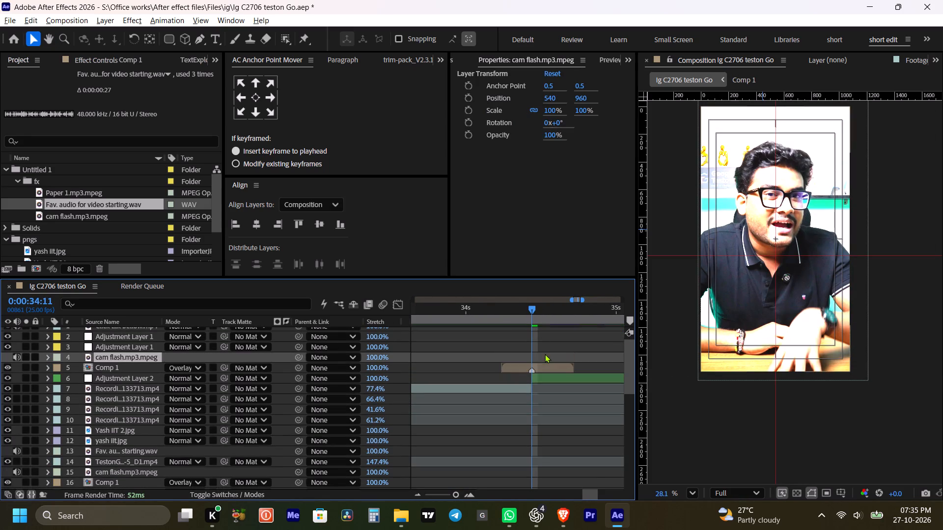
{"action": "key", "text": "bracketleft"}
Play back from 0:00:34:07 through the flash transition and the talking-head section up to the second yellow adjustment layer.
{"action": "left_click", "coordinate": [514, 307]}
{"action": "key", "text": "space"}
{"action": "scroll", "coordinate": [532, 345], "scroll_direction": "down", "scroll_amount": 1, "text": "alt"}
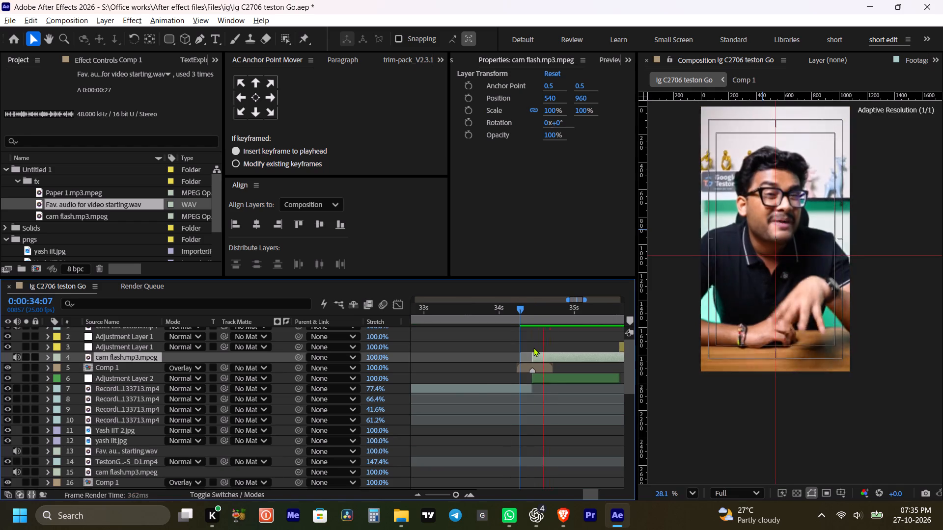
{"action": "scroll", "coordinate": [533, 347], "scroll_direction": "down", "scroll_amount": 2, "text": "alt"}
{"action": "key", "text": "space"}
{"action": "left_click_drag", "start_coordinate": [583, 358], "coordinate": [571, 361]}
{"action": "scroll", "coordinate": [569, 360], "scroll_direction": "down", "scroll_amount": 1, "text": "alt"}
{"action": "key", "text": "space"}
{"action": "key", "text": "space"}
{"action": "left_click_drag", "start_coordinate": [586, 358], "coordinate": [524, 389]}
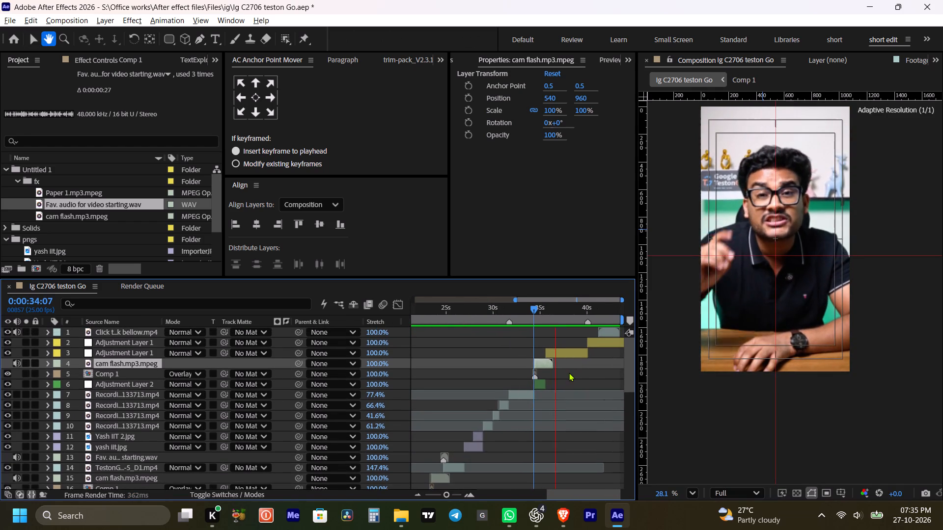
{"action": "scroll", "coordinate": [575, 369], "scroll_direction": "up", "scroll_amount": 2}
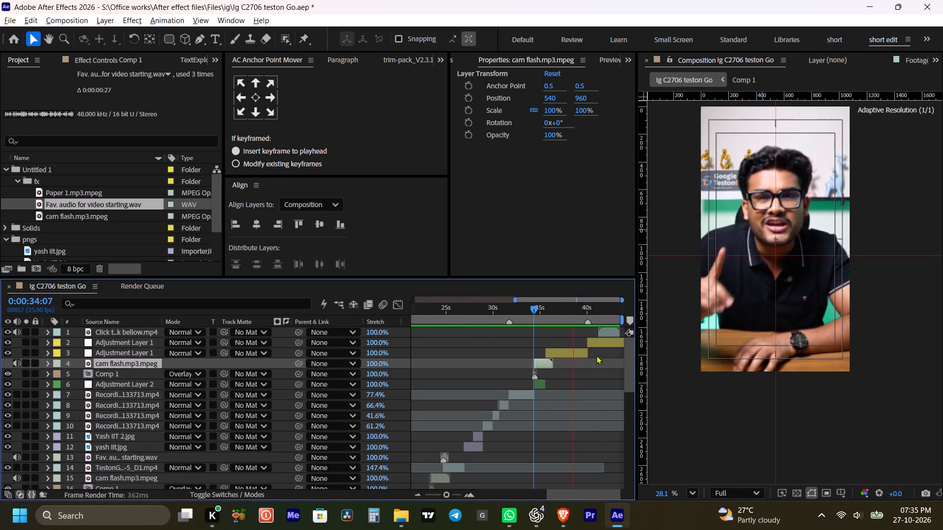
{"action": "key", "text": "space"}
{"action": "left_click_drag", "start_coordinate": [602, 366], "coordinate": [594, 363]}
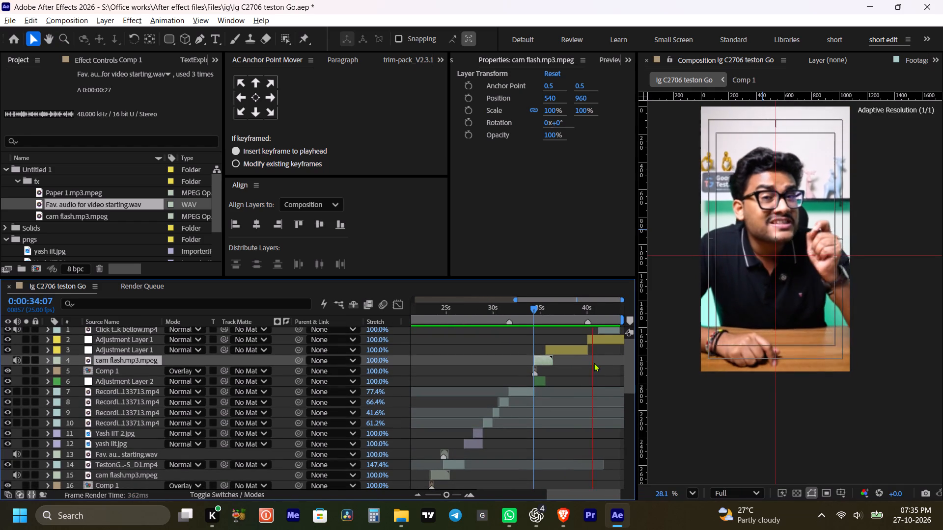
{"action": "key", "text": "space"}
Copy the Comp 1 flash overlay above the last Adjustment Layer 1 and align its marker with 0:00:40:02.
{"action": "scroll", "coordinate": [600, 363], "scroll_direction": "up", "scroll_amount": 1, "text": "alt"}
{"action": "left_click_drag", "start_coordinate": [583, 308], "coordinate": [574, 309], "text": "shift"}
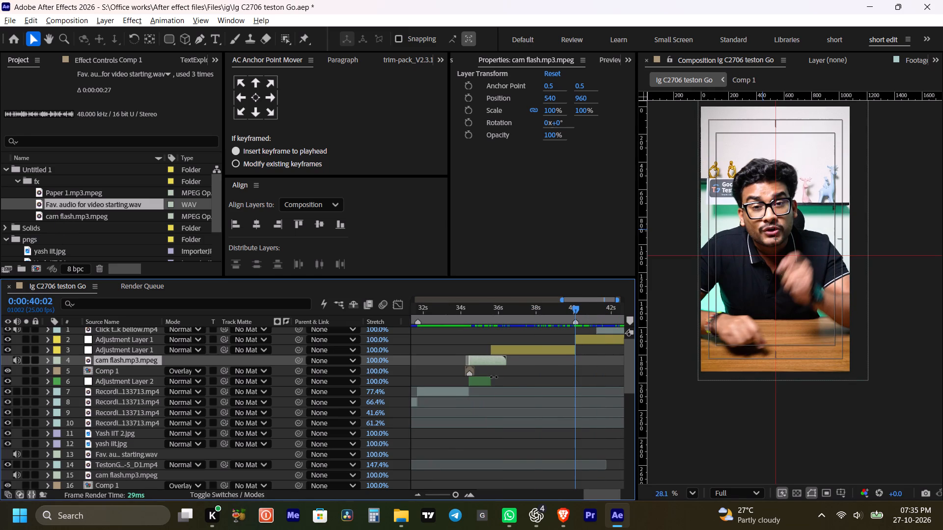
{"action": "left_click", "coordinate": [476, 370]}
{"action": "key", "text": "ctrl+c"}
{"action": "left_click", "coordinate": [604, 338]}
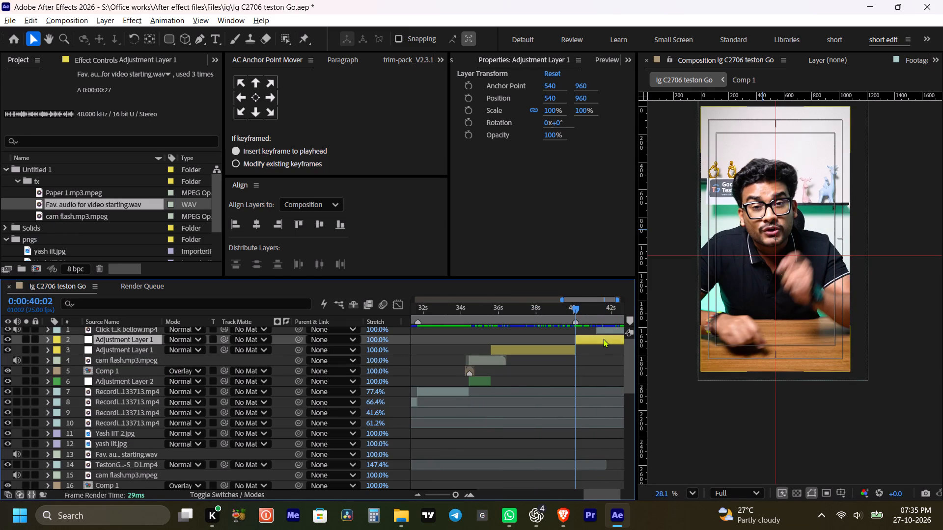
{"action": "key", "text": "ctrl+v"}
{"action": "key", "text": "bracketleft"}
{"action": "scroll", "coordinate": [576, 346], "scroll_direction": "up", "scroll_amount": 3, "text": "alt"}
{"action": "left_click_drag", "start_coordinate": [590, 337], "coordinate": [562, 340]}
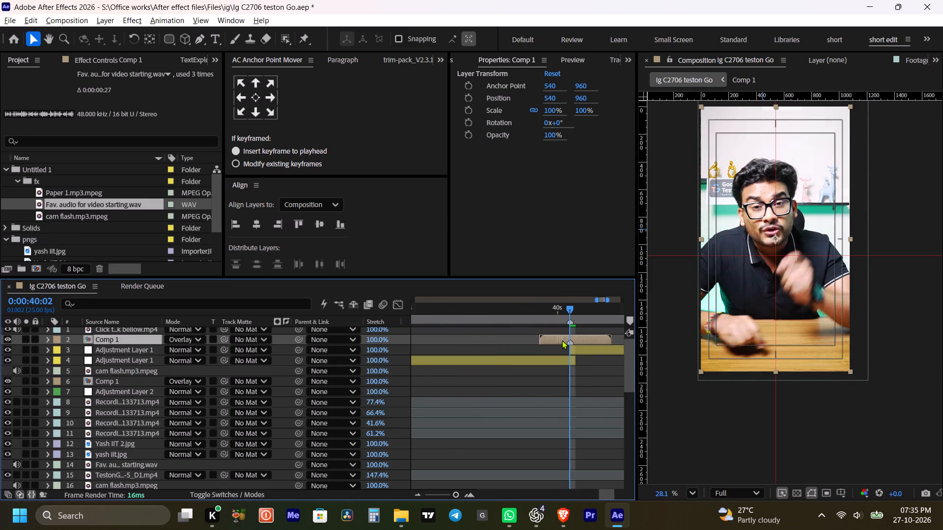
{"action": "left_click_drag", "start_coordinate": [562, 340], "coordinate": [562, 341]}
Play back and scrub from 0:00:39:21 across the new Comp 1 flash to check the transition.
{"action": "left_click", "coordinate": [539, 315]}
{"action": "key", "text": "space"}
{"action": "scroll", "coordinate": [555, 351], "scroll_direction": "down", "scroll_amount": 3, "text": "alt"}
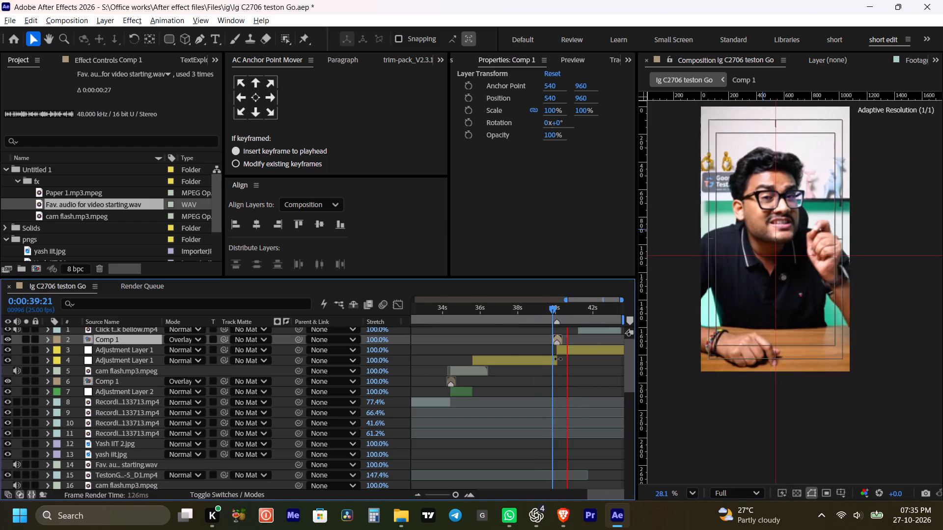
{"action": "key", "text": "space"}
{"action": "left_click", "coordinate": [547, 307]}
{"action": "key", "text": "space"}
{"action": "key", "text": "space"}
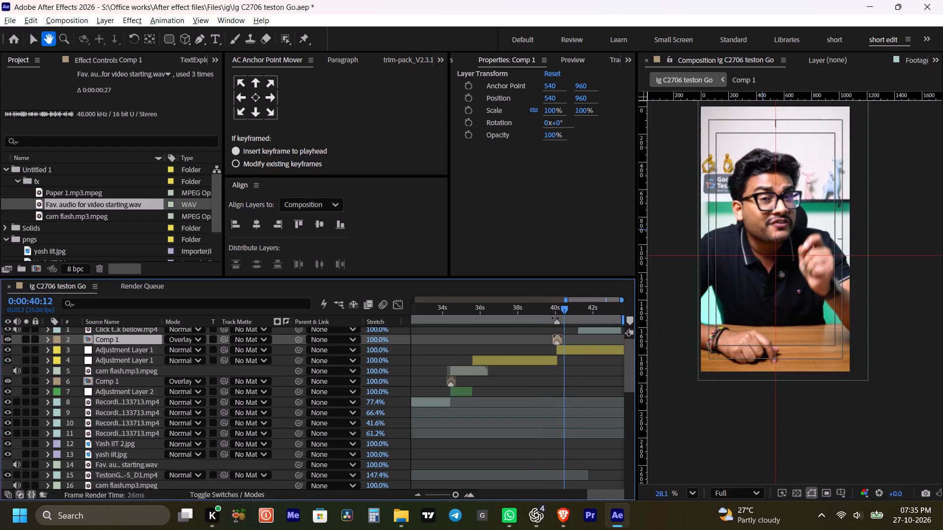
{"action": "scroll", "coordinate": [555, 318], "scroll_direction": "up", "scroll_amount": 2, "text": "alt"}
{"action": "left_click_drag", "start_coordinate": [550, 309], "coordinate": [562, 311]}
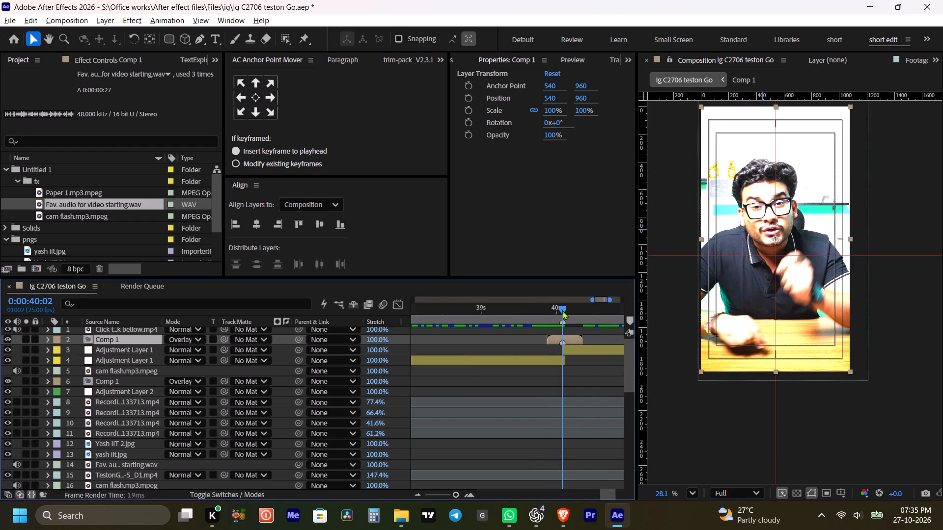
{"action": "left_click_drag", "start_coordinate": [562, 311], "coordinate": [586, 313]}
{"action": "key", "text": "space"}
{"action": "key", "text": "space"}
Trim the end of the earlier Adjustment Layer 1 to meet the next adjustment layer's start at 0:00:40:02, and save the project.
{"action": "scroll", "coordinate": [567, 349], "scroll_direction": "up", "scroll_amount": 2, "text": "alt"}
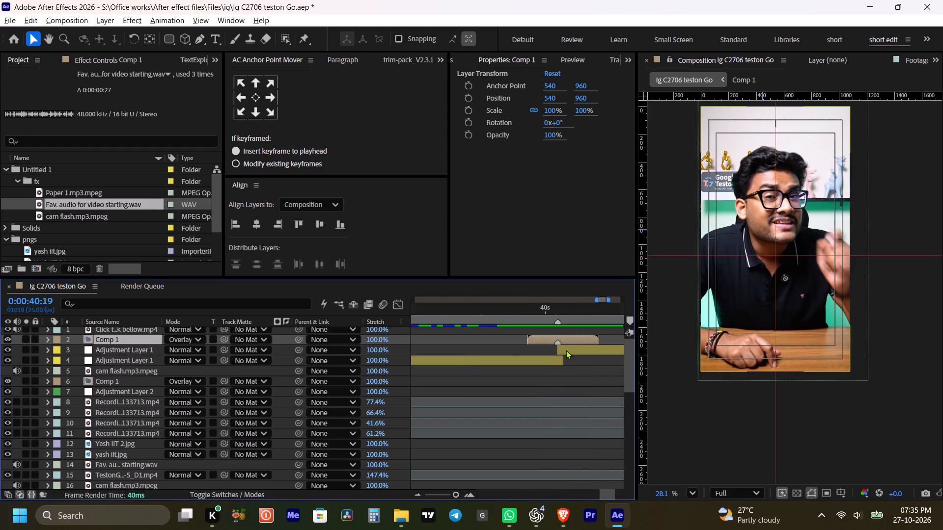
{"action": "scroll", "coordinate": [558, 346], "scroll_direction": "up", "scroll_amount": 2, "text": "alt"}
{"action": "scroll", "coordinate": [559, 346], "scroll_direction": "down", "scroll_amount": 4, "text": "alt"}
{"action": "scroll", "coordinate": [555, 352], "scroll_direction": "up", "scroll_amount": 1, "text": "alt"}
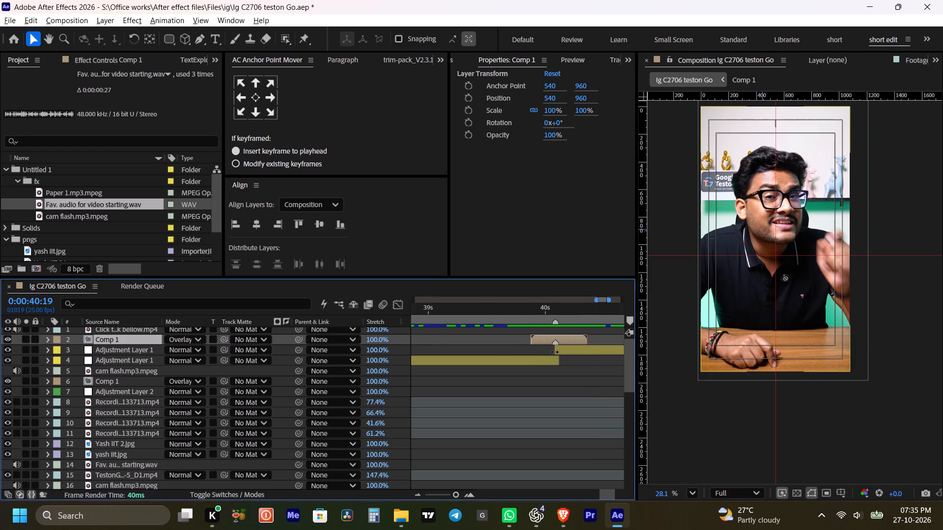
{"action": "scroll", "coordinate": [555, 352], "scroll_direction": "up", "scroll_amount": 2, "text": "alt"}
{"action": "left_click", "coordinate": [562, 362]}
{"action": "key", "text": "u"}
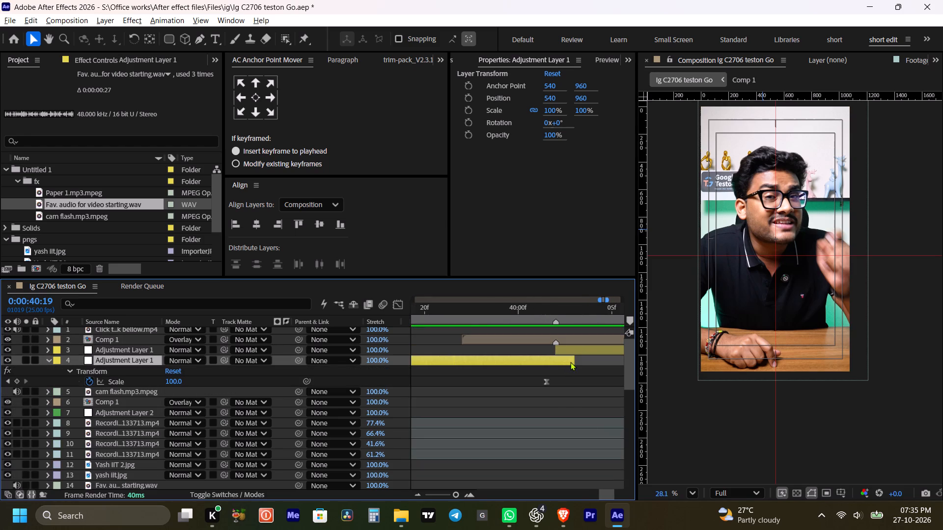
{"action": "left_click_drag", "start_coordinate": [575, 360], "coordinate": [560, 361]}
{"action": "left_click", "coordinate": [570, 376]}
{"action": "key", "text": "m"}
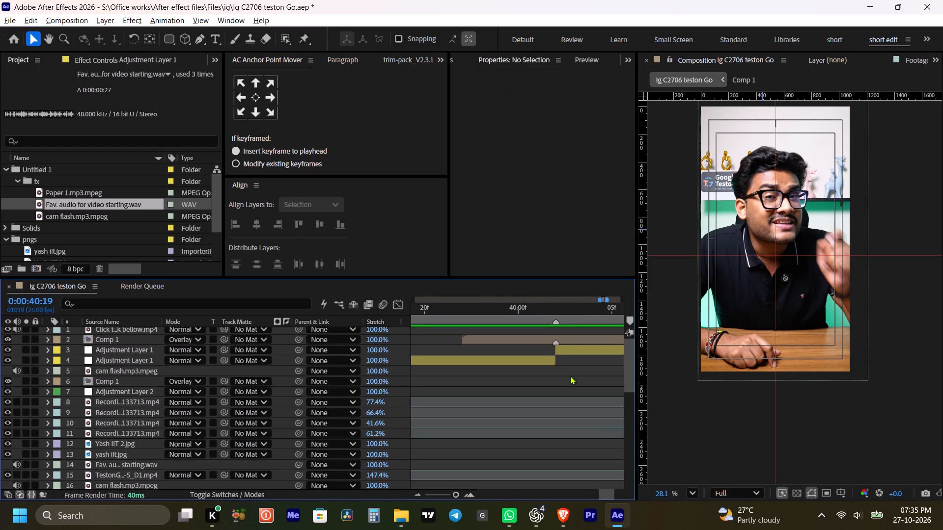
{"action": "key", "text": "ctrl+s"}
{"action": "scroll", "coordinate": [565, 375], "scroll_direction": "down", "scroll_amount": 2, "text": "alt"}
{"action": "key", "text": "ctrl+s"}
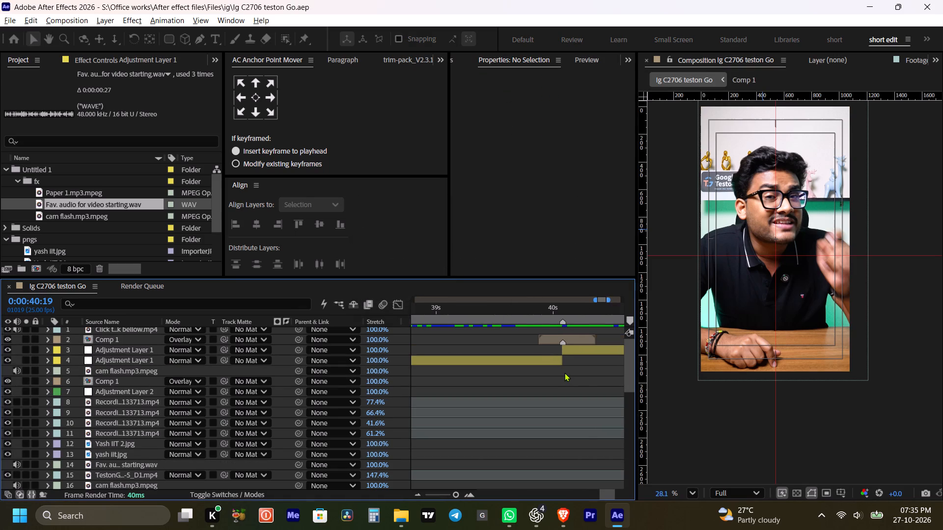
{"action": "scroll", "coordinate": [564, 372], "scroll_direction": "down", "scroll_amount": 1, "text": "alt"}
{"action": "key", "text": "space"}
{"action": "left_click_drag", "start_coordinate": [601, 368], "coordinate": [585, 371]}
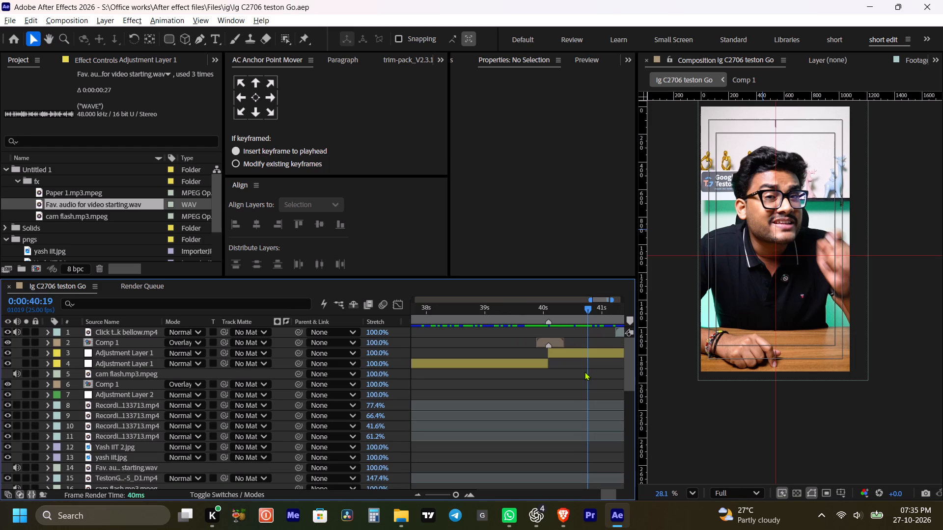
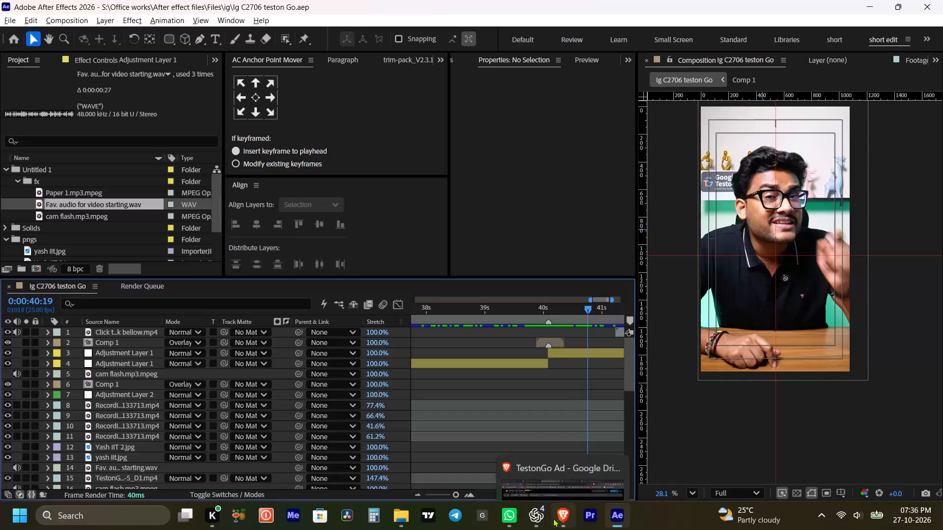
Save the project, return the playhead to 0:00:00:00 and briefly play back the reel's opening.
{"action": "key", "text": "ctrl+s"}
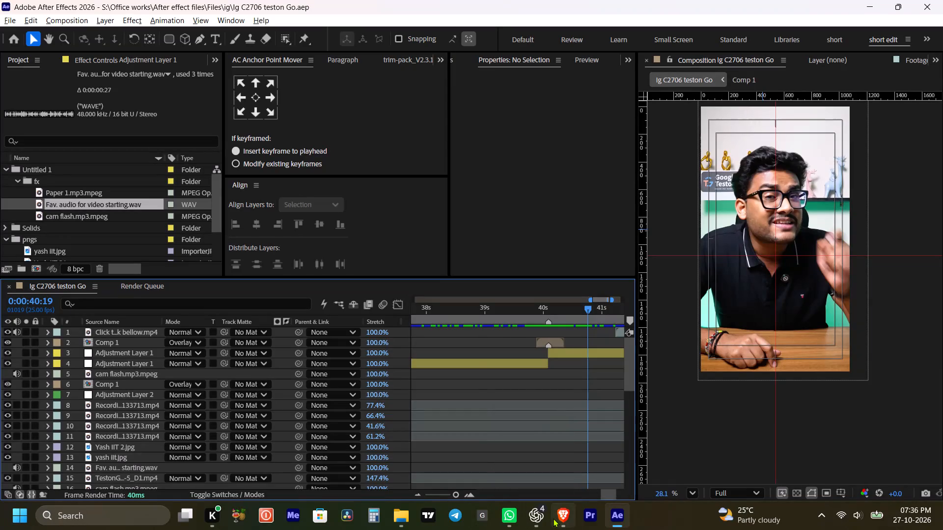
{"action": "scroll", "coordinate": [556, 382], "scroll_direction": "down", "scroll_amount": 3, "text": "alt"}
{"action": "left_click", "coordinate": [574, 383]}
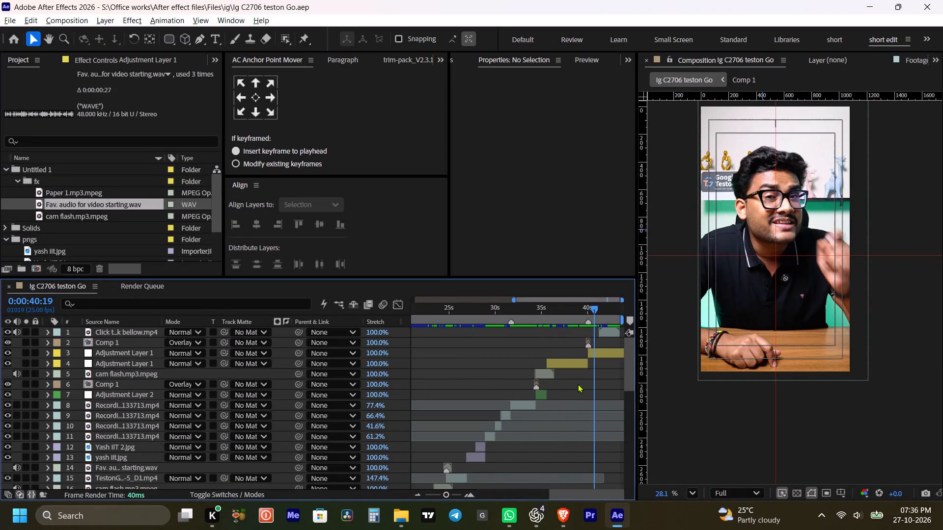
{"action": "left_click_drag", "start_coordinate": [482, 308], "coordinate": [343, 367]}
{"action": "scroll", "coordinate": [442, 417], "scroll_direction": "down", "scroll_amount": 12}
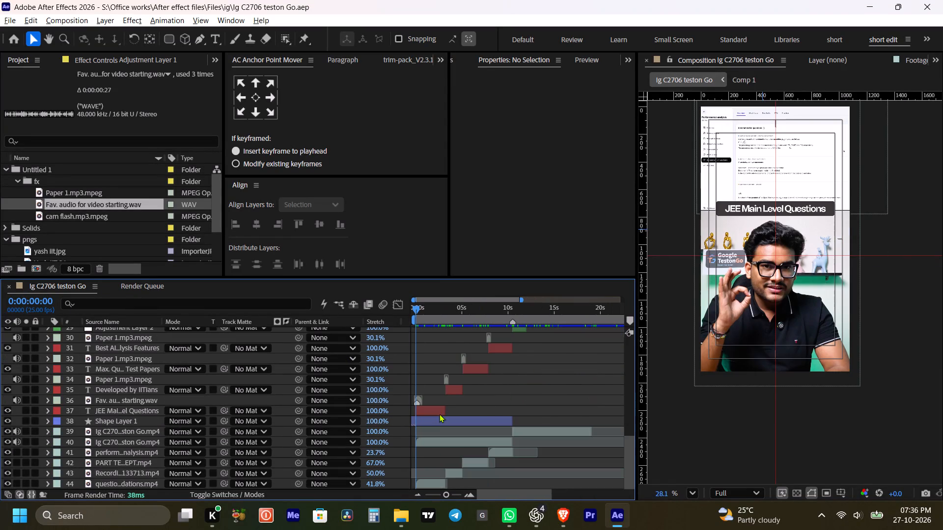
{"action": "left_click", "coordinate": [546, 393]}
{"action": "left_click_drag", "start_coordinate": [456, 308], "coordinate": [367, 341]}
{"action": "key", "text": "space"}
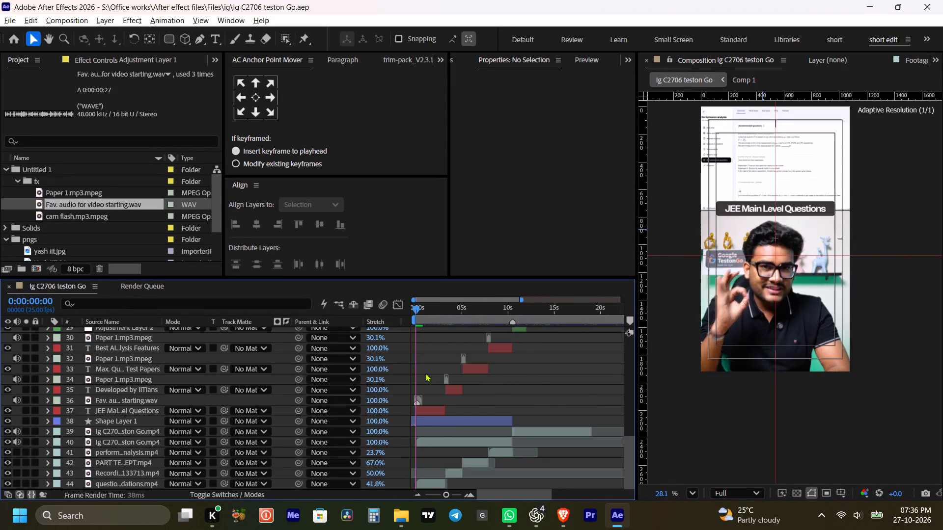
{"action": "key", "text": "space"}
Start a file import into the fx folder and browse to Office works > bg music > AA Fav.
{"action": "left_click", "coordinate": [11, 26]}
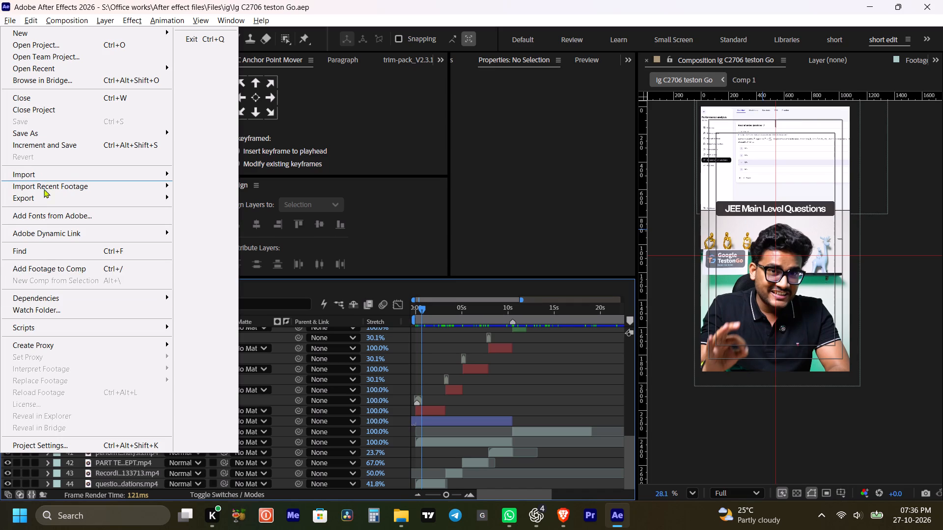
{"action": "left_click", "coordinate": [502, 390]}
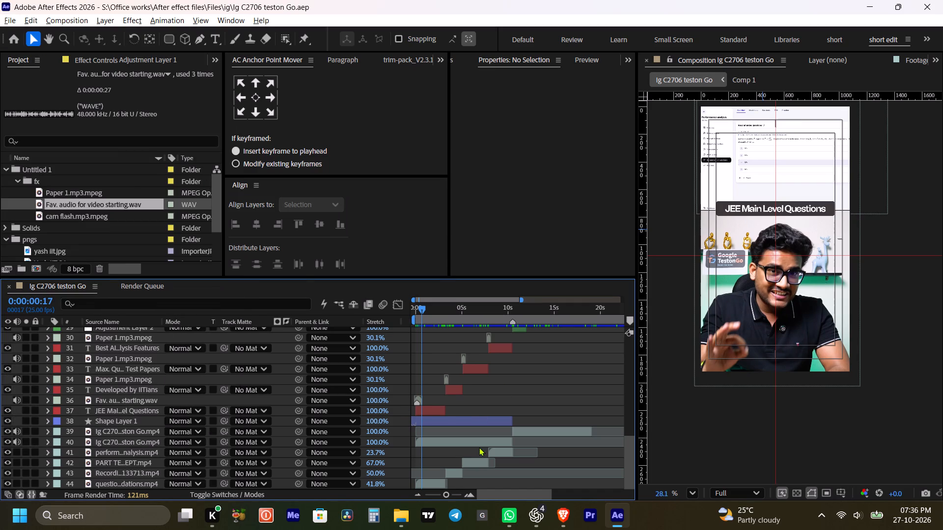
{"action": "left_click", "coordinate": [38, 181]}
{"action": "key", "text": "ctrl+i"}
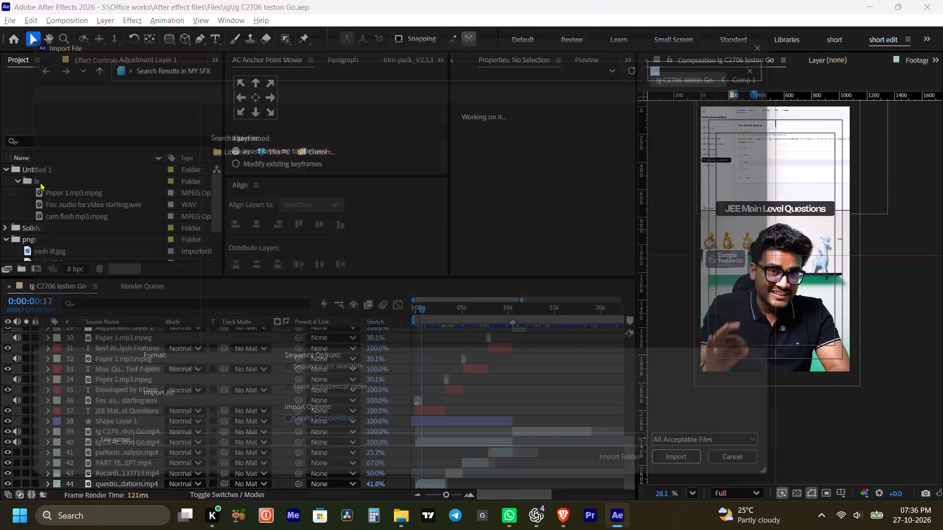
{"action": "key", "text": "BackSpace"}
{"action": "scroll", "coordinate": [71, 241], "scroll_direction": "down", "scroll_amount": 4}
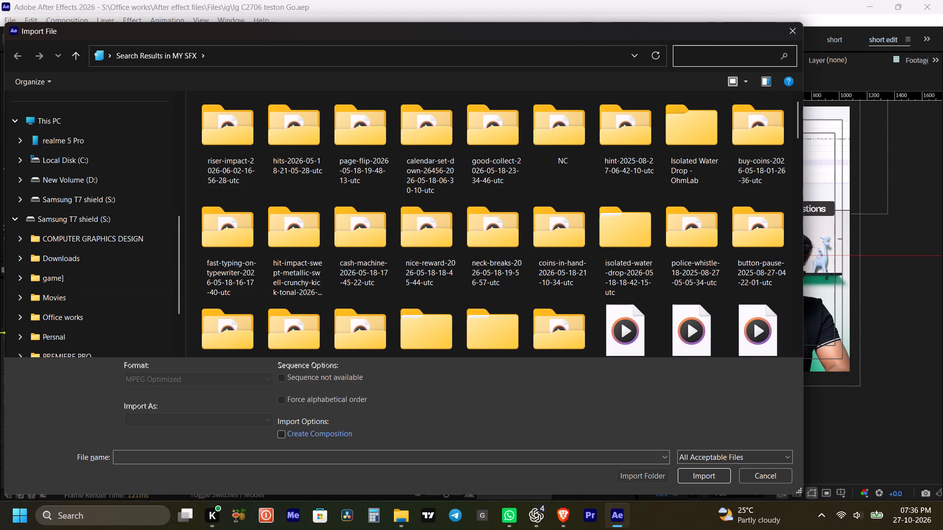
{"action": "left_click", "coordinate": [51, 316]}
{"action": "double_click", "coordinate": [306, 140]}
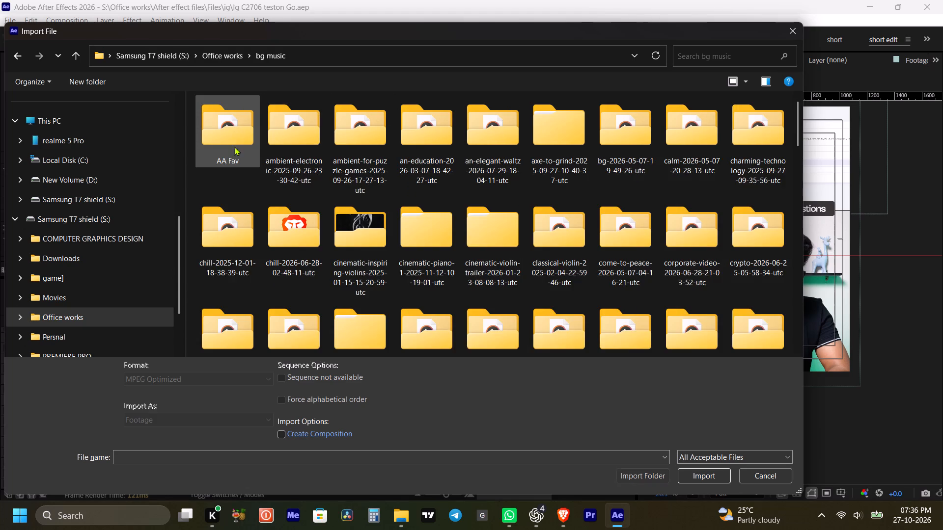
{"action": "double_click", "coordinate": [225, 132]}
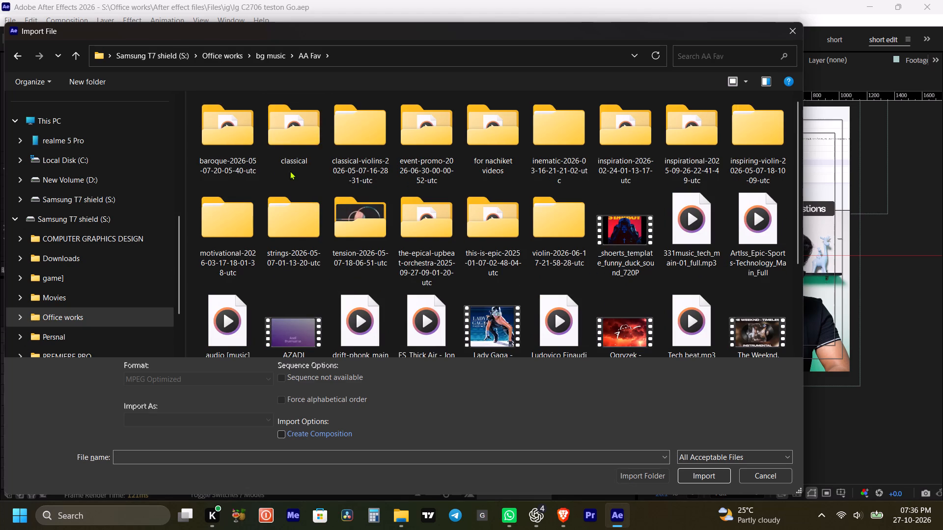
{"action": "scroll", "coordinate": [708, 284], "scroll_direction": "down", "scroll_amount": 3}
{"action": "scroll", "coordinate": [746, 244], "scroll_direction": "up", "scroll_amount": 1}
{"action": "left_click", "coordinate": [703, 306]}
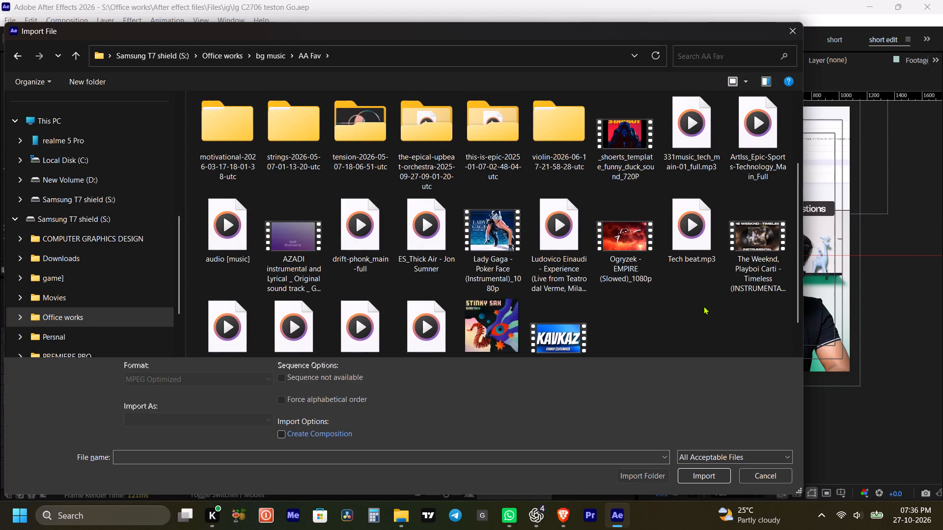
Audition Tech beat.mp3 in Media Player, sampling several points in the track, and close the player.
{"action": "left_click", "coordinate": [695, 239]}
{"action": "right_click", "coordinate": [694, 239]}
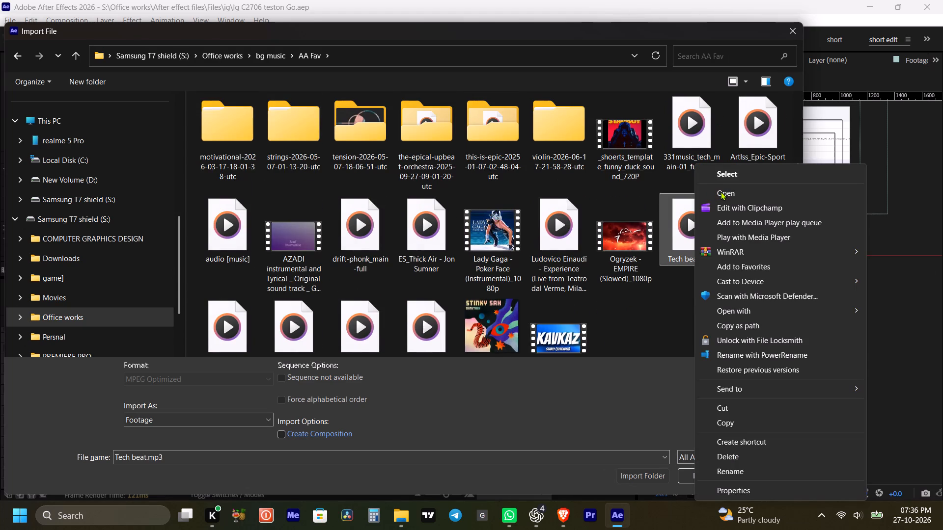
{"action": "left_click", "coordinate": [721, 191]}
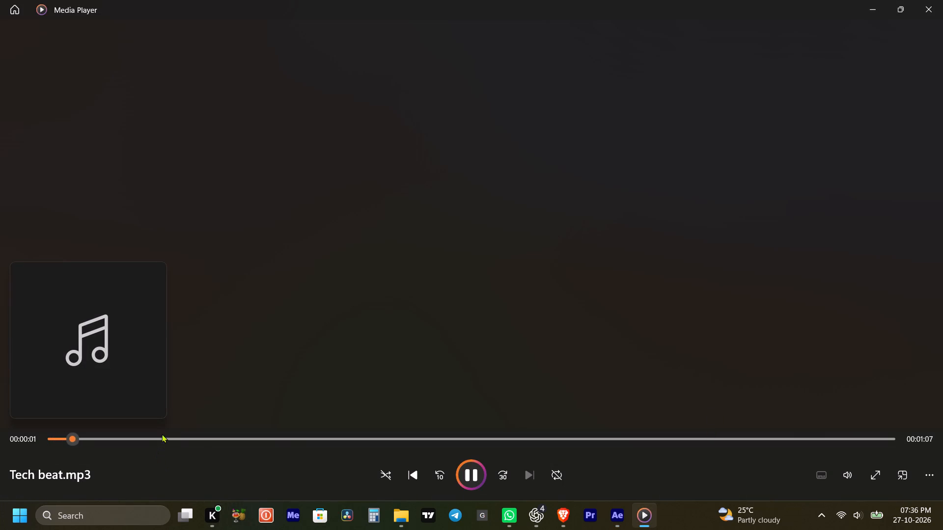
{"action": "left_click", "coordinate": [162, 434]}
{"action": "left_click", "coordinate": [230, 437]}
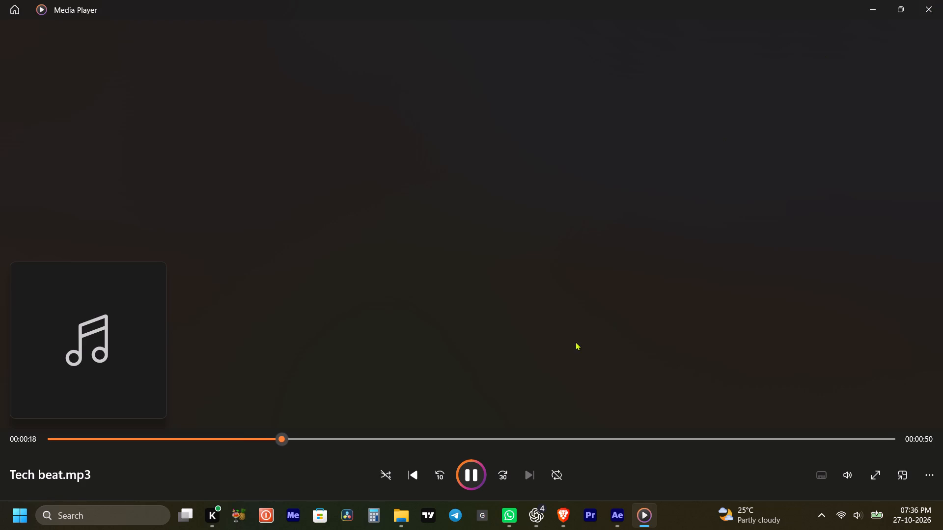
{"action": "left_click", "coordinate": [150, 438]}
{"action": "key", "text": "space"}
{"action": "key", "text": "space"}
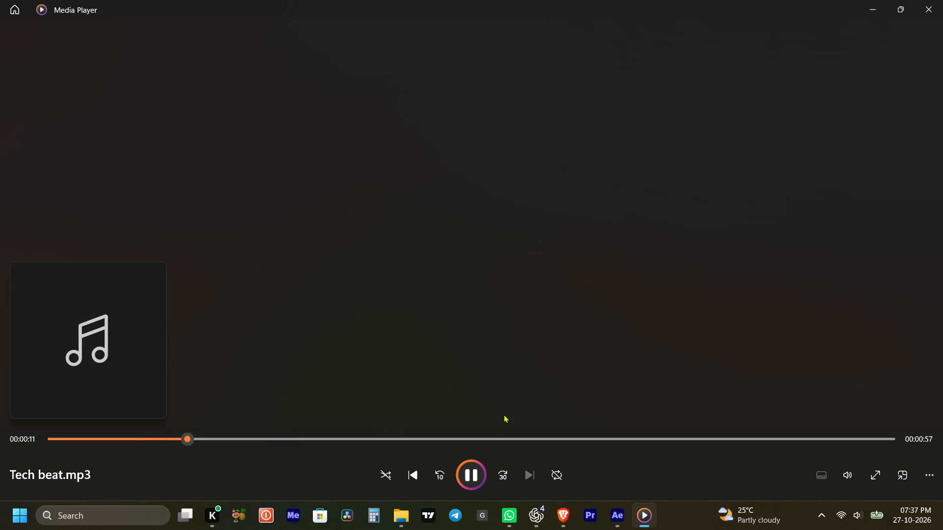
{"action": "key", "text": "space"}
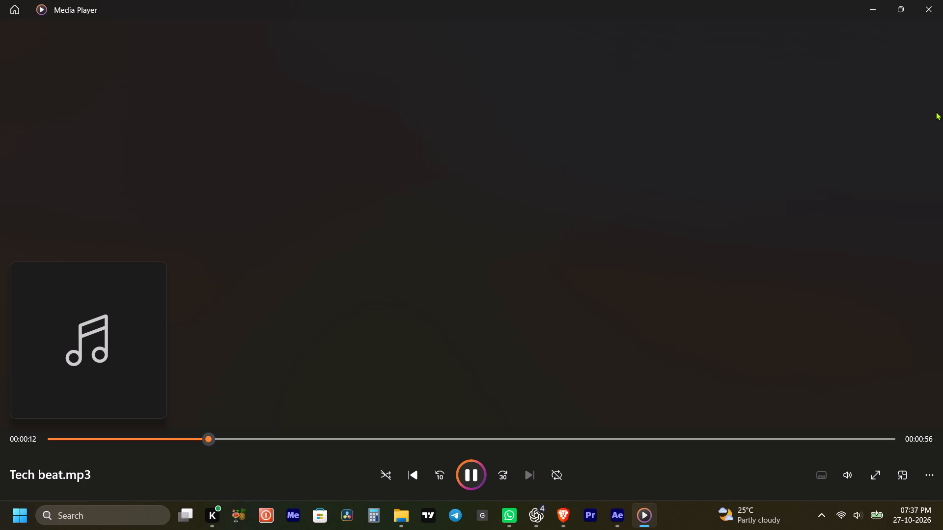
{"action": "key", "text": "space"}
{"action": "key", "text": "space"}
{"action": "left_click", "coordinate": [942, 0]}
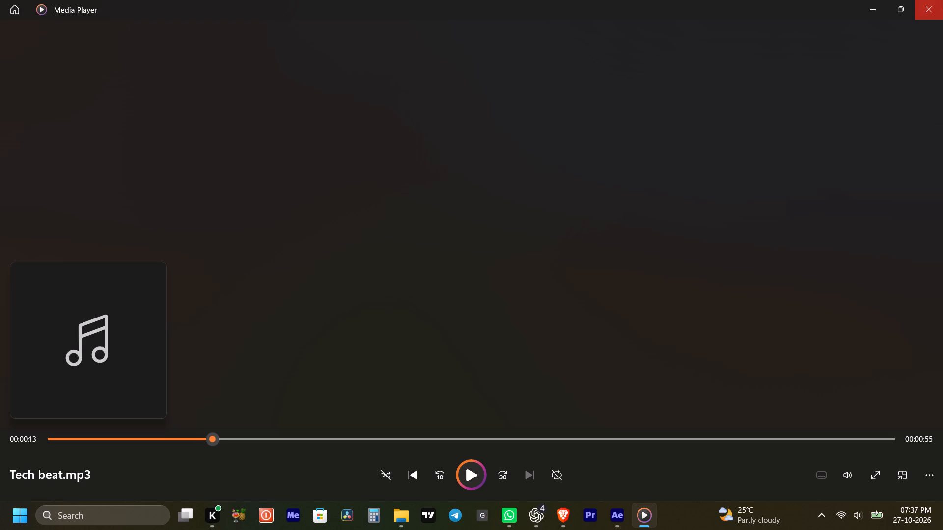
Audition the AZADI instrumental and lyrical soundtrack from about 27 seconds in, and close the player.
{"action": "left_click", "coordinate": [311, 256]}
{"action": "right_click", "coordinate": [311, 256]}
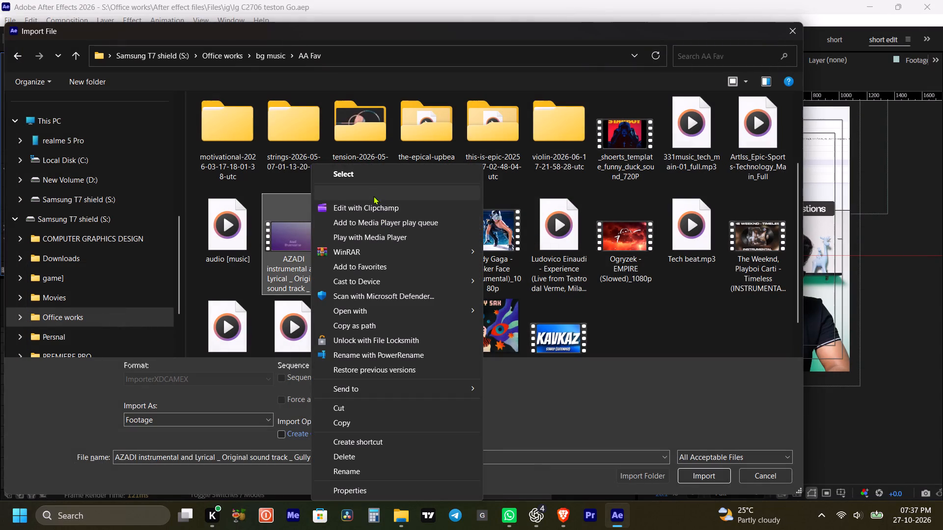
{"action": "left_click", "coordinate": [373, 193]}
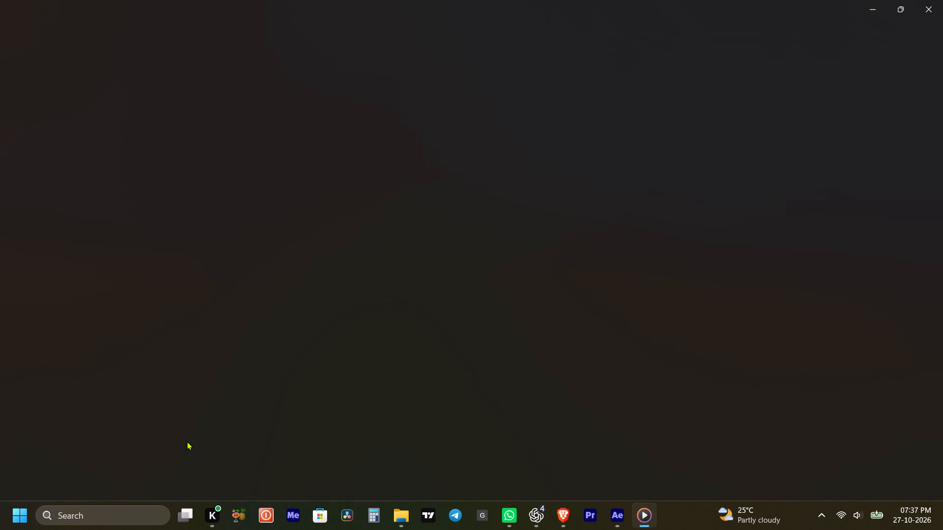
{"action": "left_click", "coordinate": [189, 438]}
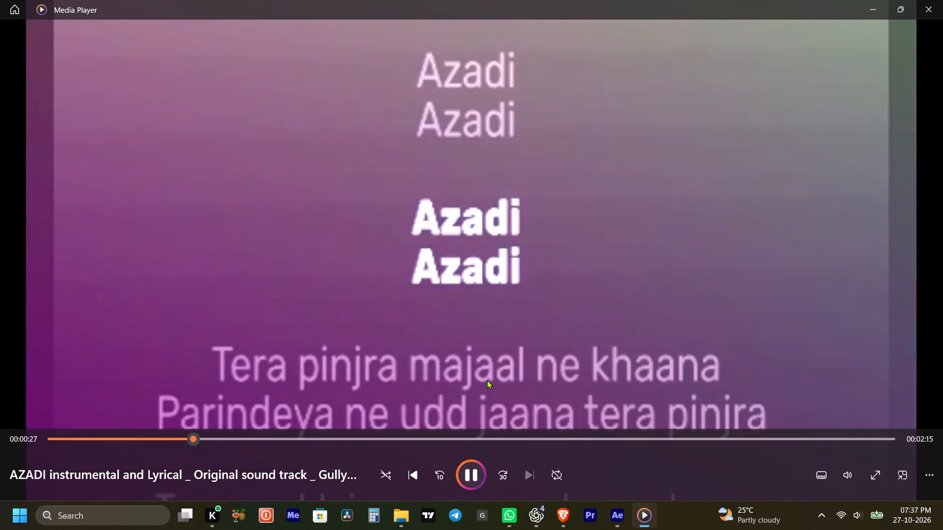
{"action": "key", "text": "space"}
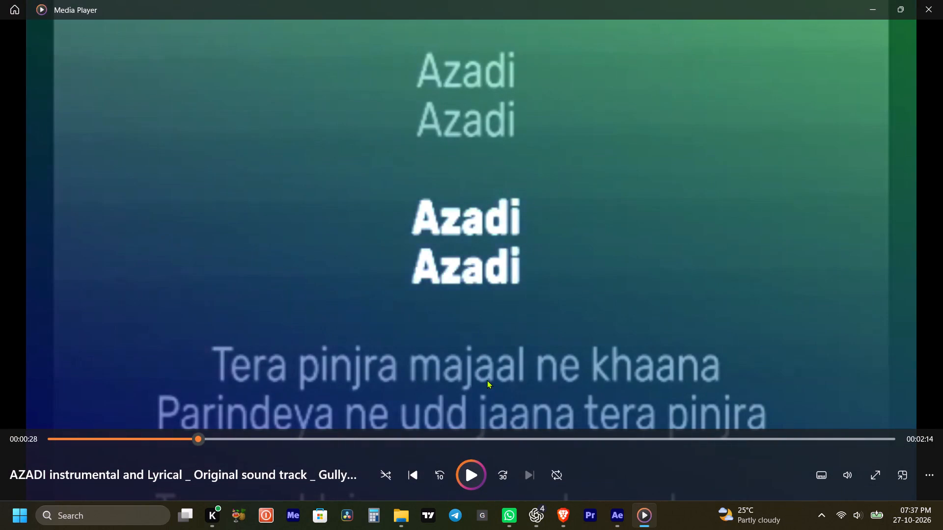
{"action": "right_click_drag", "start_coordinate": [479, 371], "coordinate": [0, 529]}
{"action": "left_click", "coordinate": [942, 0]}
Audition the drift-phonk_main-full track from about 13 seconds in, and close the player.
{"action": "left_click", "coordinate": [347, 249]}
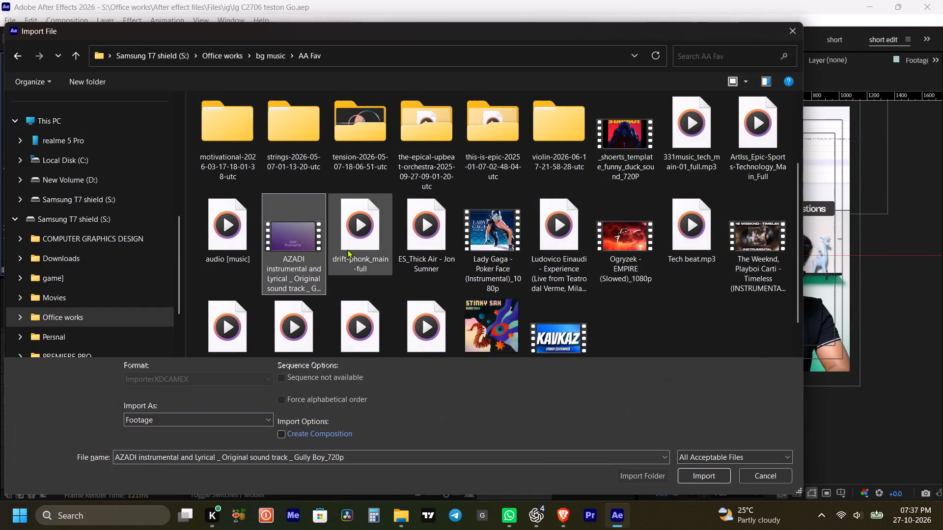
{"action": "right_click", "coordinate": [347, 249]}
{"action": "left_click", "coordinate": [372, 191]}
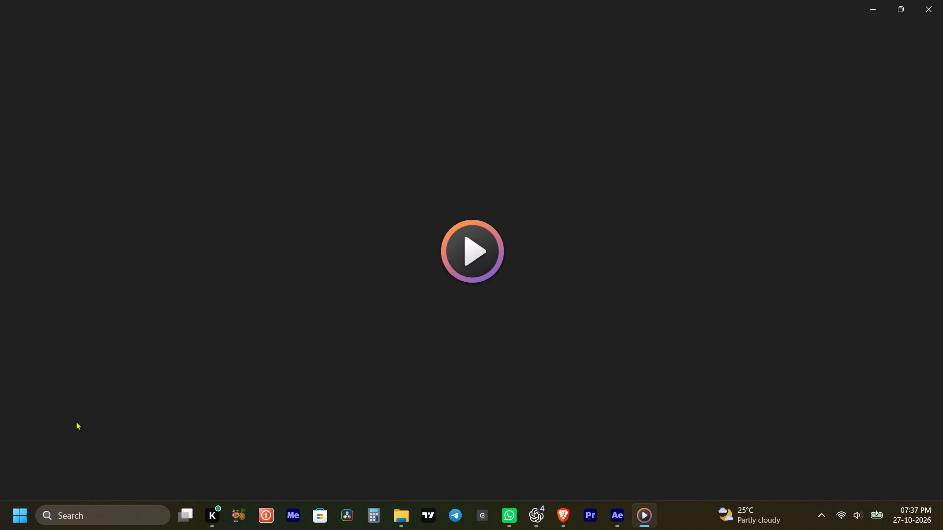
{"action": "left_click", "coordinate": [120, 442]}
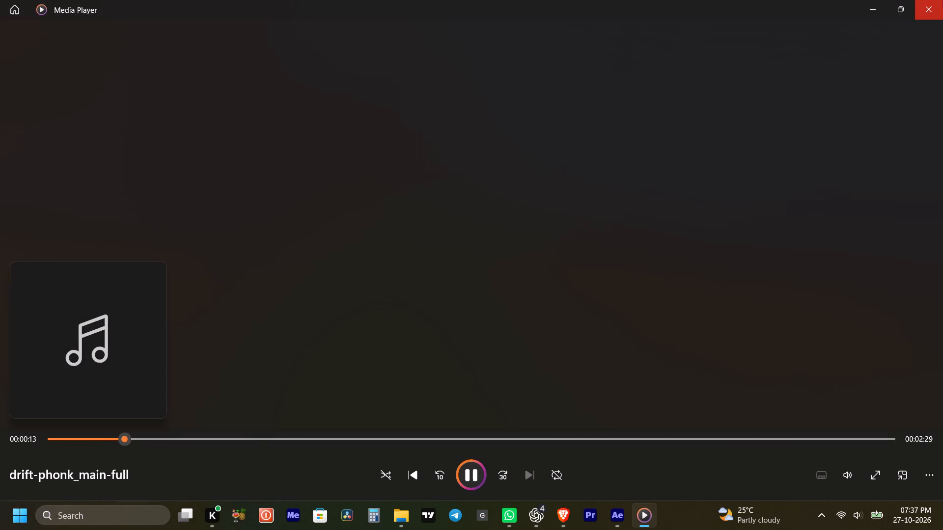
{"action": "key", "text": "space"}
{"action": "left_click", "coordinate": [942, 0]}
Open the this-is-epic folder and audition its second CLEAN track from about 8 seconds in.
{"action": "double_click", "coordinate": [499, 153]}
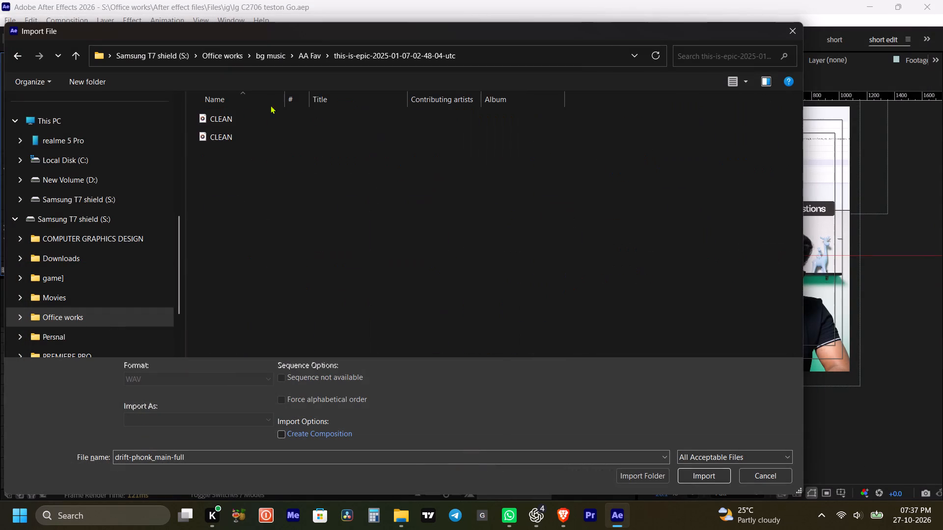
{"action": "left_click", "coordinate": [248, 128]}
{"action": "left_click", "coordinate": [248, 141]}
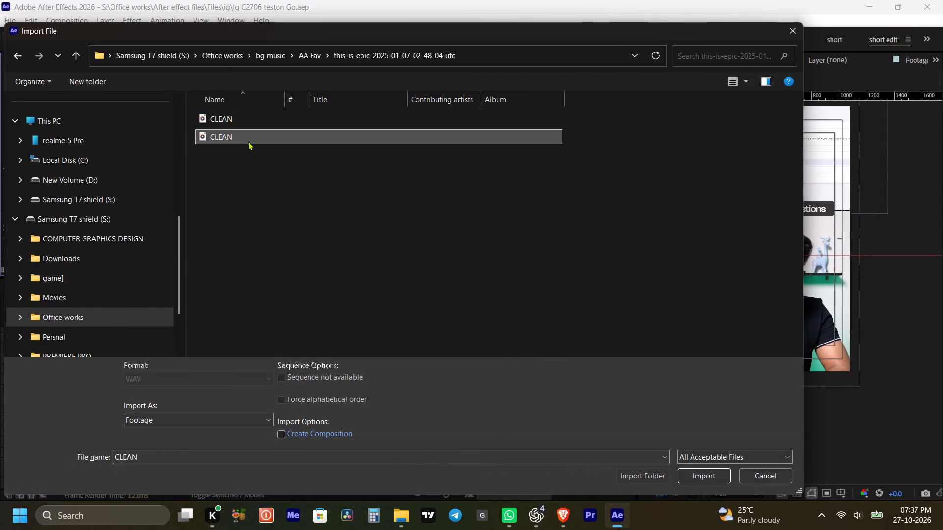
{"action": "right_click", "coordinate": [248, 141]}
{"action": "left_click", "coordinate": [288, 171]}
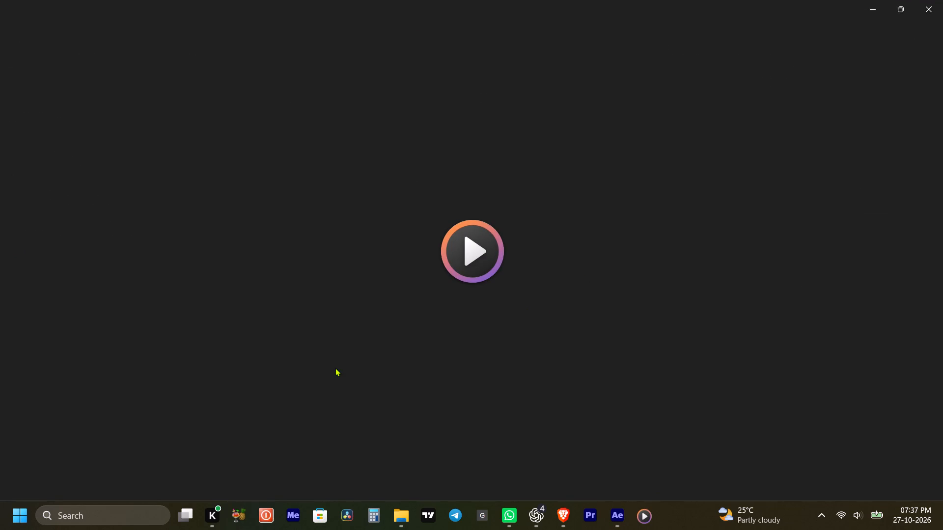
{"action": "left_click", "coordinate": [110, 440]}
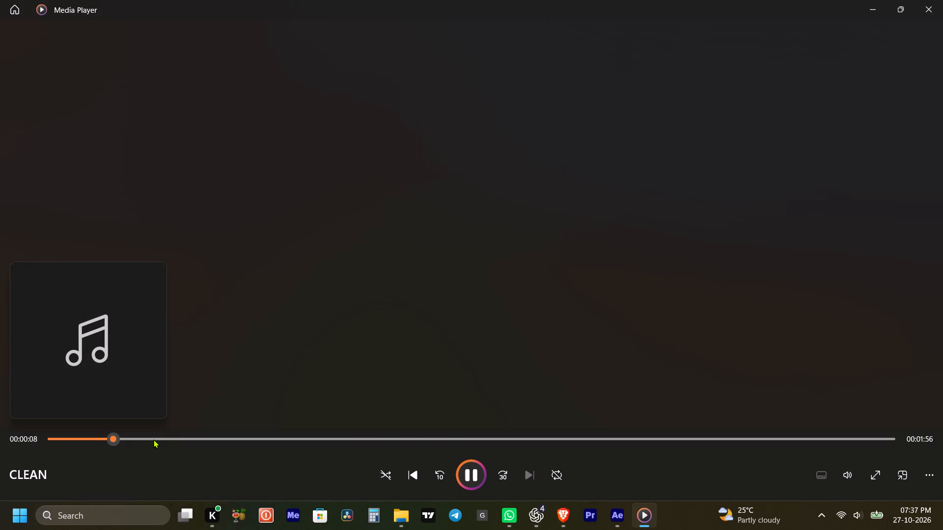
{"action": "left_click", "coordinate": [942, 0]}
Go back to the AA Fav folder and audition WAV_Cyberpunk from about 7 seconds in.
{"action": "left_click", "coordinate": [20, 53]}
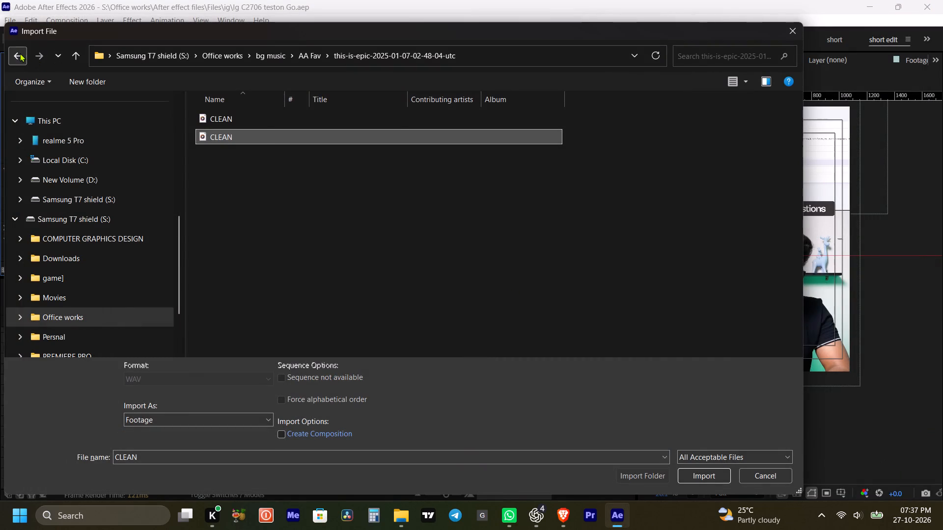
{"action": "scroll", "coordinate": [587, 267], "scroll_direction": "down", "scroll_amount": 2}
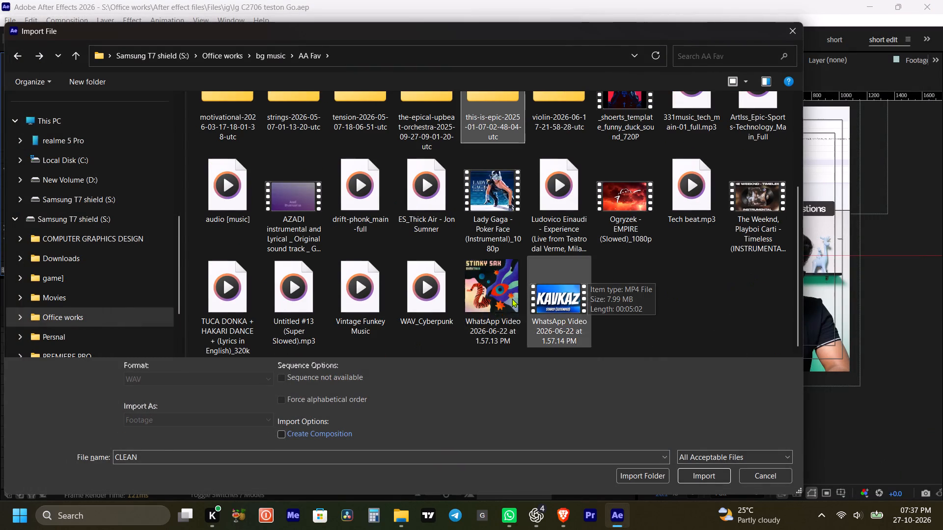
{"action": "right_click", "coordinate": [416, 286]}
{"action": "left_click", "coordinate": [457, 188]}
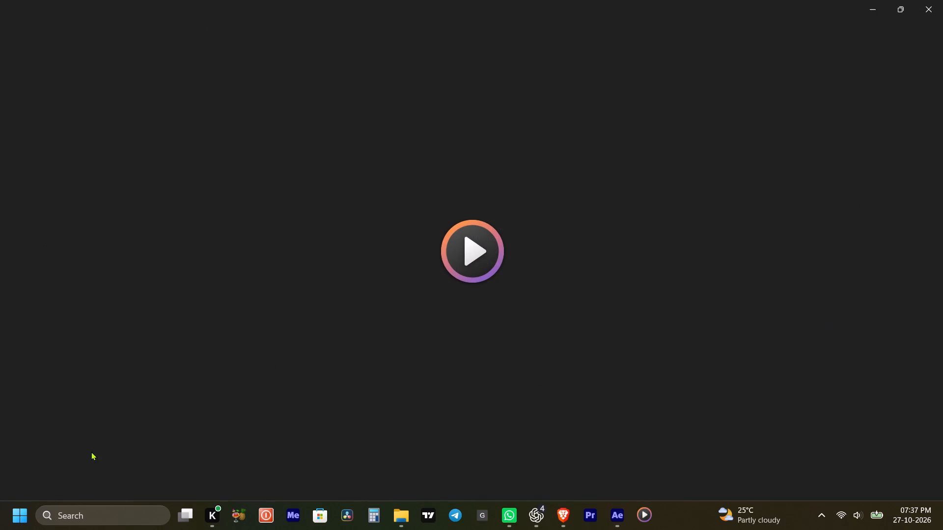
{"action": "left_click", "coordinate": [112, 441]}
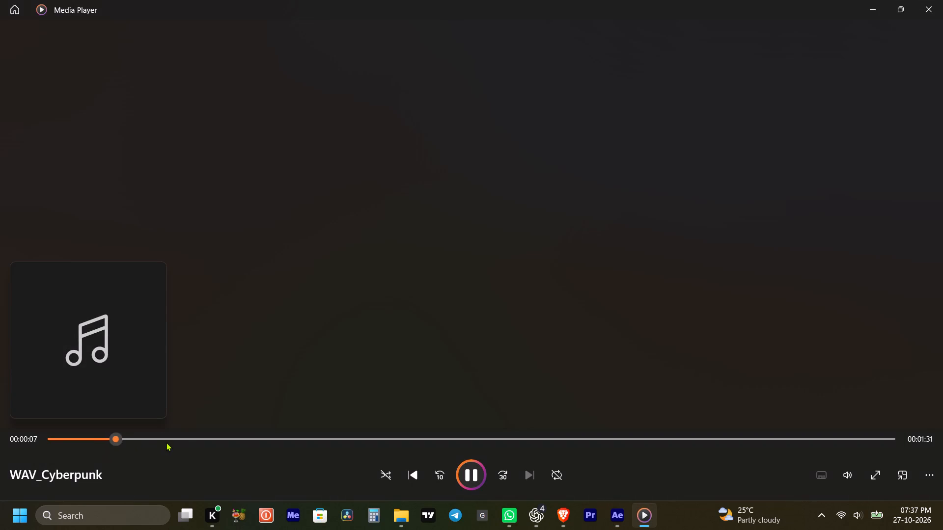
{"action": "left_click", "coordinate": [942, 5]}
Audition Vintage Funkey Music from about 9 seconds in, and close the player.
{"action": "right_click", "coordinate": [352, 310]}
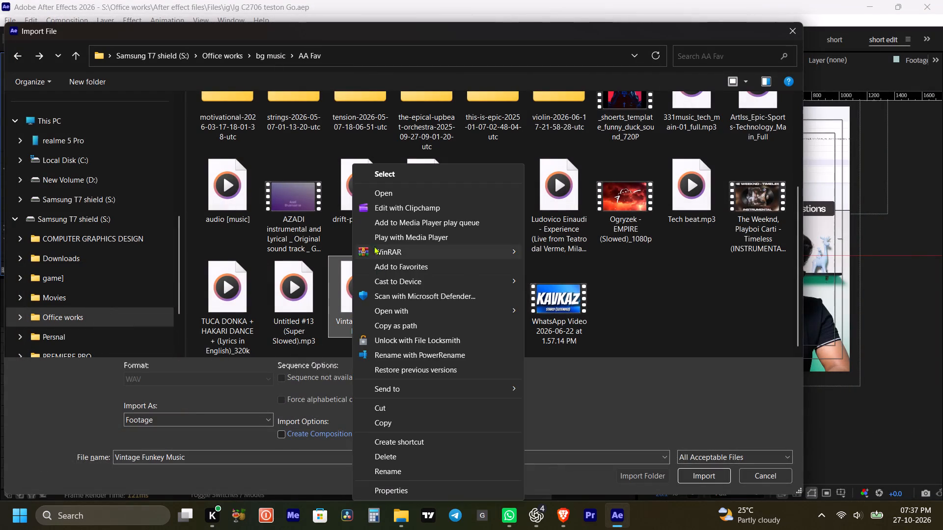
{"action": "left_click", "coordinate": [416, 190]}
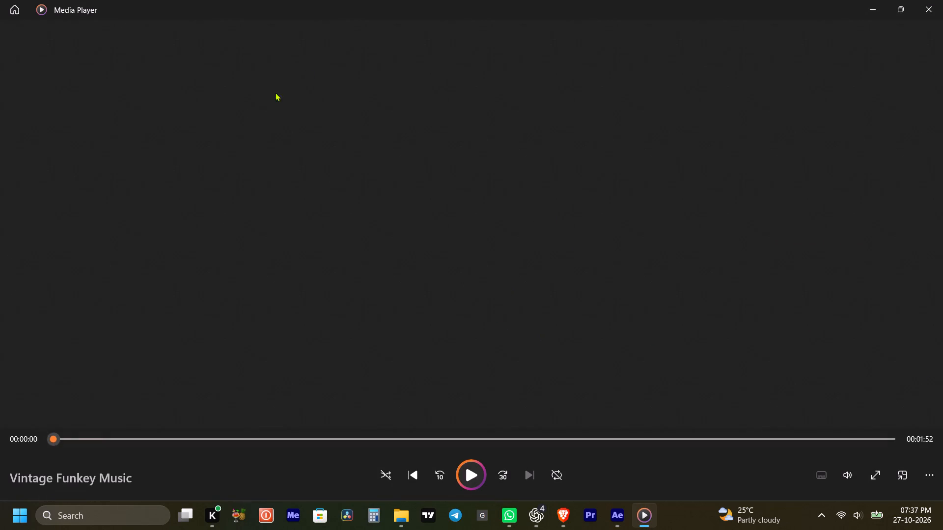
{"action": "left_click", "coordinate": [124, 433]}
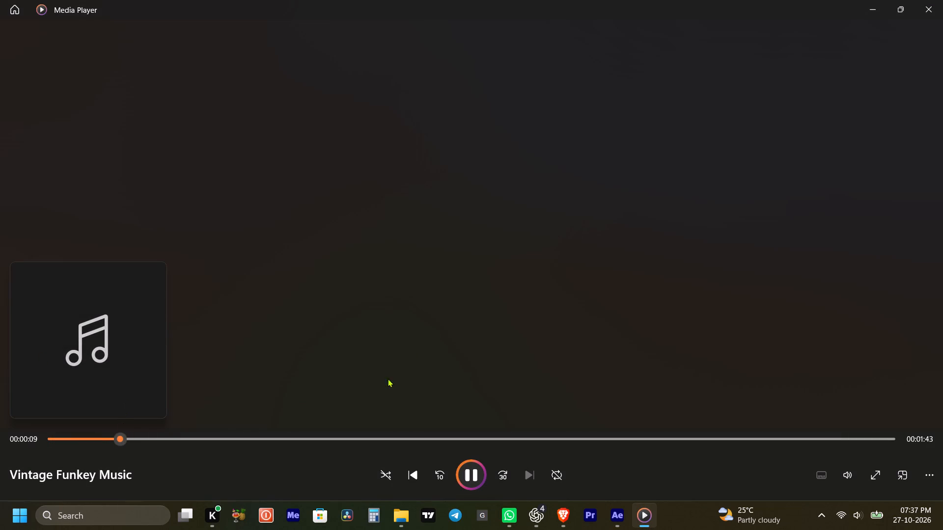
{"action": "left_click", "coordinate": [942, 0]}
Audition the Untitled #13 (Super Slowed).mp3 track from about 22 seconds in, pause it, and close the player.
{"action": "left_click", "coordinate": [307, 318]}
{"action": "right_click", "coordinate": [300, 323]}
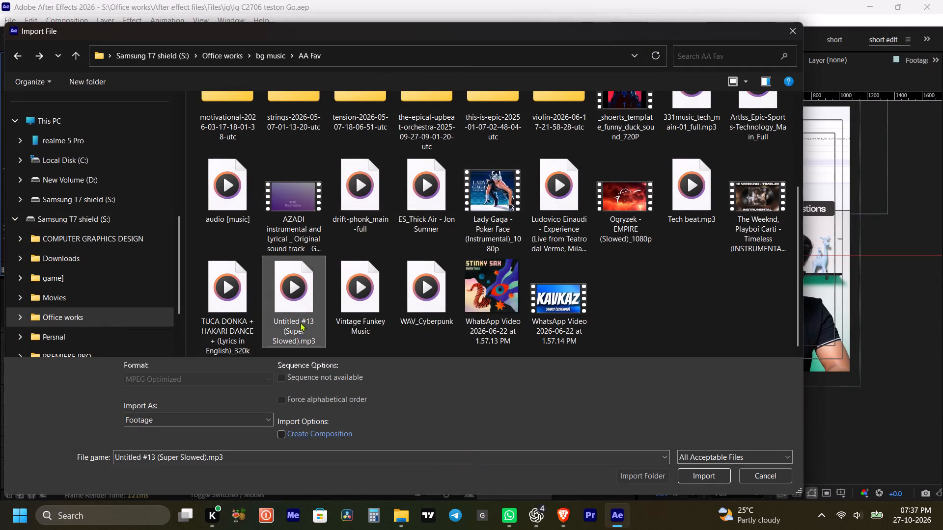
{"action": "left_click", "coordinate": [346, 193]}
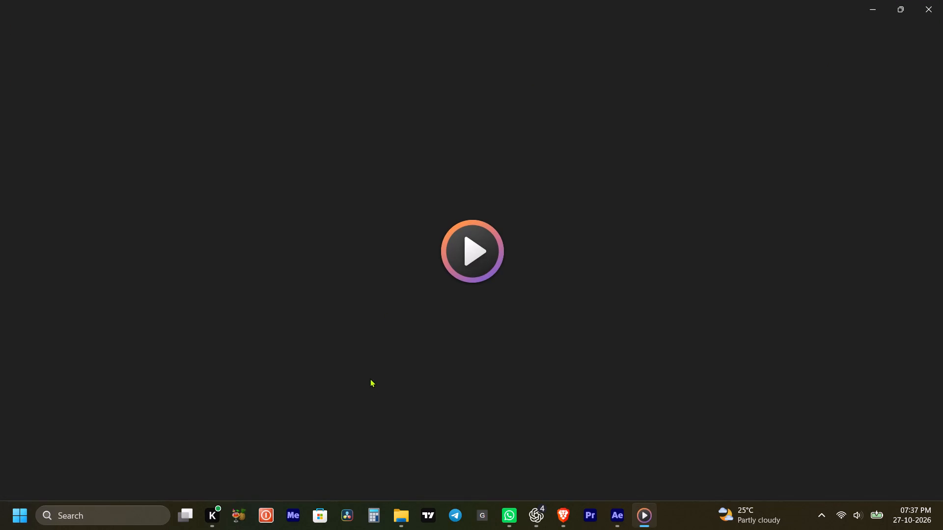
{"action": "left_click", "coordinate": [100, 442]}
{"action": "left_click", "coordinate": [146, 442]}
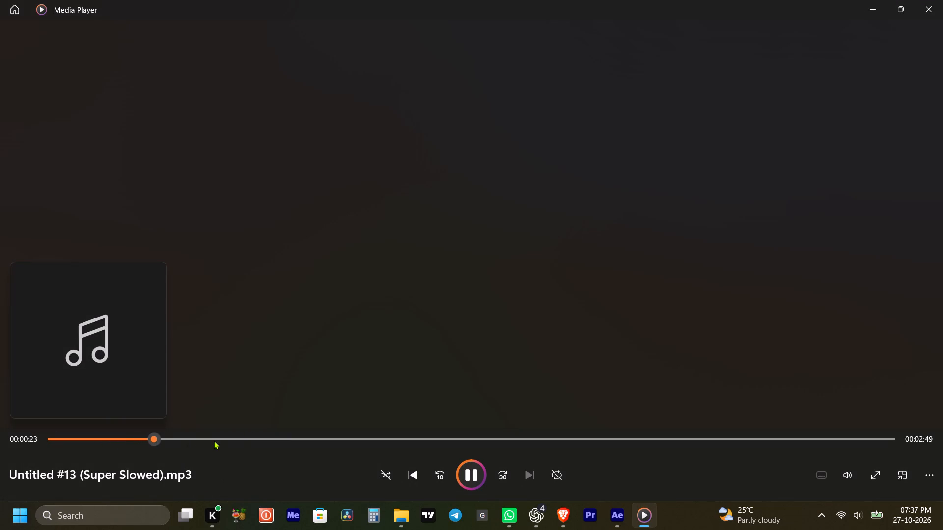
{"action": "key", "text": "space"}
{"action": "left_click", "coordinate": [942, 0]}
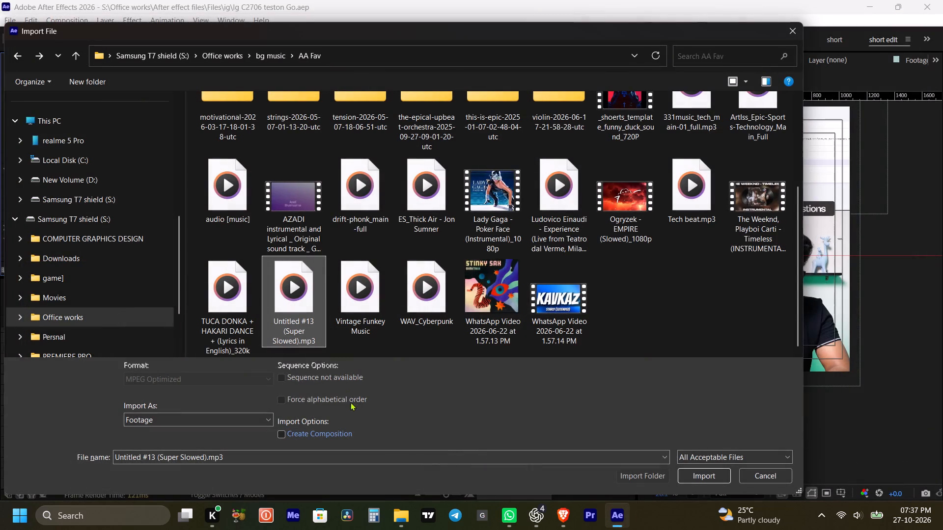
Import Untitled #13 (Super Slowed).mp3 and place it as the top layer, running from the start of the composition.
{"action": "left_click", "coordinate": [693, 482]}
{"action": "scroll", "coordinate": [490, 395], "scroll_direction": "up", "scroll_amount": 3}
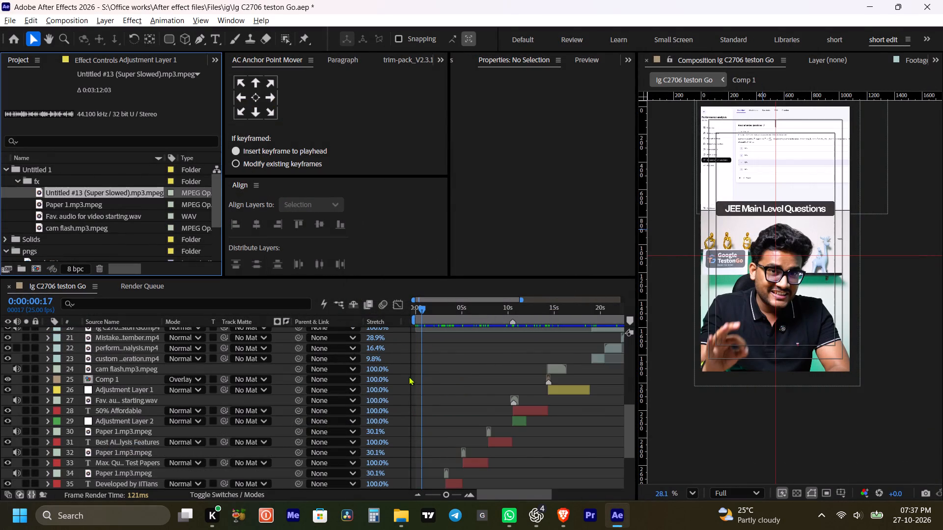
{"action": "scroll", "coordinate": [444, 385], "scroll_direction": "up", "scroll_amount": 15}
{"action": "left_click_drag", "start_coordinate": [65, 192], "coordinate": [437, 326]}
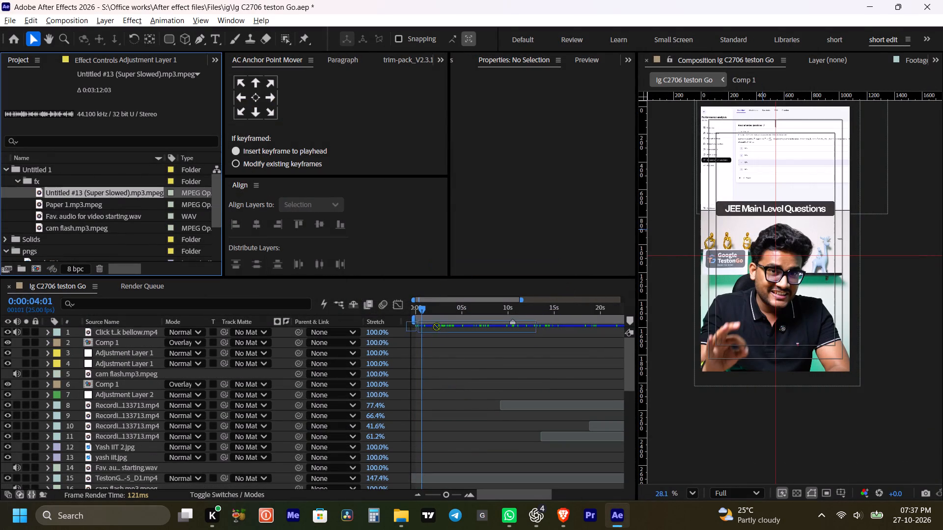
{"action": "left_click_drag", "start_coordinate": [437, 326], "coordinate": [426, 330]}
{"action": "left_click_drag", "start_coordinate": [440, 331], "coordinate": [418, 333]}
{"action": "left_click", "coordinate": [425, 333]}
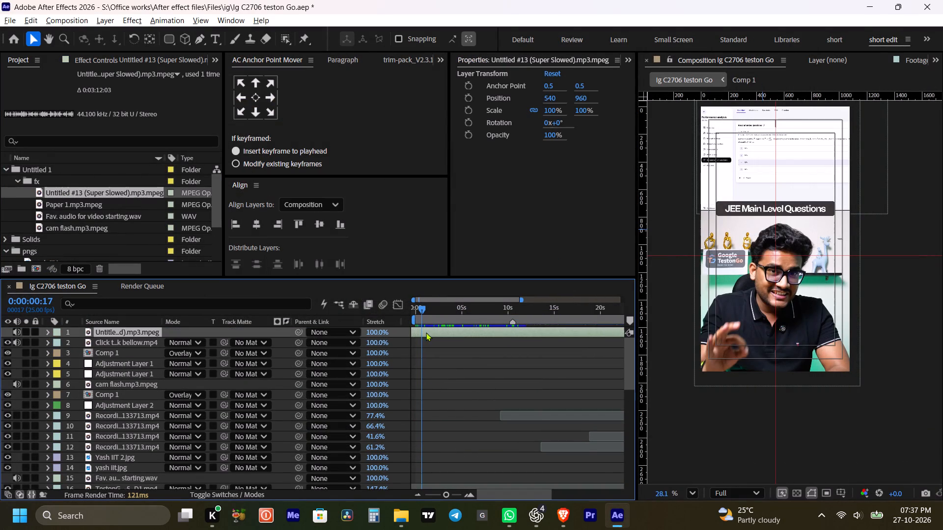
Set the Untitled #13 music layer's Audio Levels to -25 dB.
{"action": "type", "text": "ll"}
{"action": "left_click", "coordinate": [443, 330]}
{"action": "key", "text": "l"}
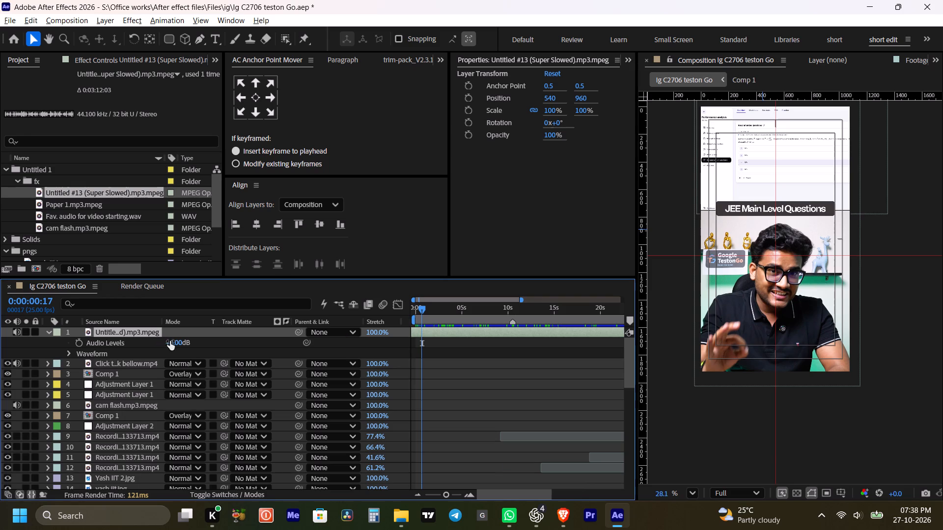
{"action": "left_click", "coordinate": [170, 341]}
{"action": "type", "text": "-2"}
{"action": "key", "text": "5"}
{"action": "left_click", "coordinate": [236, 347]}
Play the reel from the beginning through the 50% Affordable title to check the music against the voice.
{"action": "left_click_drag", "start_coordinate": [440, 303], "coordinate": [385, 319]}
{"action": "key", "text": "space"}
{"action": "scroll", "coordinate": [499, 347], "scroll_direction": "down", "scroll_amount": 1, "text": "alt"}
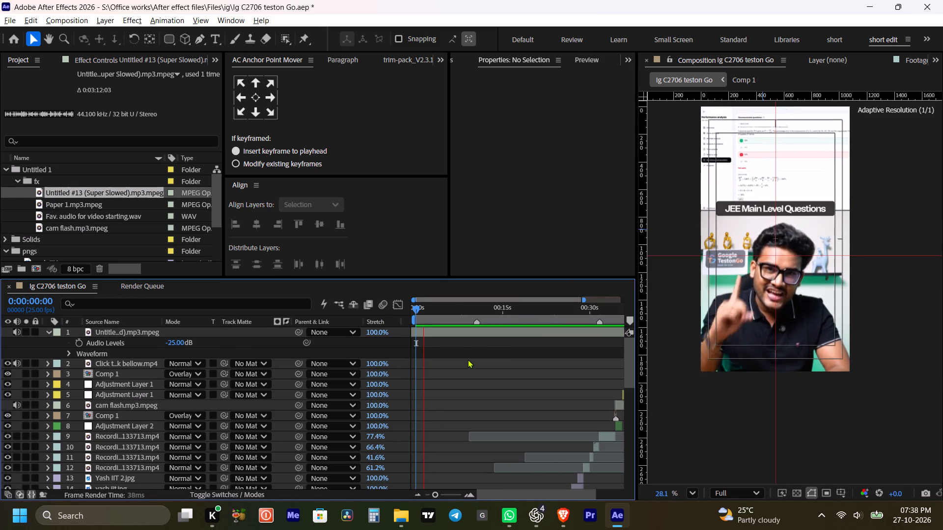
{"action": "left_click", "coordinate": [459, 347]}
{"action": "key", "text": "m"}
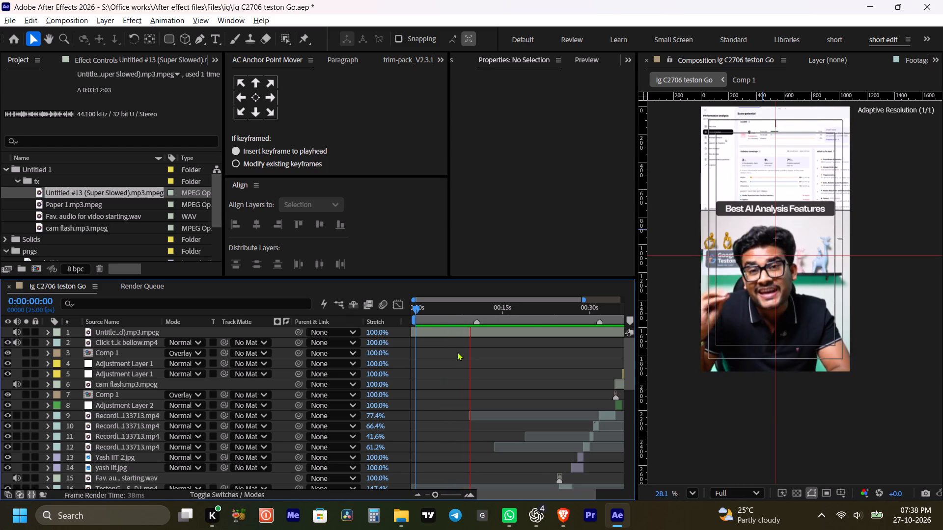
{"action": "scroll", "coordinate": [481, 395], "scroll_direction": "down", "scroll_amount": 3, "text": "alt"}
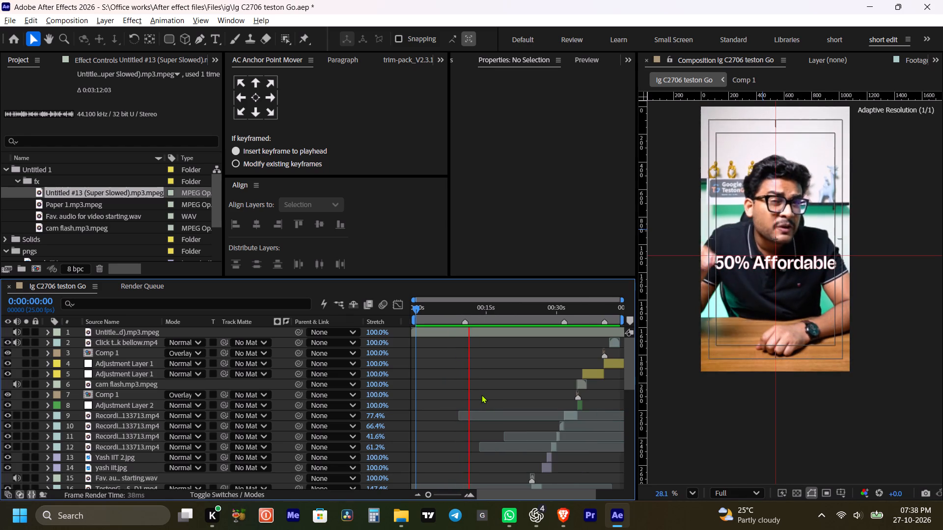
{"action": "key", "text": "space"}
Move the playhead to 0:00:10:15, where the 50% Affordable title starts.
{"action": "left_click_drag", "start_coordinate": [474, 312], "coordinate": [468, 311]}
{"action": "scroll", "coordinate": [467, 345], "scroll_direction": "down", "scroll_amount": 8}
{"action": "scroll", "coordinate": [466, 359], "scroll_direction": "up", "scroll_amount": 2, "text": "alt"}
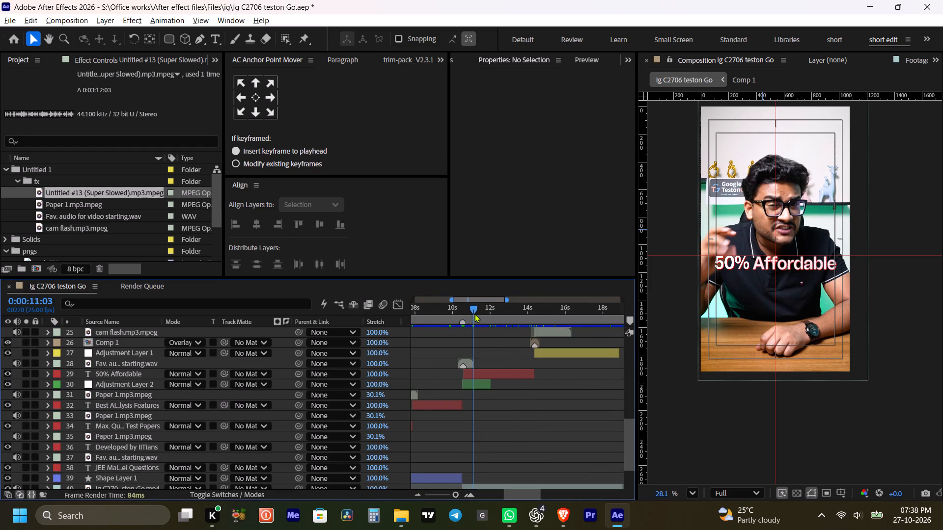
{"action": "left_click_drag", "start_coordinate": [472, 313], "coordinate": [466, 313], "text": "shift"}
Start an import into the fx project folder and open the drive-download folder inside assigment on New Volume (D:).
{"action": "left_click", "coordinate": [34, 185]}
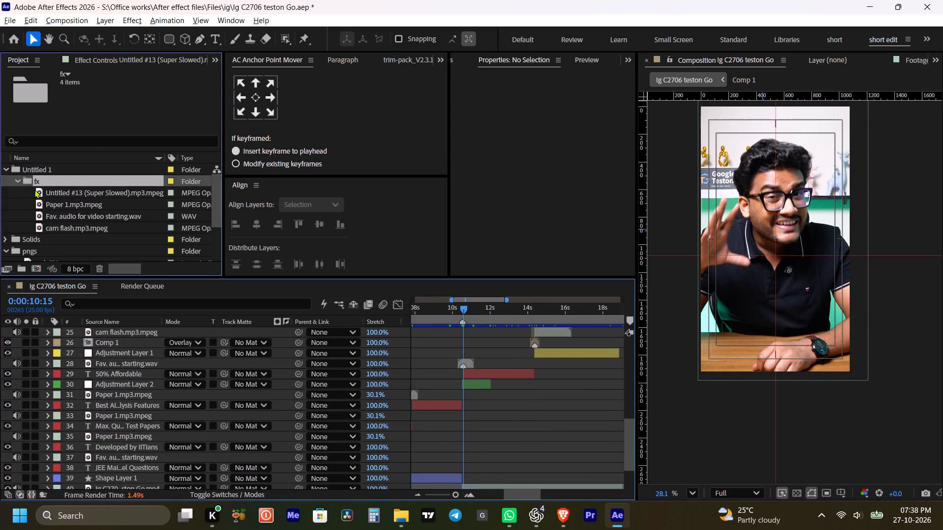
{"action": "key", "text": "ctrl+i"}
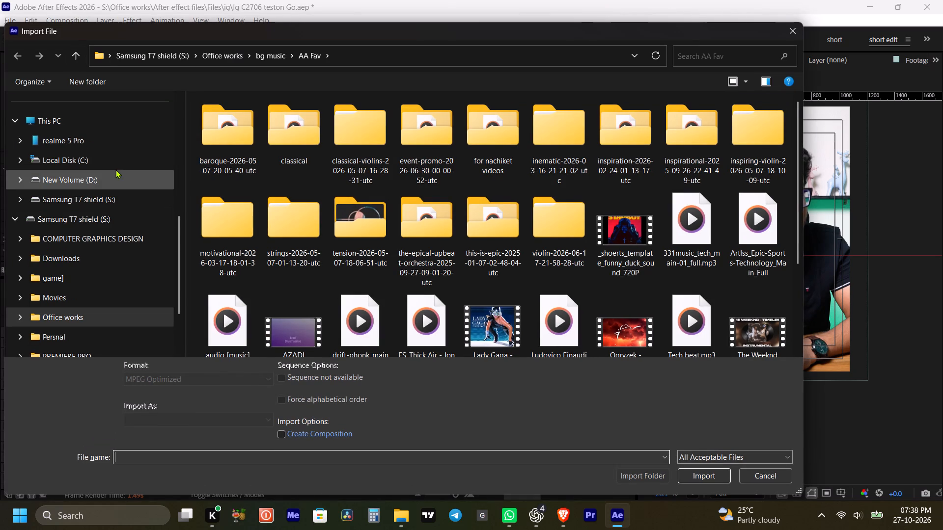
{"action": "left_click", "coordinate": [115, 169]}
{"action": "left_click", "coordinate": [118, 180]}
{"action": "double_click", "coordinate": [282, 127]}
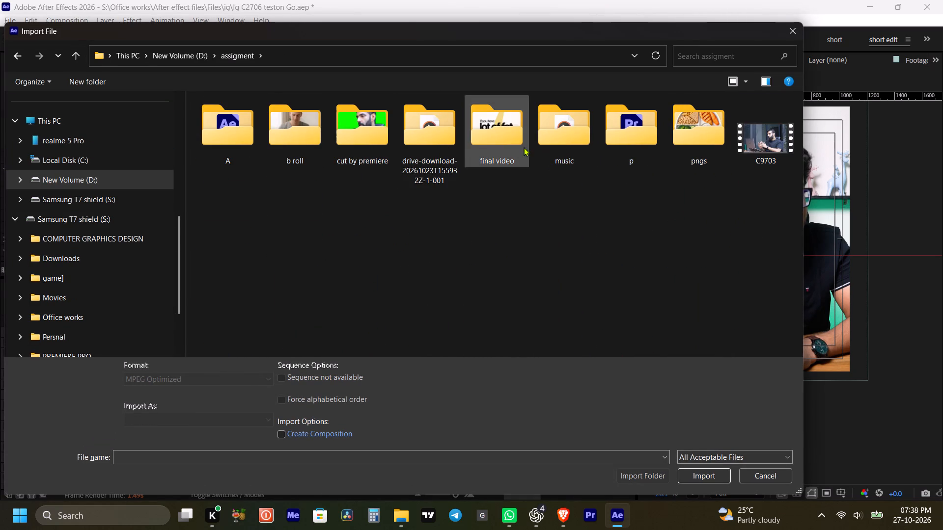
{"action": "double_click", "coordinate": [419, 143]}
Audition the ES_User Interface, Click, Digital sound effect and close the player.
{"action": "right_click", "coordinate": [305, 236]}
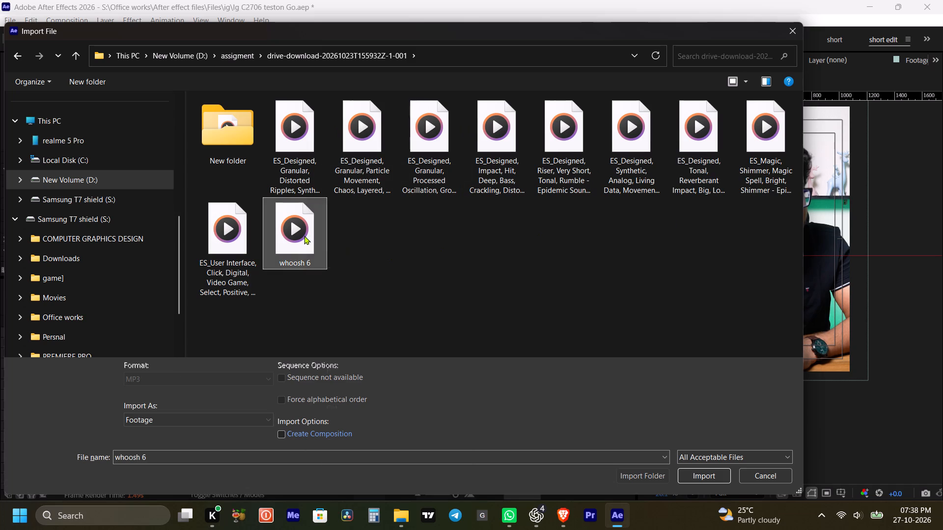
{"action": "left_click", "coordinate": [216, 271]}
{"action": "right_click", "coordinate": [216, 271]}
{"action": "left_click", "coordinate": [252, 189]}
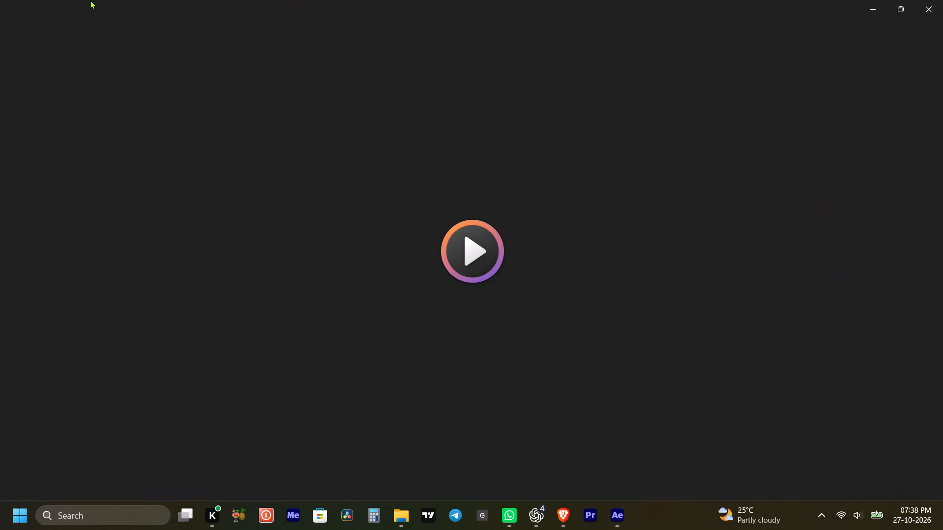
{"action": "left_click_drag", "start_coordinate": [921, 0], "coordinate": [916, 1]}
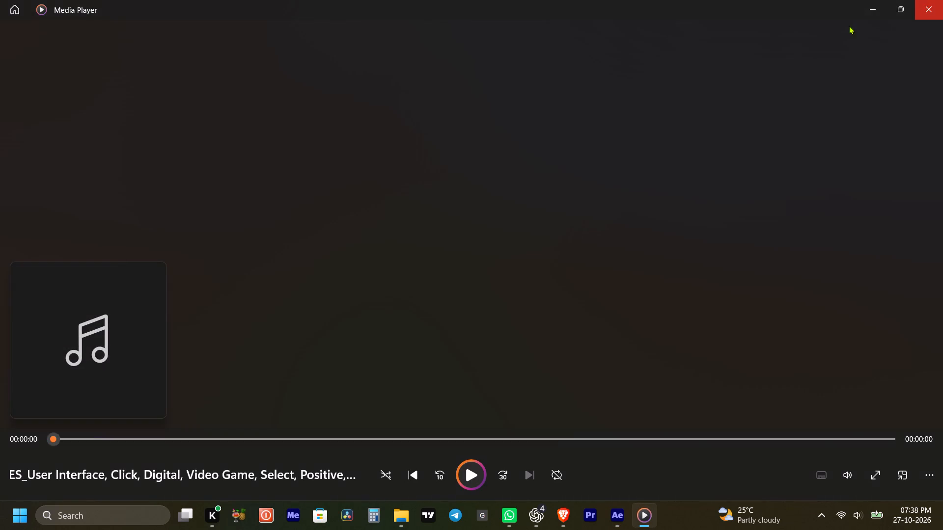
Audition the ES_Magic, Shimmer, Magic Spell sound effect and close the player.
{"action": "right_click", "coordinate": [781, 179]}
{"action": "left_click", "coordinate": [804, 193]}
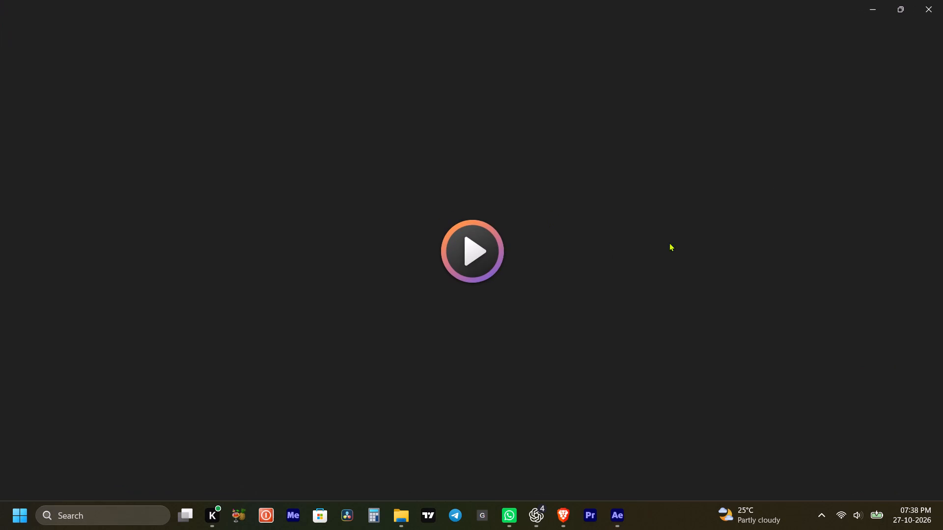
{"action": "left_click", "coordinate": [906, 0]}
{"action": "left_click_drag", "start_coordinate": [564, 181], "coordinate": [570, 226]}
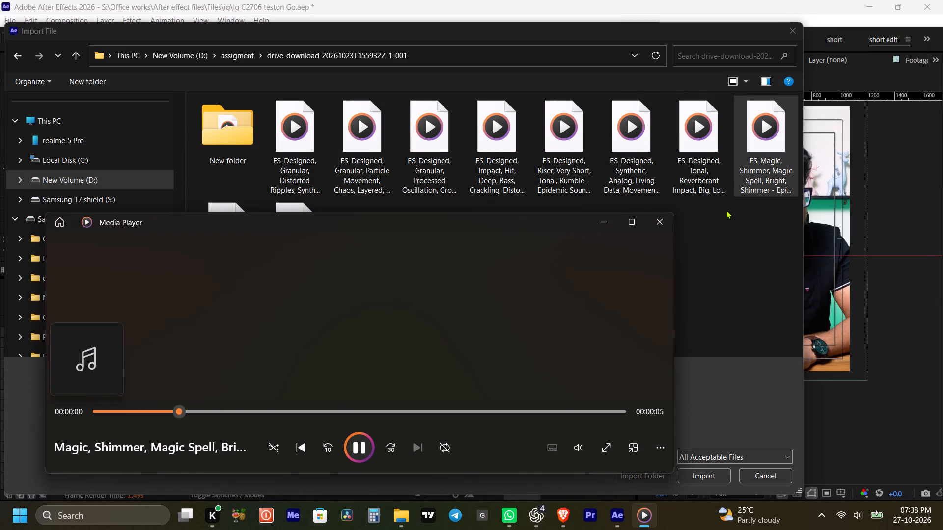
{"action": "left_click_drag", "start_coordinate": [660, 222], "coordinate": [665, 222]}
Import ES_Magic, Shimmer, Magic Spell, Bright, Shimmer - Epidemic Sound into the fx folder.
{"action": "left_click", "coordinate": [746, 178]}
{"action": "left_click", "coordinate": [706, 469]}
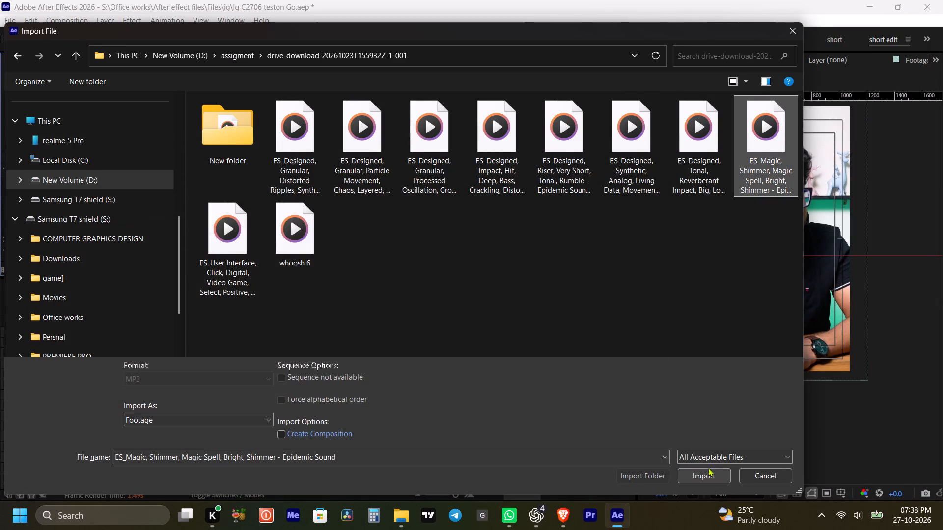
{"action": "left_click", "coordinate": [714, 476]}
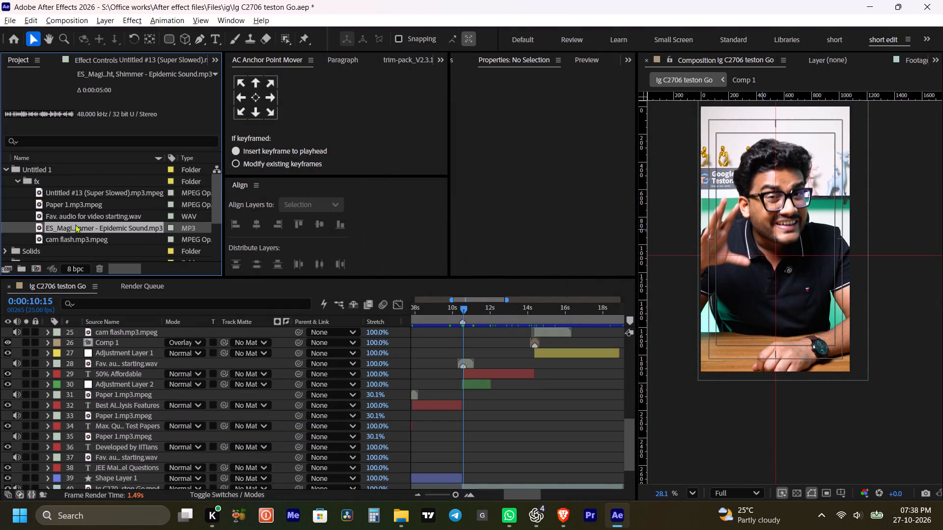
Place the ES_Magic shimmer sound above the 50% Affordable layer, starting at 0:00:10:15, and trim its end to about 14 seconds.
{"action": "left_click_drag", "start_coordinate": [64, 229], "coordinate": [460, 371]}
{"action": "left_click", "coordinate": [477, 376]}
{"action": "key", "text": "bracketleft"}
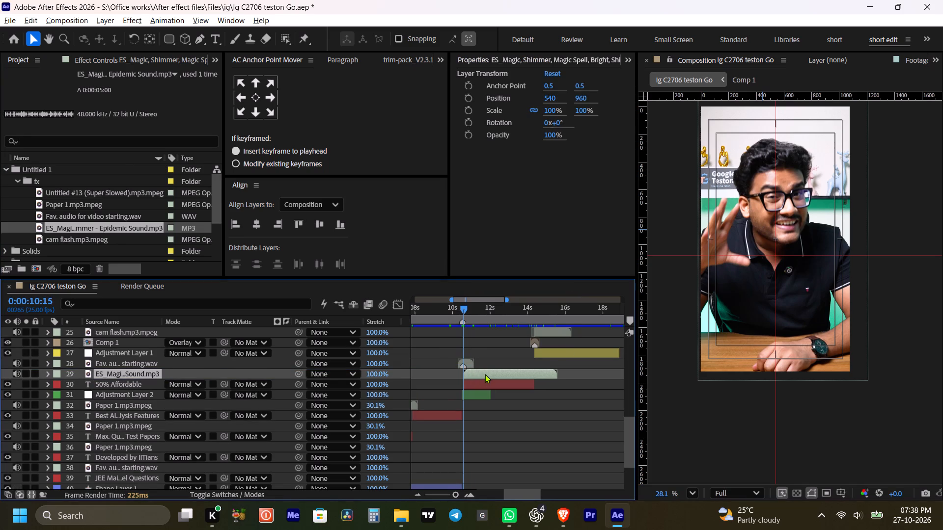
{"action": "left_click", "coordinate": [485, 374]}
{"action": "type", "text": "ll"}
{"action": "left_click_drag", "start_coordinate": [558, 374], "coordinate": [527, 375]}
Set the ES_Magic shimmer layer's Audio Levels to -25 dB.
{"action": "left_click", "coordinate": [526, 376]}
{"action": "key", "text": "l"}
{"action": "left_click", "coordinate": [176, 380]}
{"action": "key", "text": "minus"}
{"action": "key", "text": "2"}
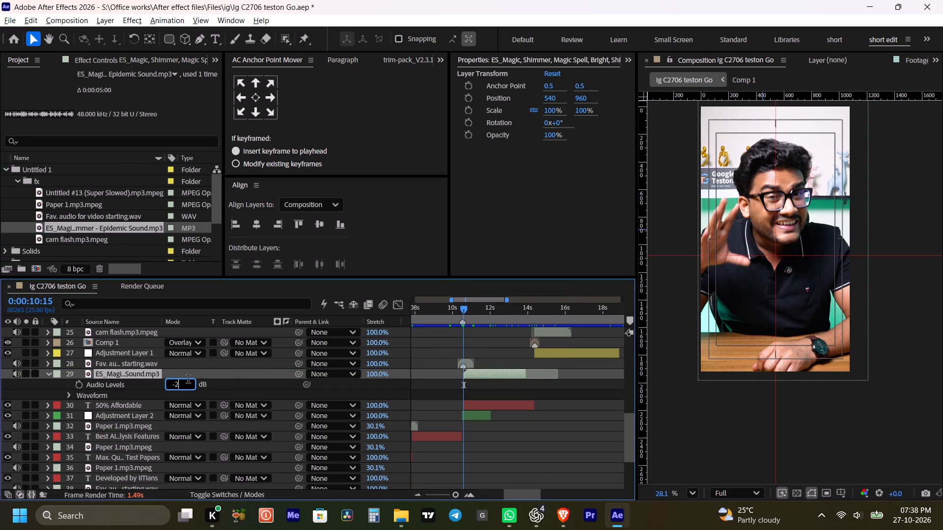
{"action": "key", "text": "5"}
{"action": "left_click", "coordinate": [209, 381]}
Play from 0:00:09:11 through the 50% Affordable title to check the shimmer sound.
{"action": "left_click_drag", "start_coordinate": [474, 310], "coordinate": [442, 313]}
{"action": "key", "text": "space"}
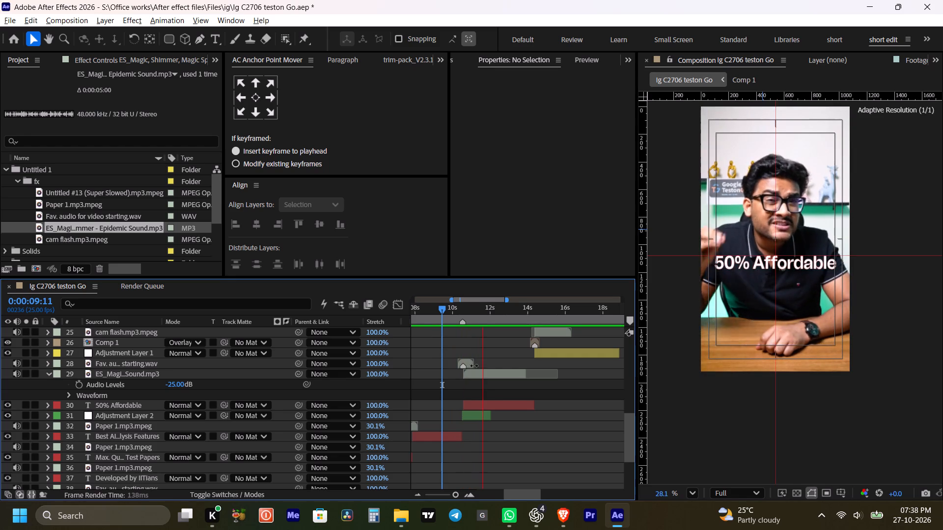
{"action": "key", "text": "space"}
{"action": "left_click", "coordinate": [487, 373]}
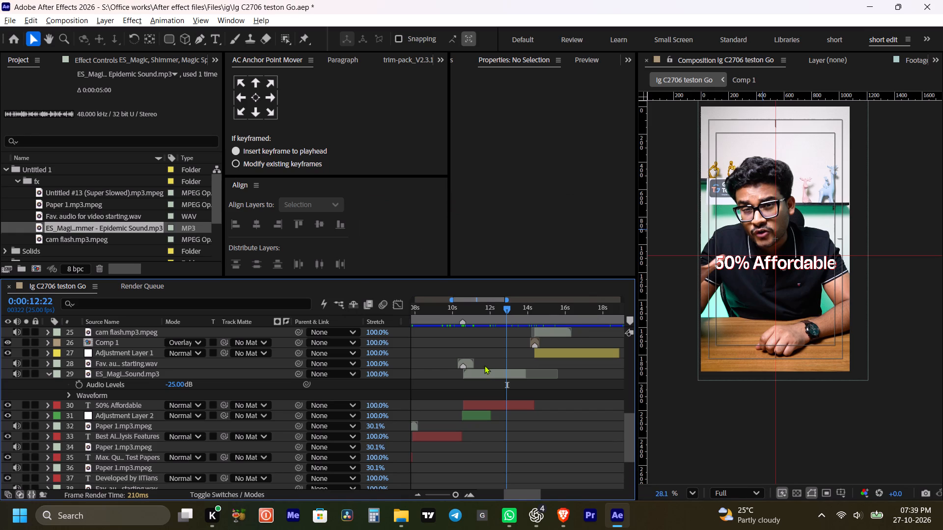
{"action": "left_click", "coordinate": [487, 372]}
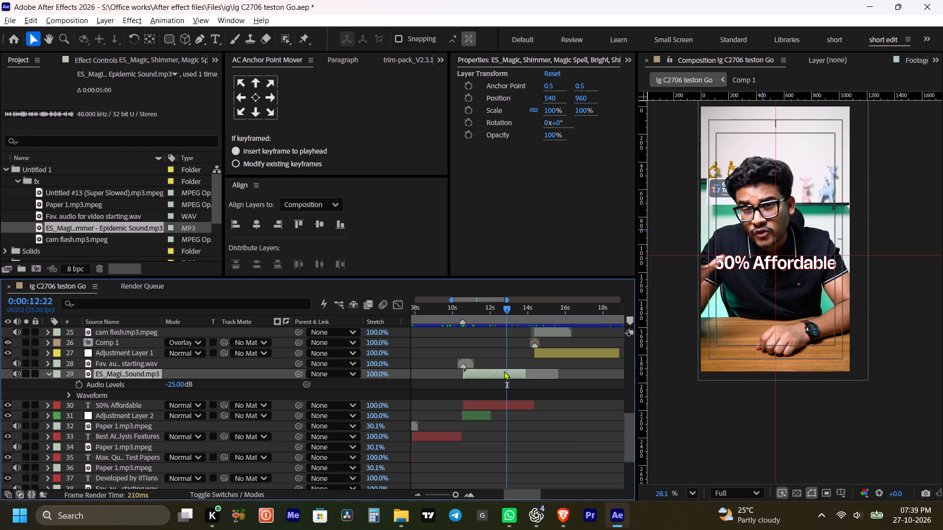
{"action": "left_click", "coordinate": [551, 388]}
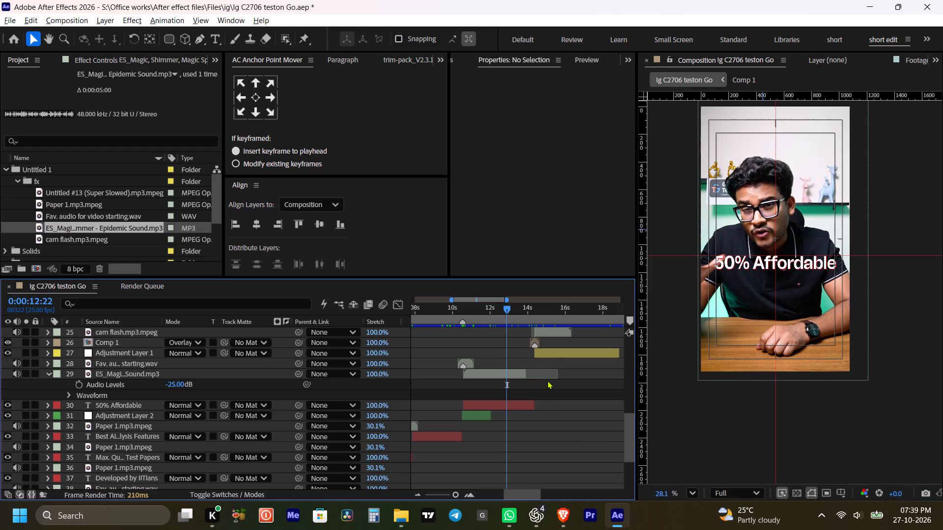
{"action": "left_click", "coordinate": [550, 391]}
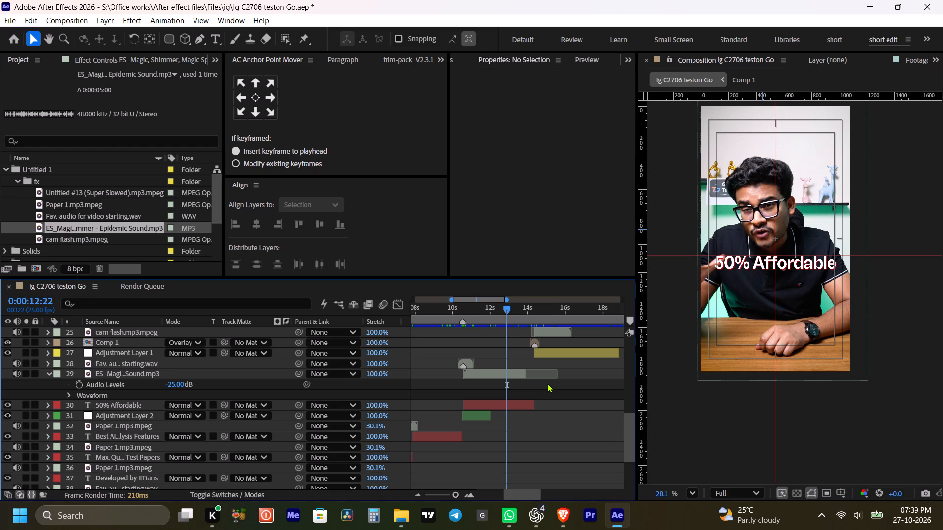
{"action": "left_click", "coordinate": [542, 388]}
Copy the Paper 1.mp3 sound from the Best AI Analysis Features title and paste it above the ES_Magic layer, starting at 0:00:10:19.
{"action": "scroll", "coordinate": [549, 375], "scroll_direction": "down", "scroll_amount": 1, "text": "alt"}
{"action": "scroll", "coordinate": [547, 375], "scroll_direction": "up", "scroll_amount": 3}
{"action": "scroll", "coordinate": [547, 375], "scroll_direction": "down", "scroll_amount": 2}
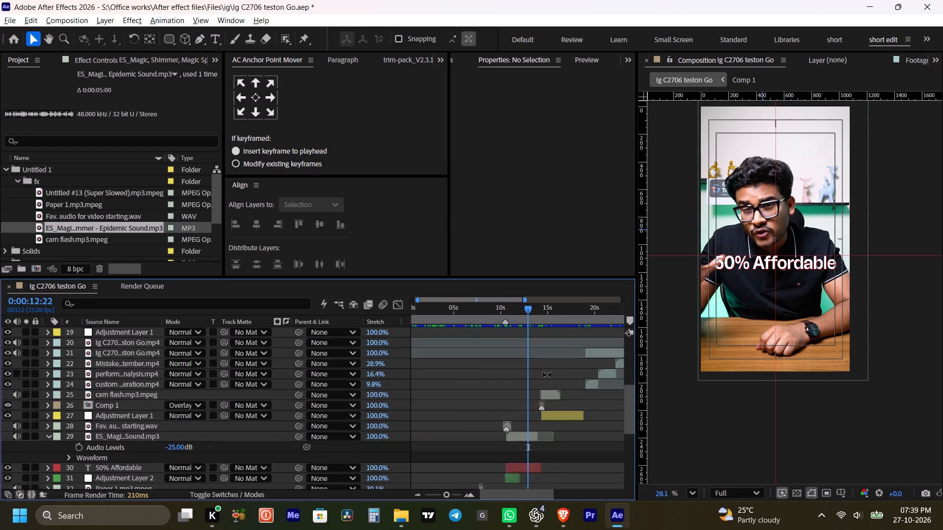
{"action": "scroll", "coordinate": [547, 375], "scroll_direction": "down", "scroll_amount": 1}
{"action": "left_click", "coordinate": [481, 424], "text": "alt"}
{"action": "key", "text": "ctrl+c"}
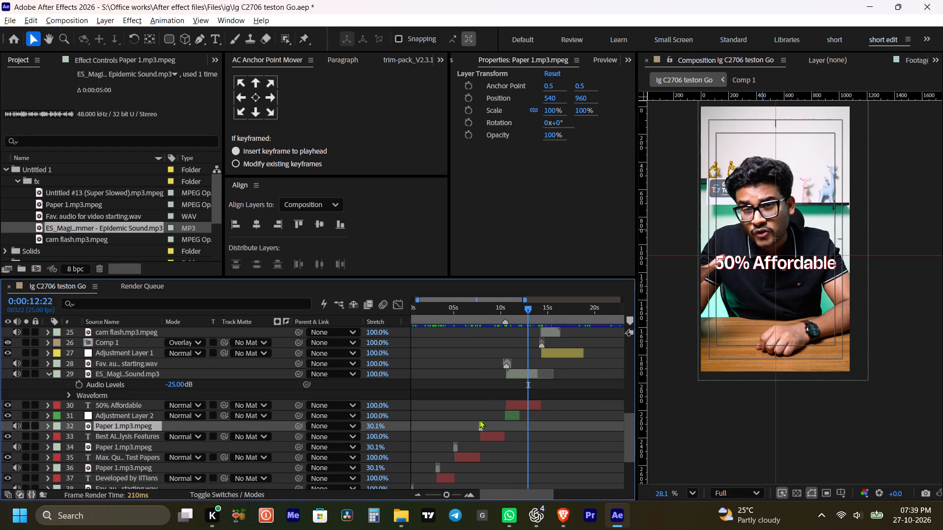
{"action": "scroll", "coordinate": [536, 392], "scroll_direction": "up", "scroll_amount": 1}
{"action": "scroll", "coordinate": [532, 394], "scroll_direction": "up", "scroll_amount": 2, "text": "alt"}
{"action": "left_click_drag", "start_coordinate": [513, 308], "coordinate": [508, 308]}
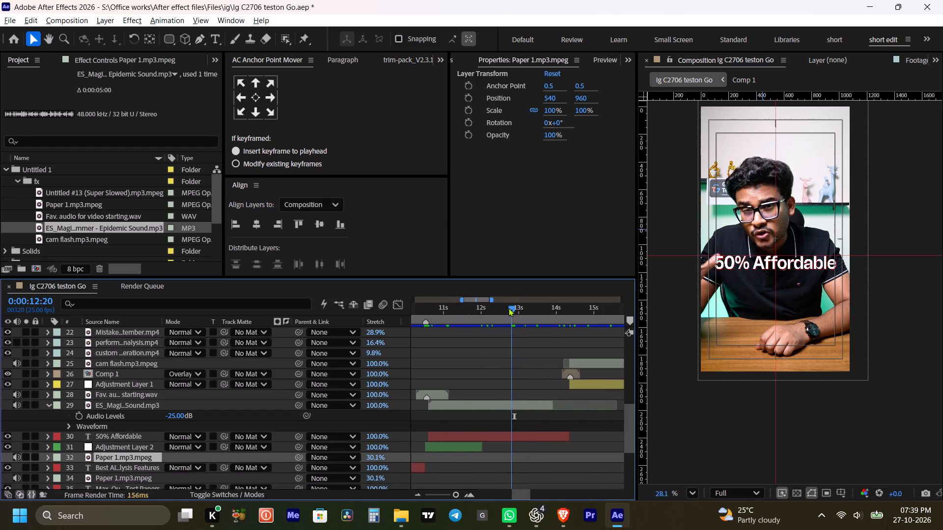
{"action": "left_click_drag", "start_coordinate": [508, 308], "coordinate": [454, 316]}
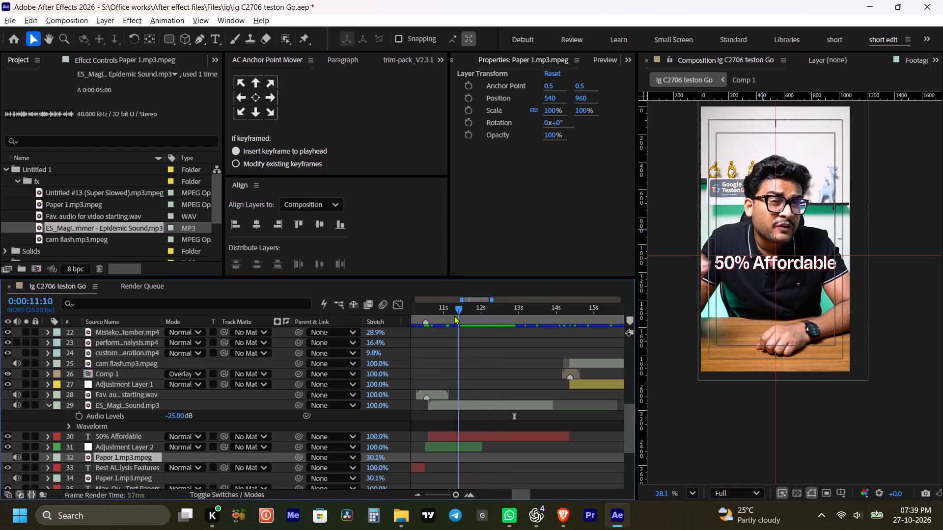
{"action": "left_click_drag", "start_coordinate": [454, 316], "coordinate": [434, 317]}
{"action": "left_click", "coordinate": [443, 404]}
{"action": "key", "text": "ctrl+v"}
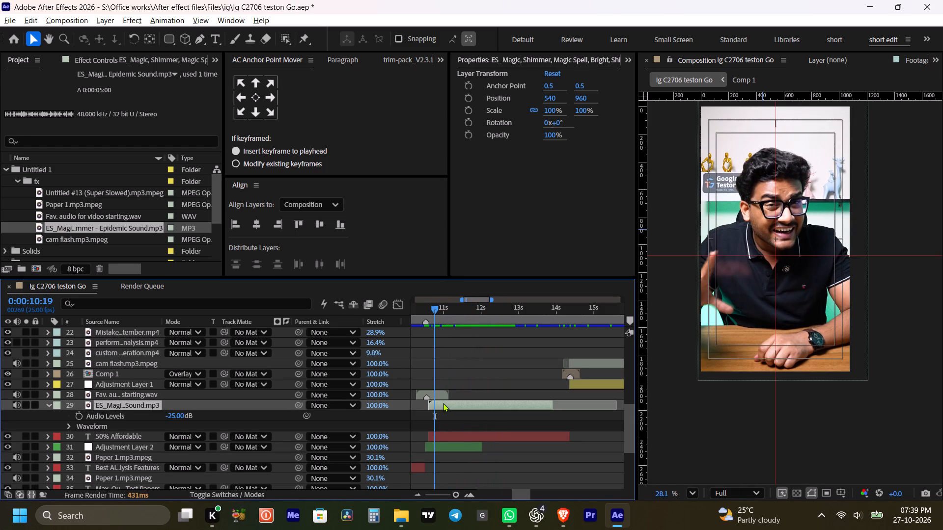
{"action": "key", "text": "bracketleft"}
Play the start of the 50% Affordable title from 0:00:10:08 to check the added paper sound.
{"action": "left_click_drag", "start_coordinate": [425, 310], "coordinate": [418, 310]}
{"action": "key", "text": "space"}
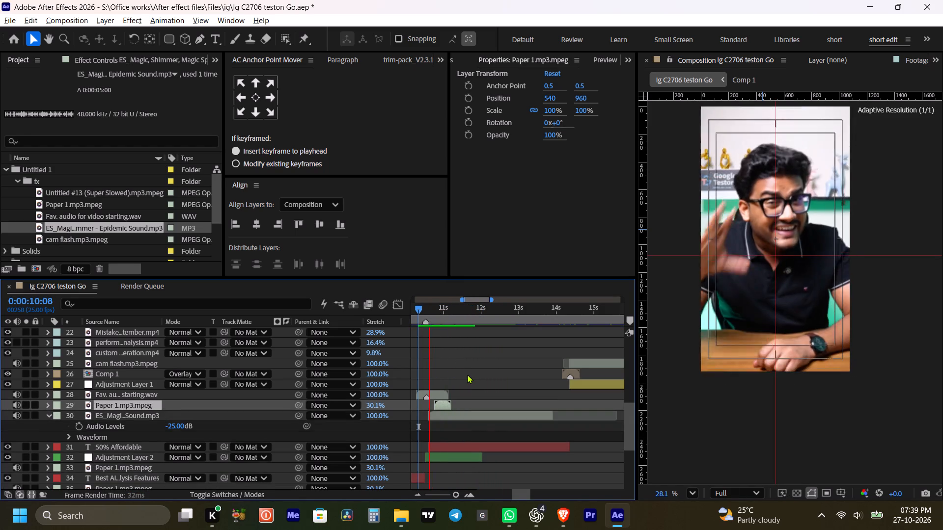
{"action": "key", "text": "space"}
{"action": "left_click", "coordinate": [431, 307]}
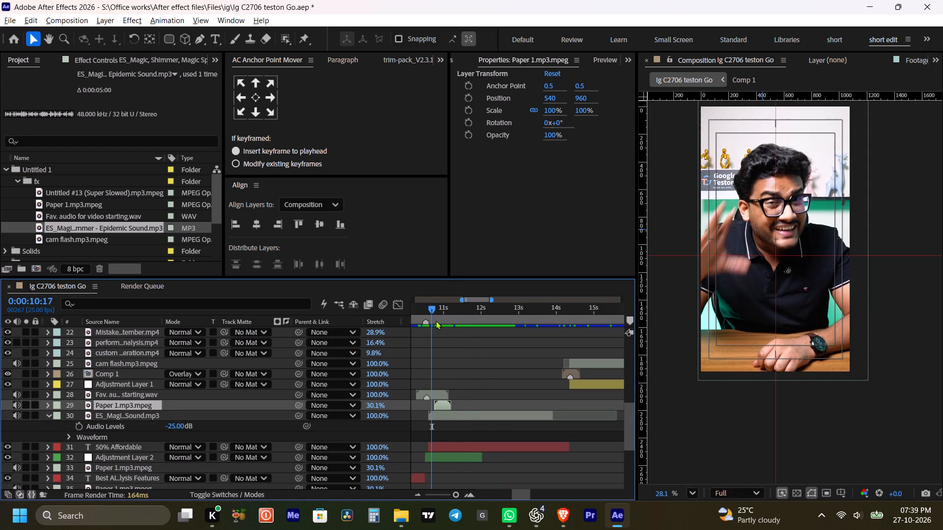
{"action": "key", "text": "space"}
{"action": "key", "text": "space"}
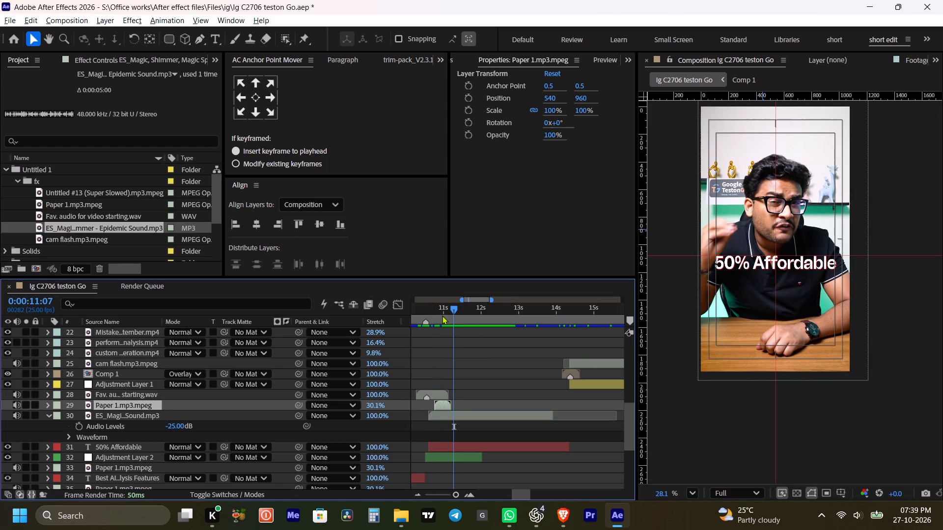
{"action": "left_click", "coordinate": [427, 311]}
{"action": "key", "text": "space"}
{"action": "key", "text": "space"}
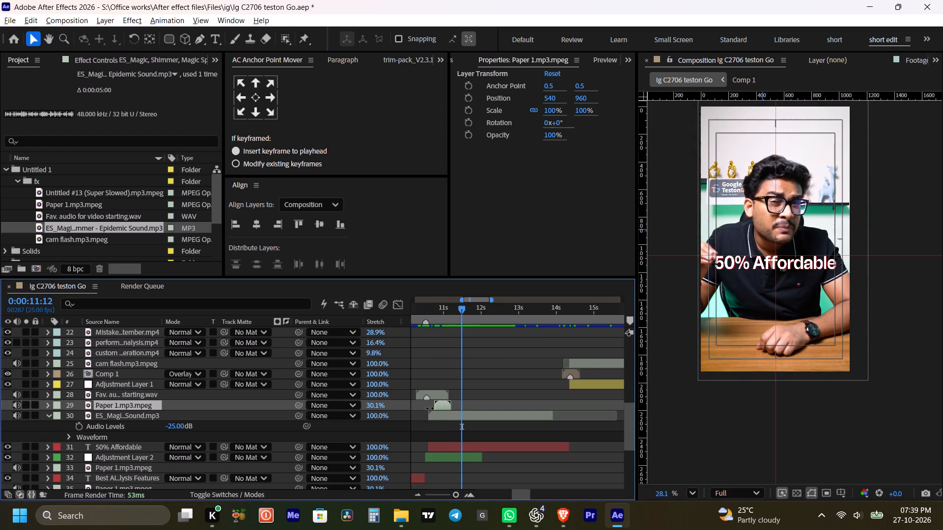
Play the 50% Affordable title's opening with the Fav. audio for video starting layer muted, and restore that layer's sound.
{"action": "left_click", "coordinate": [432, 393]}
{"action": "left_click", "coordinate": [16, 393]}
{"action": "left_click", "coordinate": [421, 312]}
{"action": "key", "text": "space"}
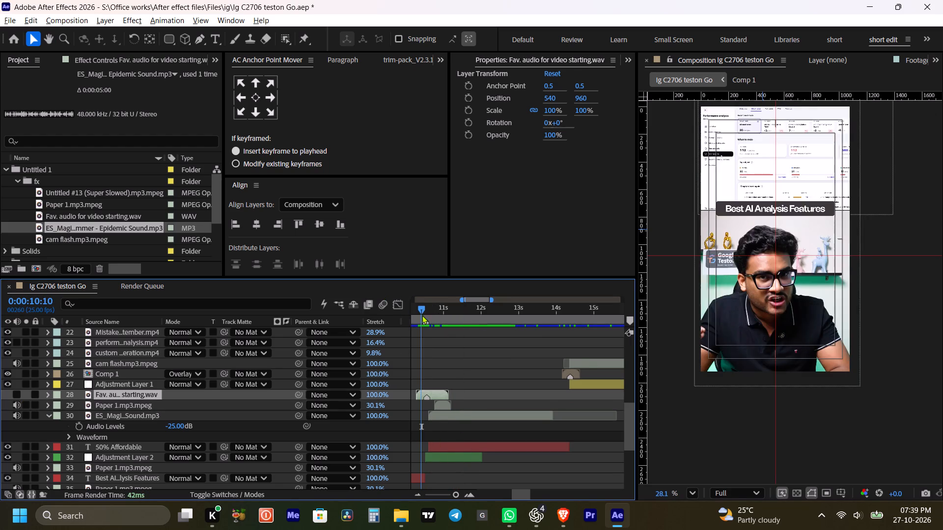
{"action": "key", "text": "space"}
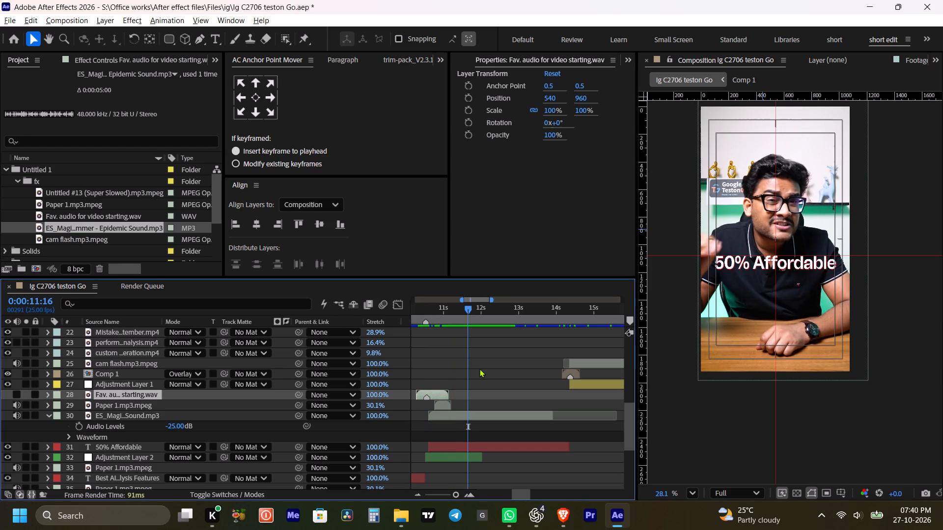
{"action": "left_click", "coordinate": [424, 310]}
{"action": "key", "text": "space"}
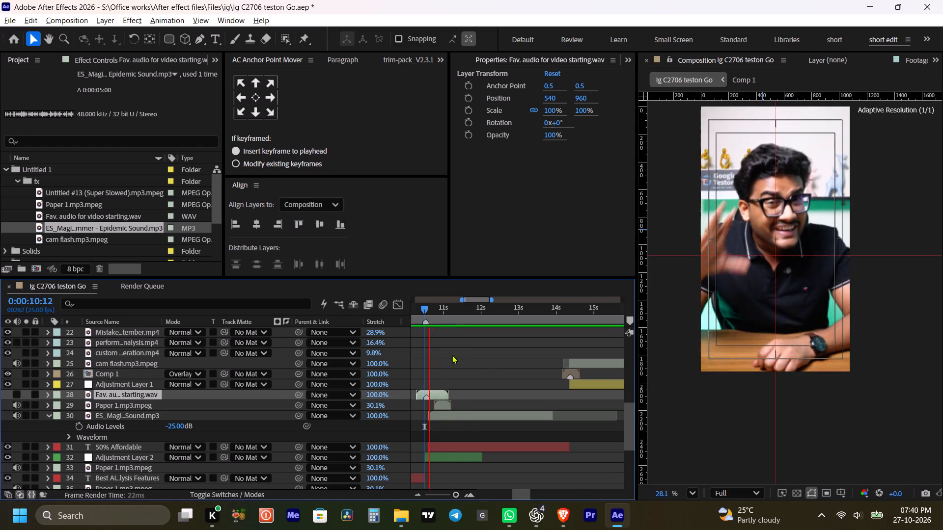
{"action": "key", "text": "space"}
{"action": "left_click", "coordinate": [446, 394]}
{"action": "left_click", "coordinate": [17, 394]}
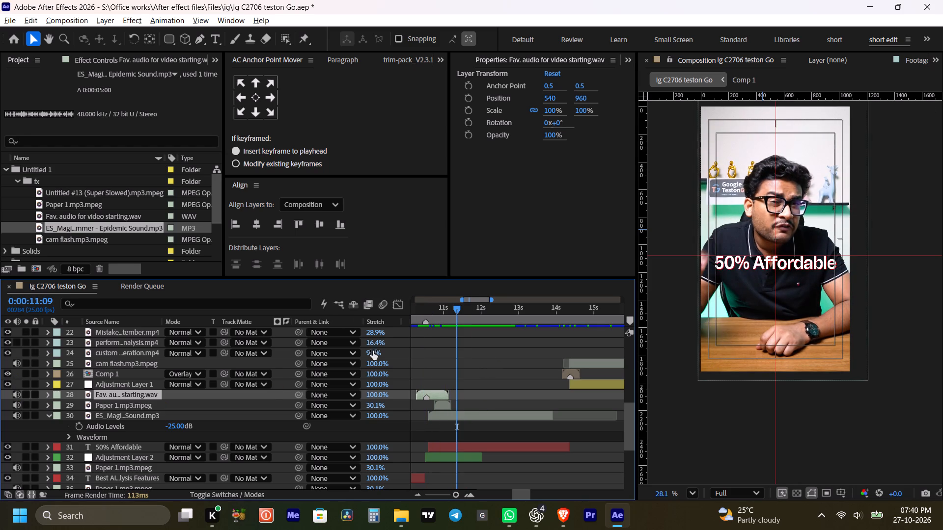
Play from about 0:00:10:17 through the 50% Affordable title and onward to check all its sound effects together.
{"action": "left_click", "coordinate": [427, 319]}
{"action": "key", "text": "space"}
{"action": "left_click", "coordinate": [432, 307]}
{"action": "key", "text": "space"}
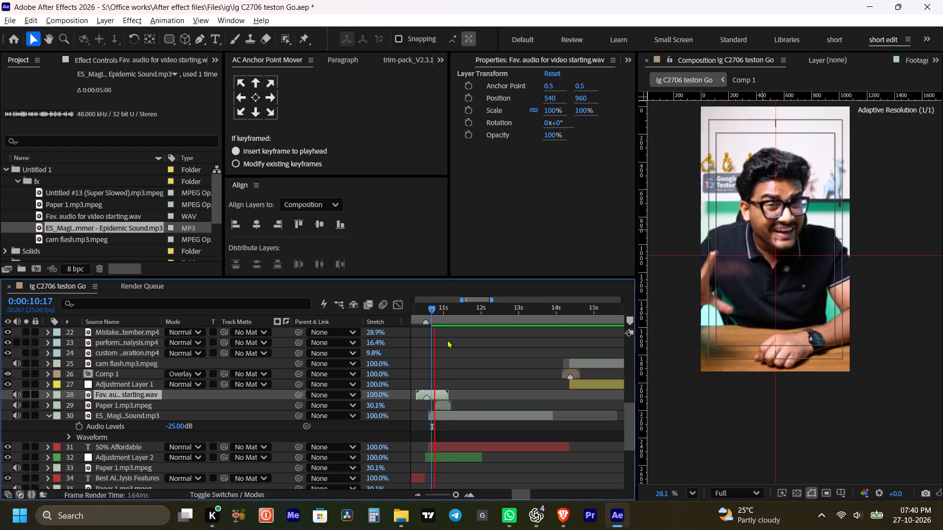
{"action": "key", "text": "space"}
{"action": "left_click", "coordinate": [487, 378]}
{"action": "key", "text": "space"}
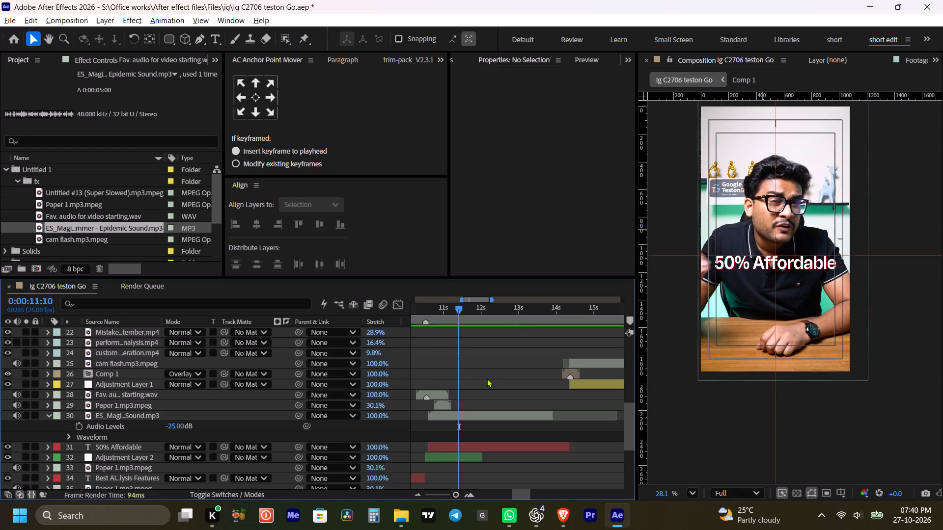
{"action": "scroll", "coordinate": [487, 378], "scroll_direction": "down", "scroll_amount": 1, "text": "alt"}
{"action": "key", "text": "space"}
{"action": "left_click", "coordinate": [489, 377]}
{"action": "key", "text": "m"}
{"action": "key", "text": "space"}
{"action": "key", "text": "space"}
{"action": "key", "text": "space"}
{"action": "key", "text": "space"}
{"action": "key", "text": "space"}
{"action": "key", "text": "space"}
{"action": "key", "text": "space"}
{"action": "key", "text": "space"}
{"action": "key", "text": "space"}
{"action": "key", "text": "space"}
{"action": "key", "text": "space"}
{"action": "key", "text": "space"}
{"action": "left_click_drag", "start_coordinate": [536, 391], "coordinate": [525, 390]}
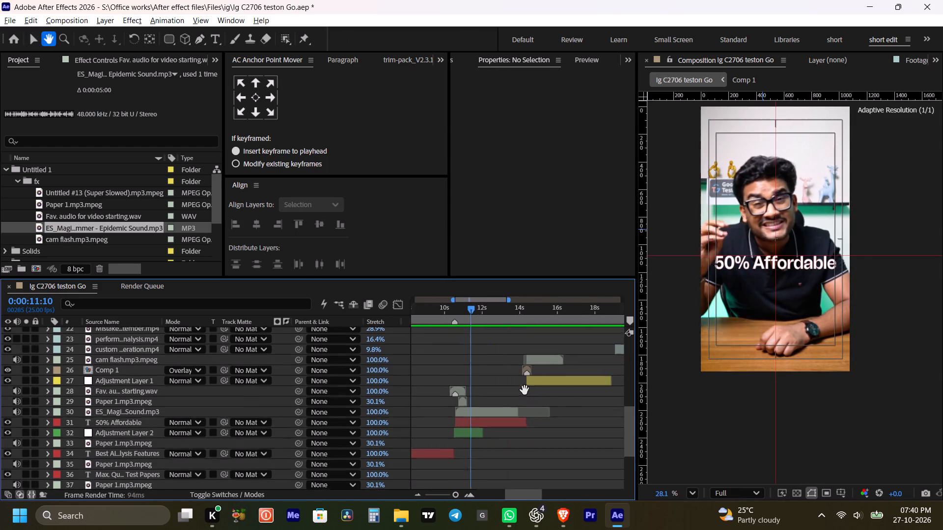
{"action": "left_click_drag", "start_coordinate": [525, 390], "coordinate": [505, 397]}
{"action": "scroll", "coordinate": [528, 402], "scroll_direction": "down", "scroll_amount": 2, "text": "alt"}
{"action": "key", "text": "space"}
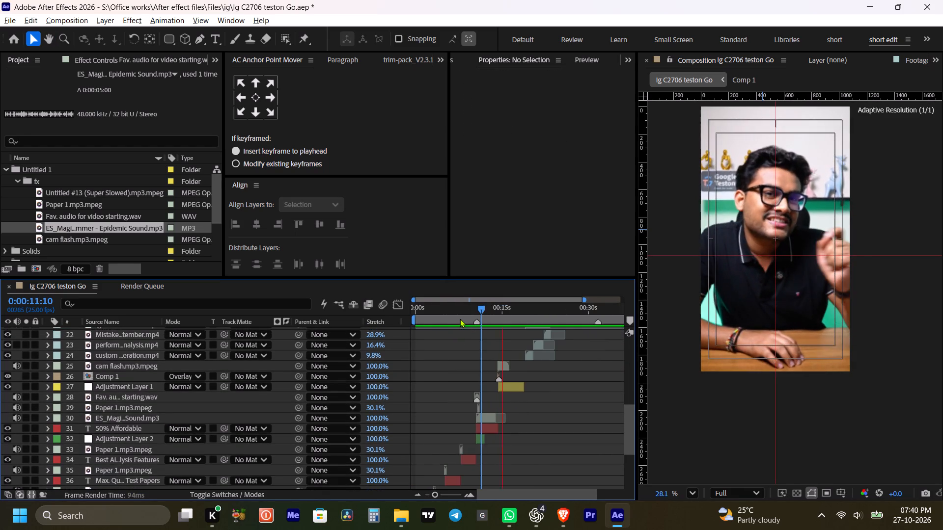
Play the reel from 0:00:00:00 to check how the opening sounds with the background music.
{"action": "left_click_drag", "start_coordinate": [463, 313], "coordinate": [381, 342]}
{"action": "key", "text": "space"}
{"action": "scroll", "coordinate": [445, 371], "scroll_direction": "up", "scroll_amount": 14}
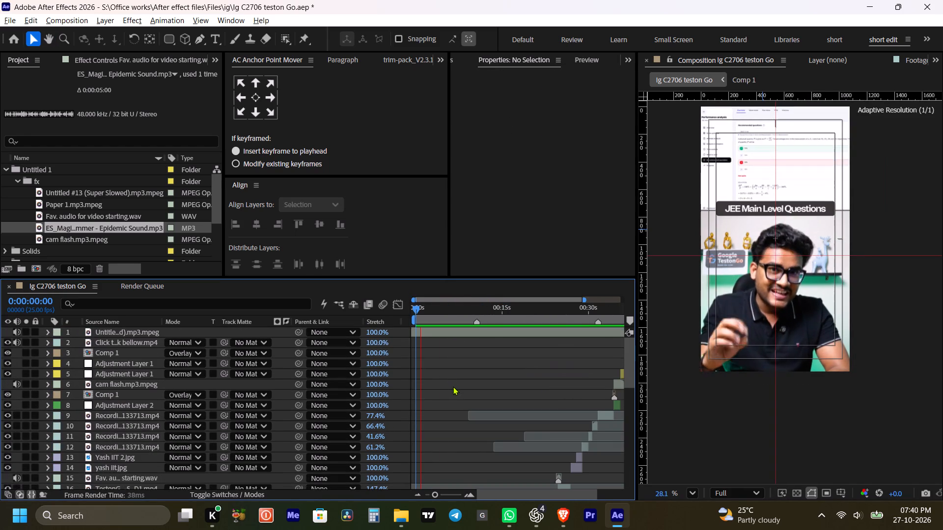
{"action": "scroll", "coordinate": [453, 386], "scroll_direction": "up", "scroll_amount": 6}
{"action": "key", "text": "space"}
{"action": "left_click", "coordinate": [438, 359]}
{"action": "left_click", "coordinate": [65, 229]}
{"action": "key", "text": "ctrl+i"}
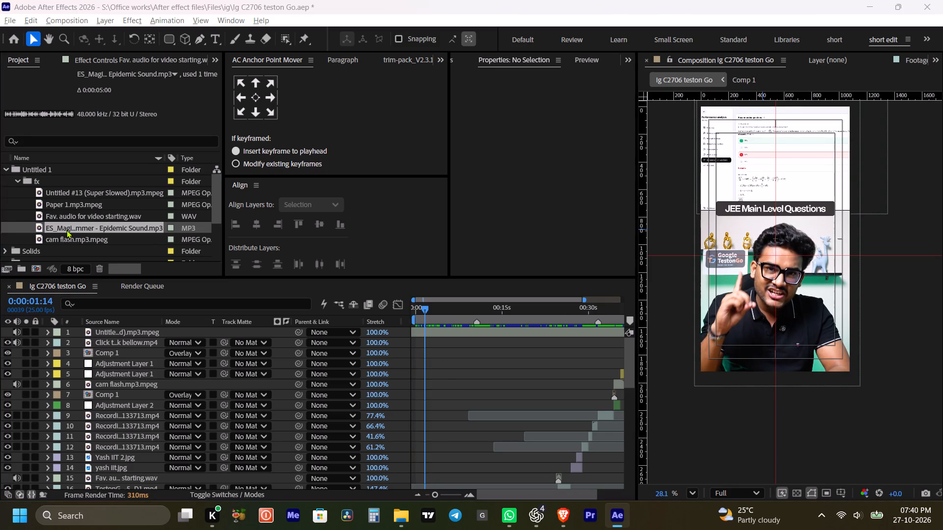
{"action": "left_click", "coordinate": [526, 255]}
{"action": "scroll", "coordinate": [96, 255], "scroll_direction": "down", "scroll_amount": 1}
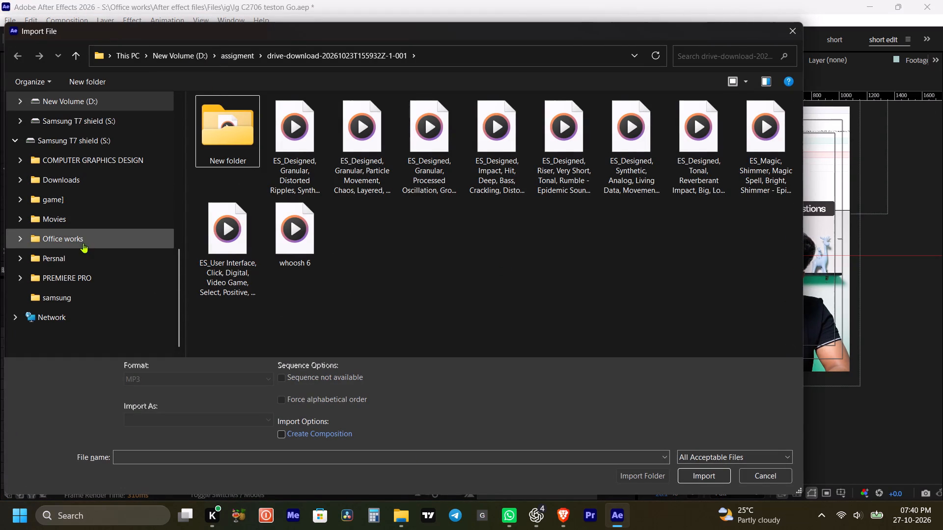
{"action": "left_click", "coordinate": [83, 240]}
{"action": "left_click_drag", "start_coordinate": [505, 236], "coordinate": [484, 231]}
{"action": "double_click", "coordinate": [290, 143]}
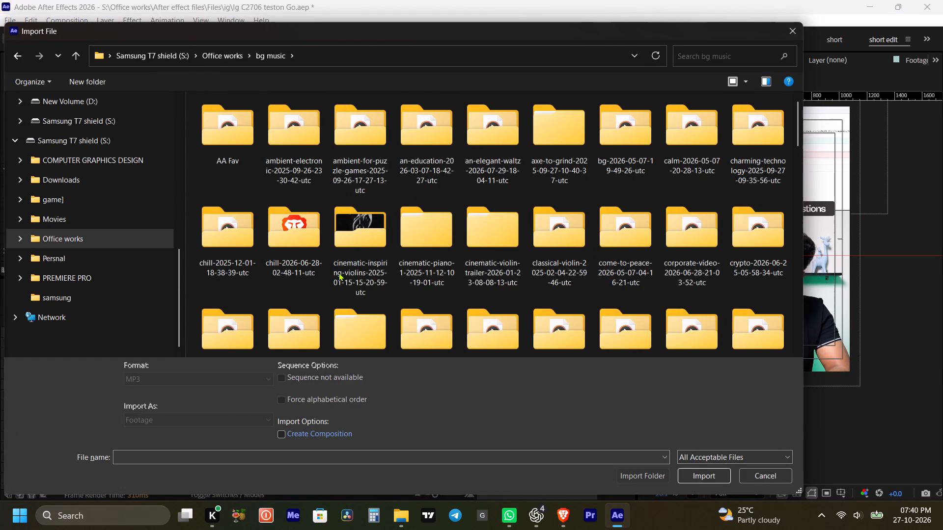
{"action": "double_click", "coordinate": [237, 127]}
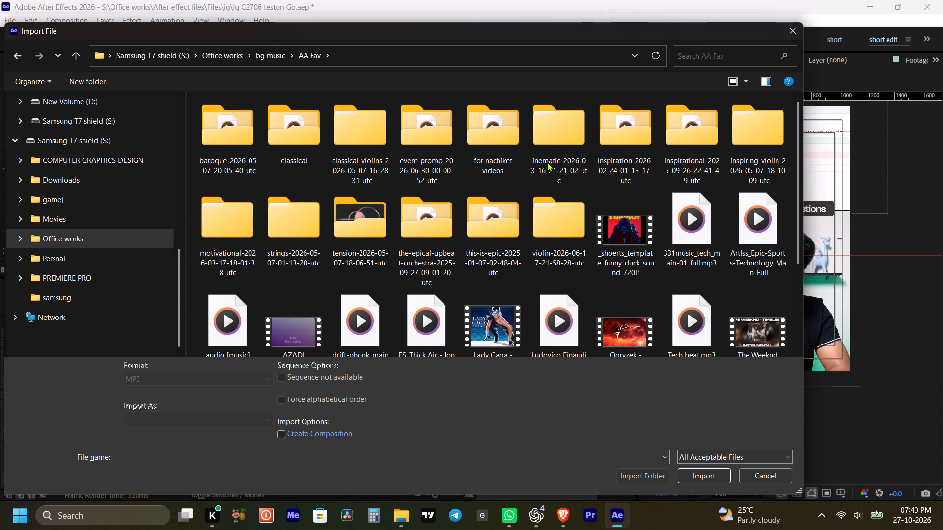
{"action": "left_click", "coordinate": [547, 162]}
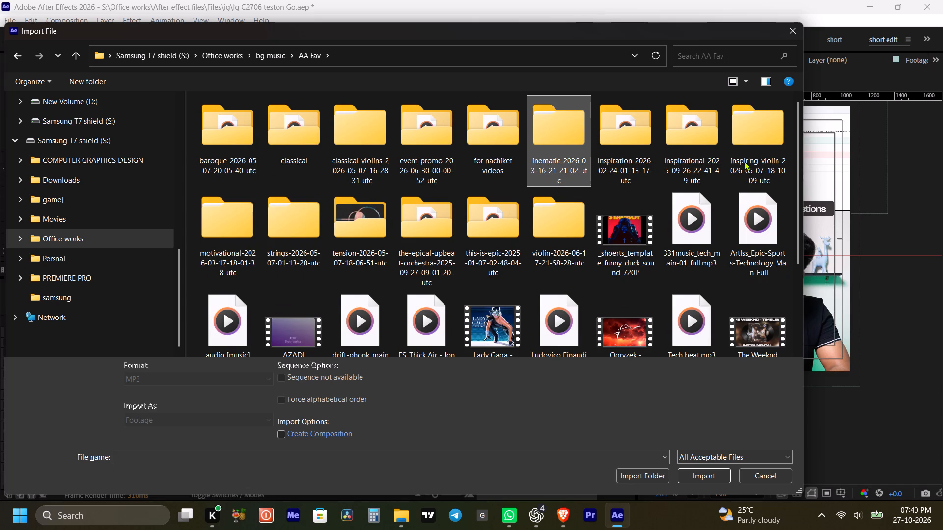
{"action": "double_click", "coordinate": [573, 158]}
{"action": "left_click", "coordinate": [288, 124]}
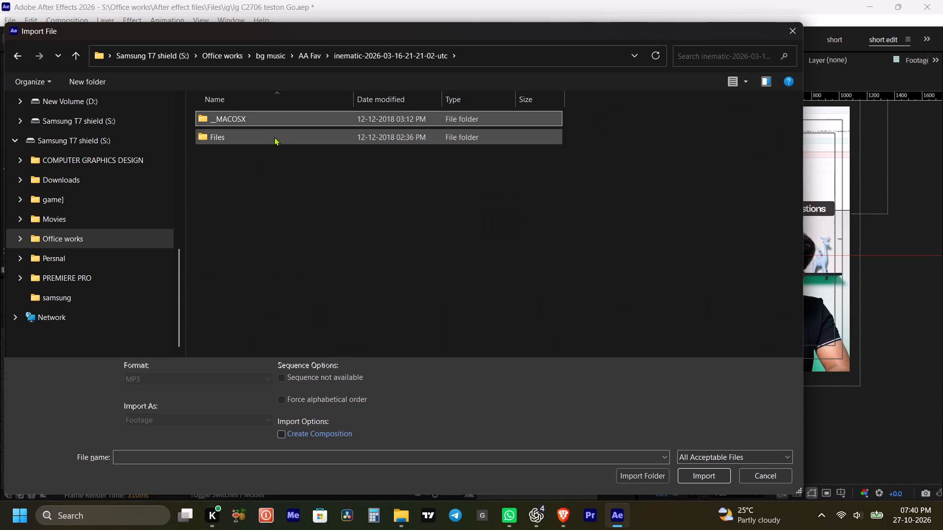
{"action": "double_click", "coordinate": [274, 137]}
{"action": "left_click", "coordinate": [272, 133]}
{"action": "right_click", "coordinate": [272, 133]}
{"action": "left_click", "coordinate": [329, 168]}
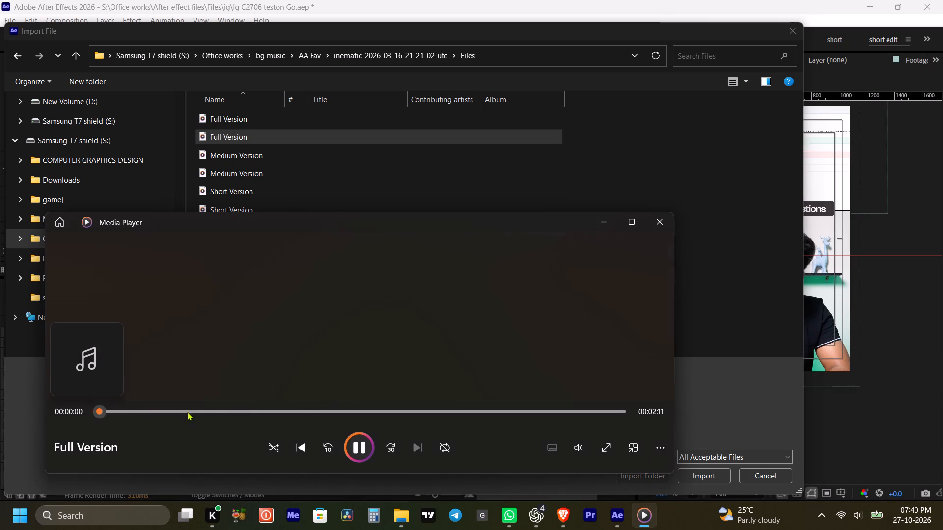
{"action": "left_click_drag", "start_coordinate": [187, 411], "coordinate": [194, 411]}
{"action": "left_click_drag", "start_coordinate": [656, 221], "coordinate": [647, 215]}
Return to the AA Fav folder and audition the ES_Thick Air track at several points.
{"action": "left_click", "coordinate": [20, 52]}
{"action": "scroll", "coordinate": [491, 231], "scroll_direction": "down", "scroll_amount": 5}
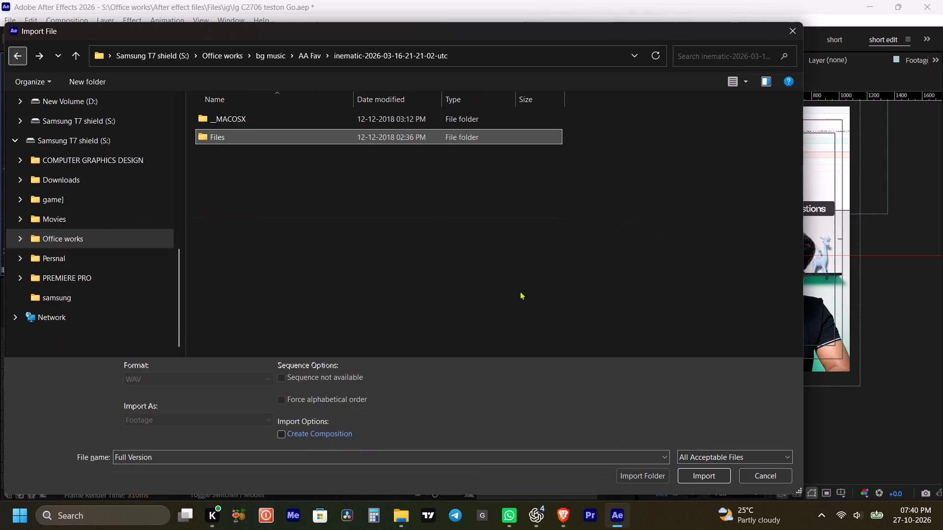
{"action": "left_click", "coordinate": [13, 54]}
{"action": "scroll", "coordinate": [472, 230], "scroll_direction": "down", "scroll_amount": 11}
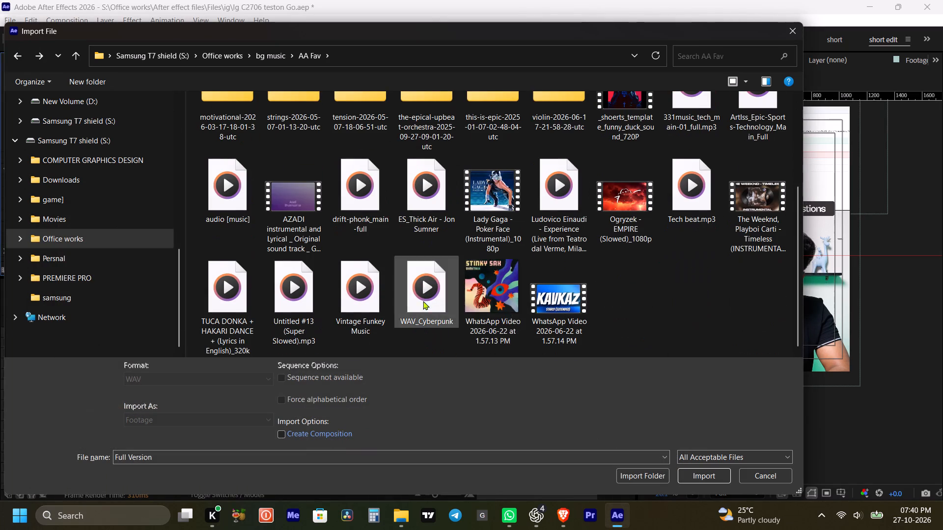
{"action": "right_click", "coordinate": [425, 202]}
{"action": "left_click", "coordinate": [468, 191]}
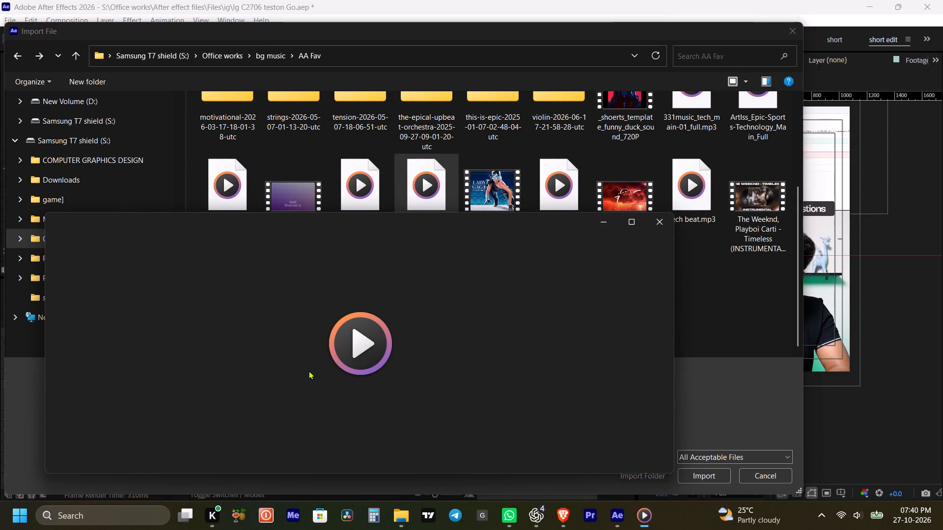
{"action": "left_click_drag", "start_coordinate": [429, 215], "coordinate": [446, 160]}
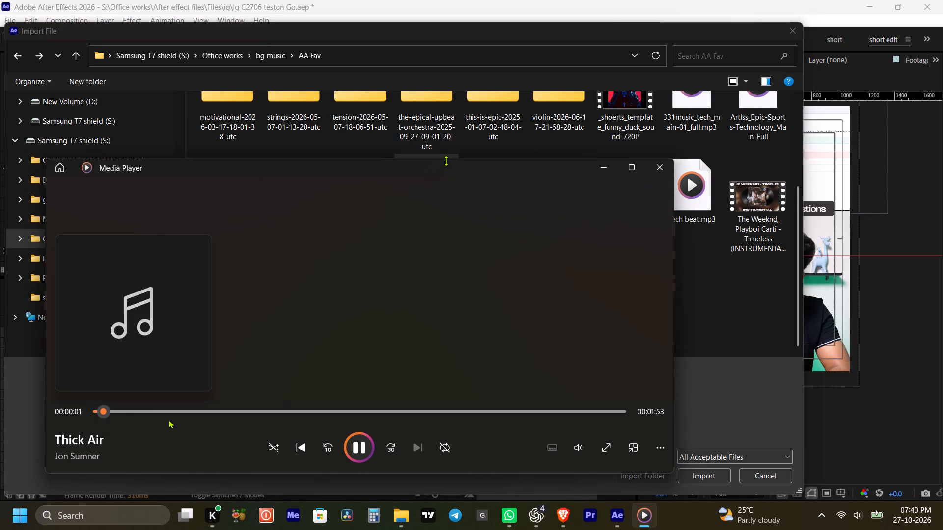
{"action": "left_click", "coordinate": [153, 406]}
{"action": "left_click", "coordinate": [257, 408]}
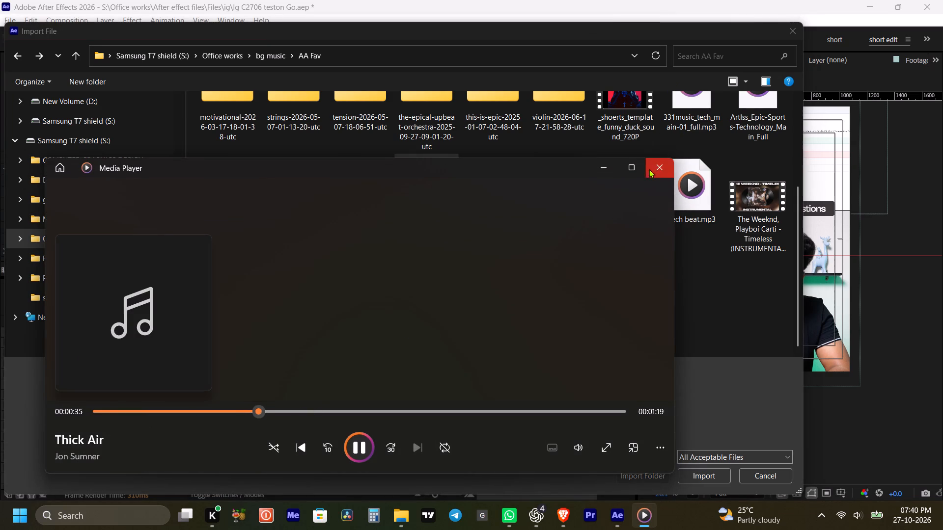
{"action": "left_click", "coordinate": [655, 169]}
Audition the drift-phonk_main-full track from AA Fav and import it into the fx folder.
{"action": "left_click", "coordinate": [357, 215]}
{"action": "right_click", "coordinate": [357, 215]}
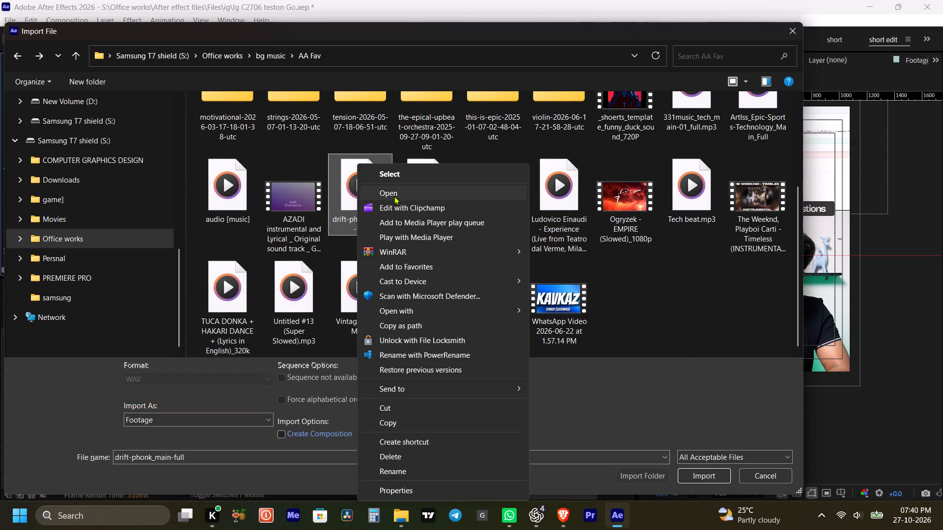
{"action": "left_click", "coordinate": [395, 191]}
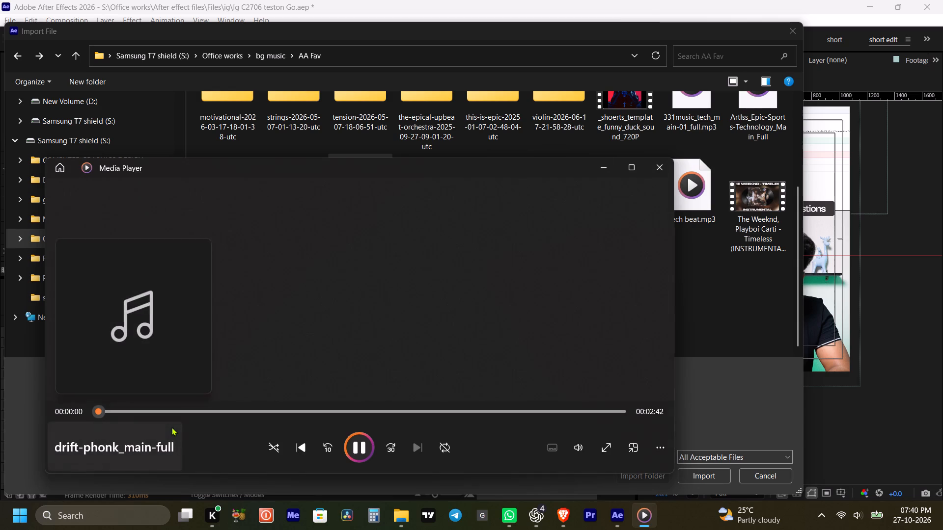
{"action": "left_click", "coordinate": [167, 414]}
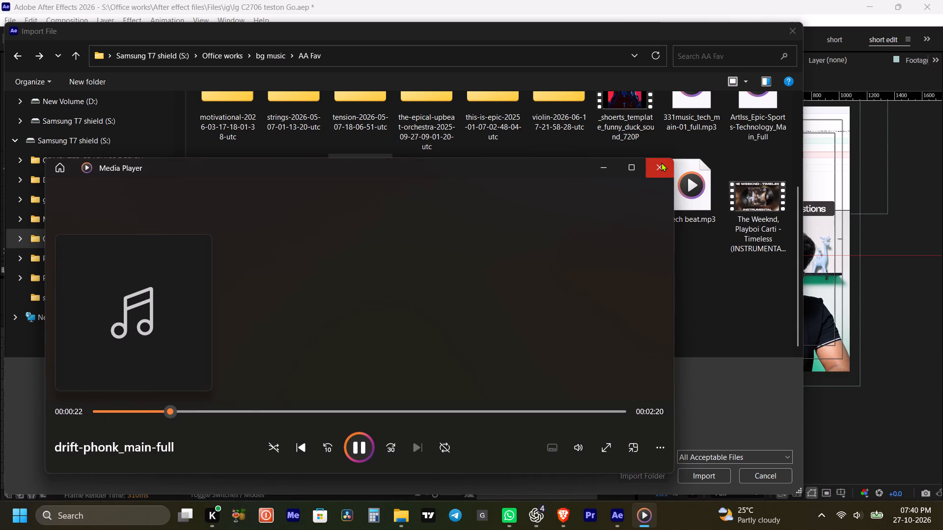
{"action": "left_click", "coordinate": [658, 163]}
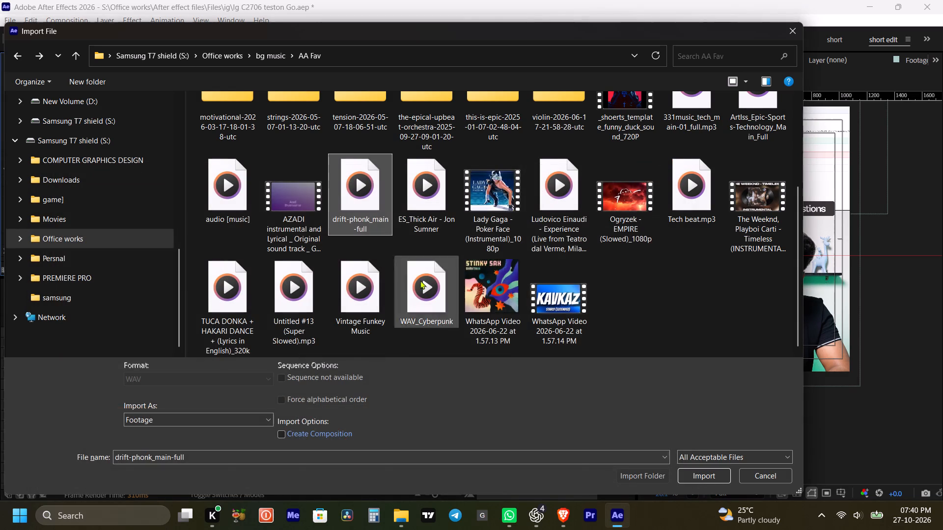
{"action": "left_click", "coordinate": [723, 475]}
{"action": "scroll", "coordinate": [462, 369], "scroll_direction": "up", "scroll_amount": 3}
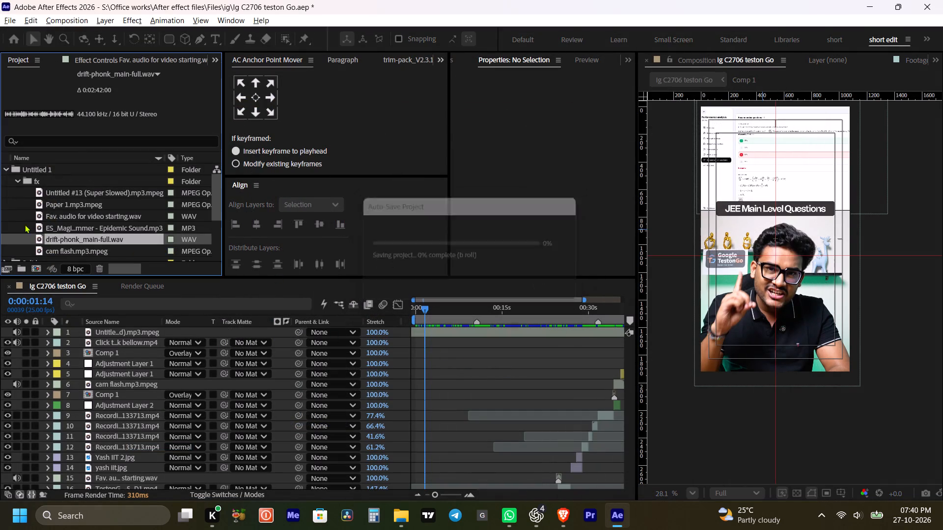
Add drift-phonk_main-full.wav as the top layer and, guided by its waveform, slide it earlier so its louder section begins near the reel's start.
{"action": "left_click_drag", "start_coordinate": [53, 240], "coordinate": [429, 332]}
{"action": "left_click_drag", "start_coordinate": [432, 308], "coordinate": [398, 312]}
{"action": "left_click", "coordinate": [446, 329]}
{"action": "key", "text": "bracketleft"}
{"action": "left_click", "coordinate": [447, 331]}
{"action": "type", "text": "ll"}
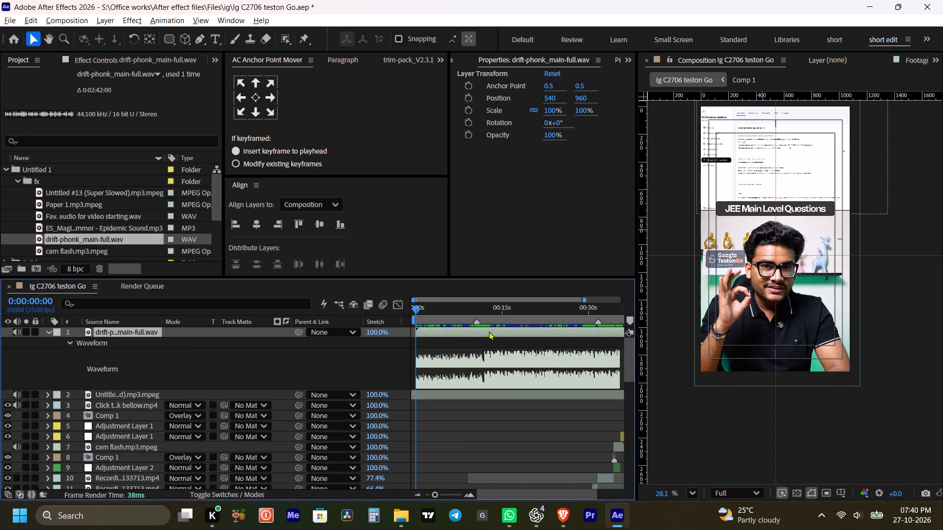
{"action": "left_click_drag", "start_coordinate": [487, 331], "coordinate": [437, 333]}
{"action": "left_click_drag", "start_coordinate": [433, 312], "coordinate": [400, 321]}
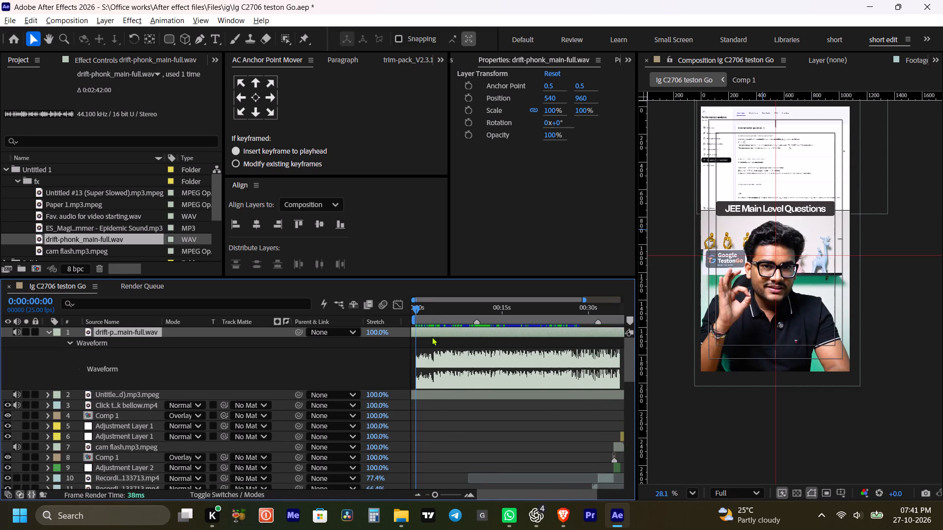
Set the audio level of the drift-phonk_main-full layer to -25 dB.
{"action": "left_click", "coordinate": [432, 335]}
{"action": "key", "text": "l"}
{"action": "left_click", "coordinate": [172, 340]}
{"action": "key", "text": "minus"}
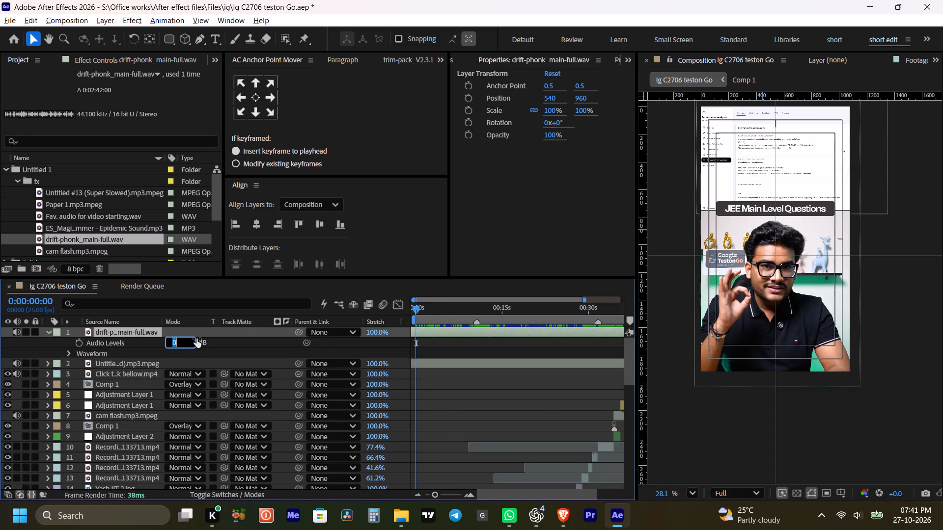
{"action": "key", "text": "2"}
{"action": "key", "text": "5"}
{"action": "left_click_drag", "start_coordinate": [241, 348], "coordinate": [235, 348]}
Mute the Untitled #13 (Super Slowed) music layer.
{"action": "left_click", "coordinate": [120, 362]}
{"action": "left_click", "coordinate": [17, 359]}
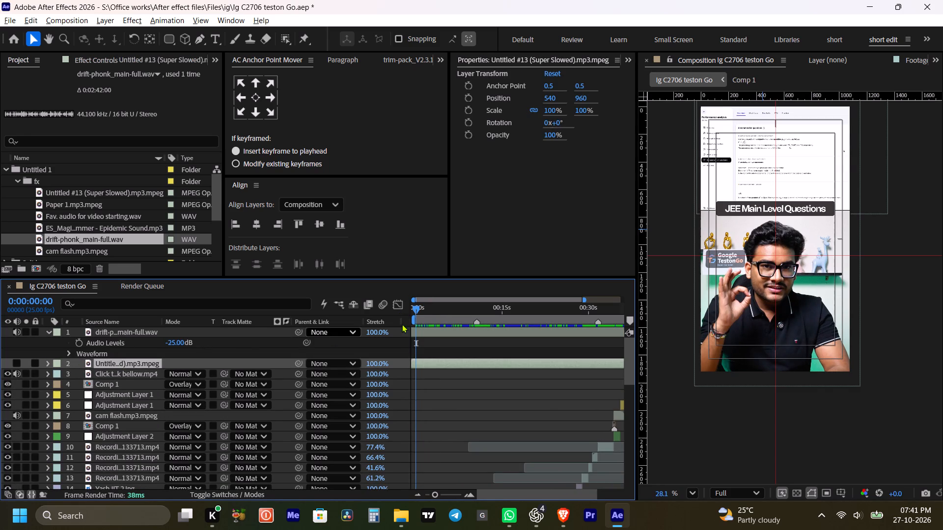
Play the reel from 0:00:00:00 to hear how the drift-phonk music fits the opening.
{"action": "left_click_drag", "start_coordinate": [433, 312], "coordinate": [383, 322]}
{"action": "key", "text": "space"}
{"action": "left_click", "coordinate": [439, 348]}
{"action": "key", "text": "m"}
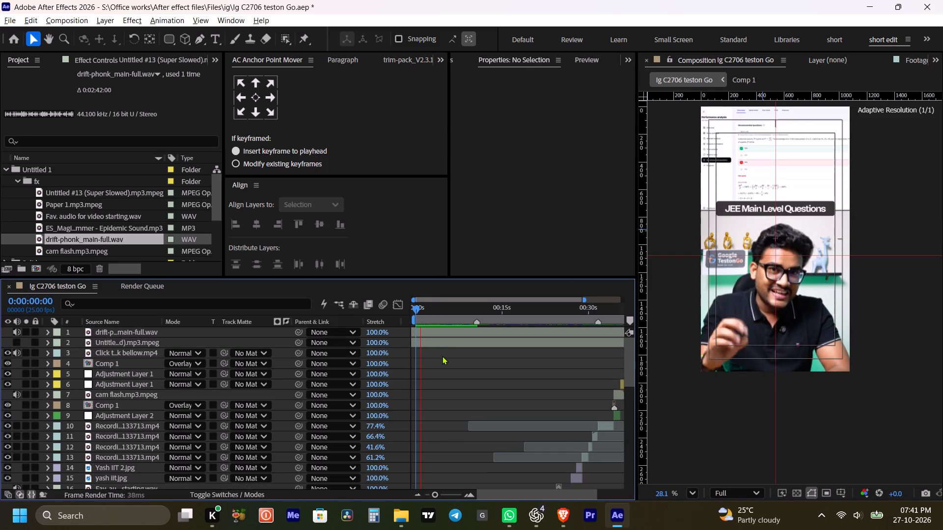
{"action": "scroll", "coordinate": [443, 356], "scroll_direction": "up", "scroll_amount": 2}
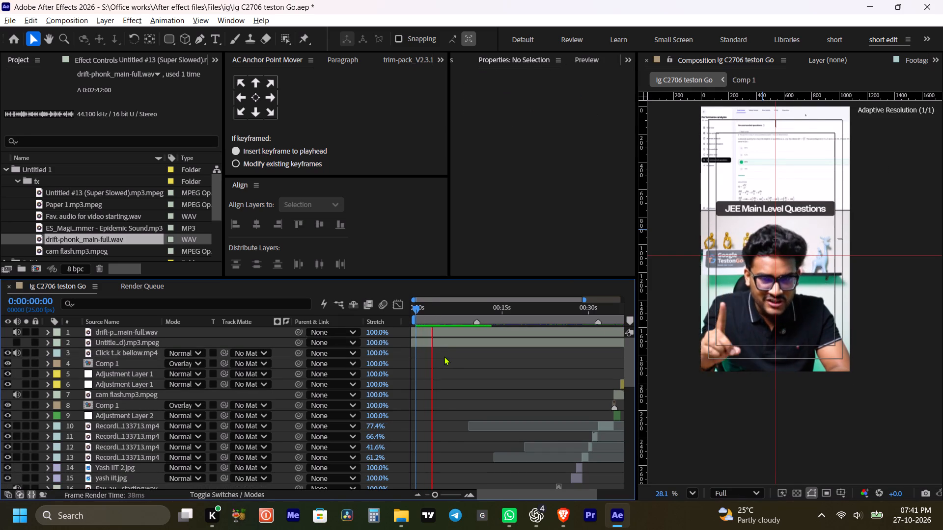
{"action": "scroll", "coordinate": [444, 356], "scroll_direction": "up", "scroll_amount": 1}
{"action": "key", "text": "space"}
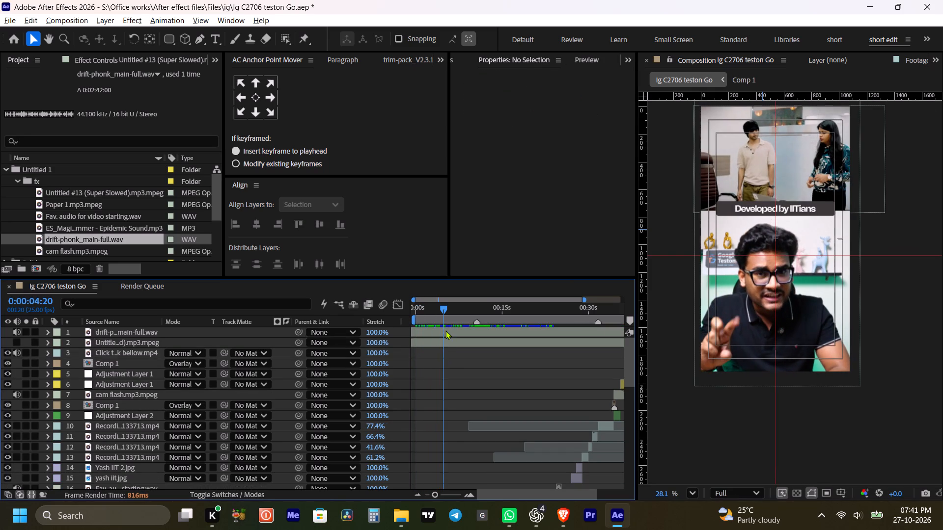
Slide the drift-phonk_main-full layer slightly earlier in the timeline and replay the reel from 0:00:00:00 to check its timing.
{"action": "left_click_drag", "start_coordinate": [445, 330], "coordinate": [430, 333]}
{"action": "left_click_drag", "start_coordinate": [436, 312], "coordinate": [396, 322]}
{"action": "key", "text": "space"}
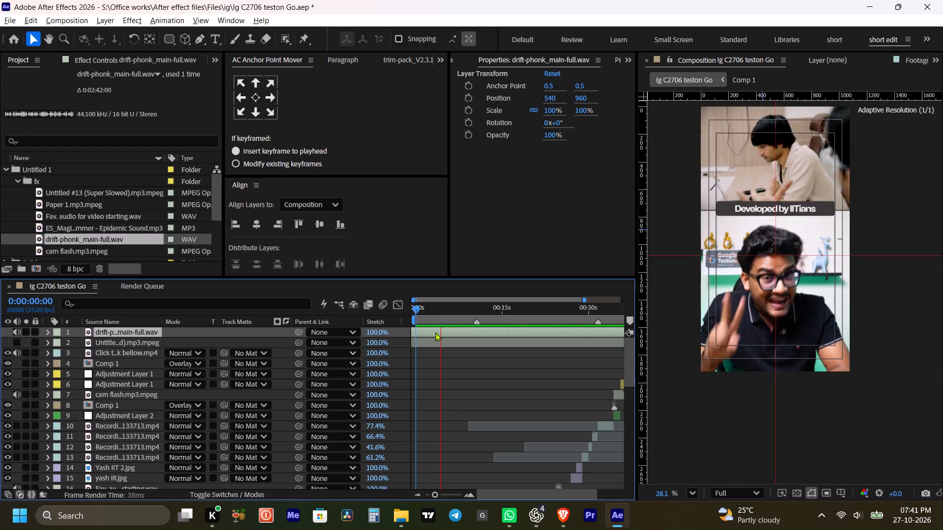
{"action": "key", "text": "space"}
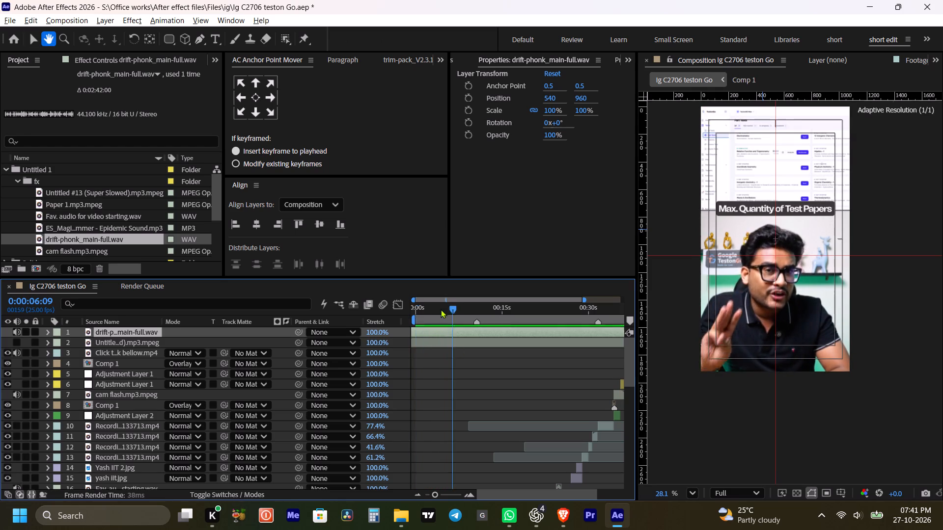
{"action": "left_click_drag", "start_coordinate": [436, 310], "coordinate": [402, 317]}
{"action": "key", "text": "space"}
{"action": "left_click", "coordinate": [465, 365]}
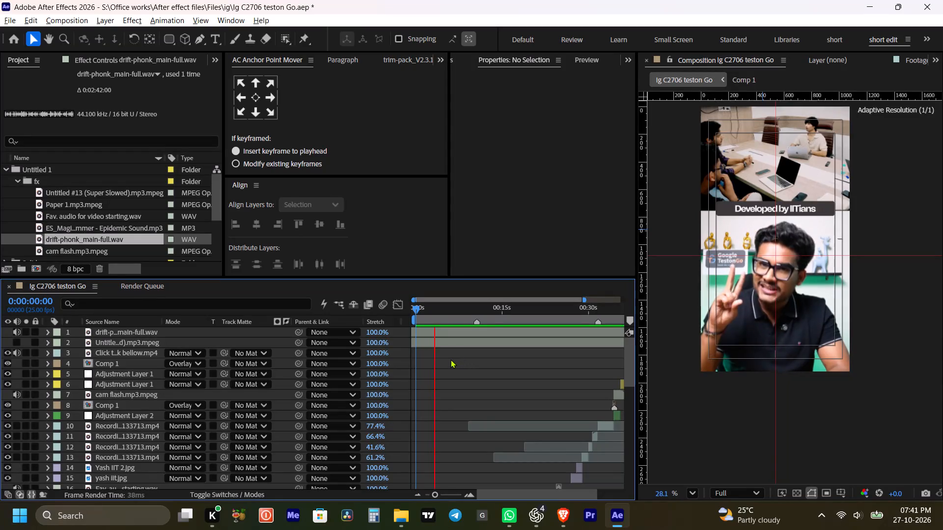
{"action": "scroll", "coordinate": [450, 359], "scroll_direction": "up", "scroll_amount": 3}
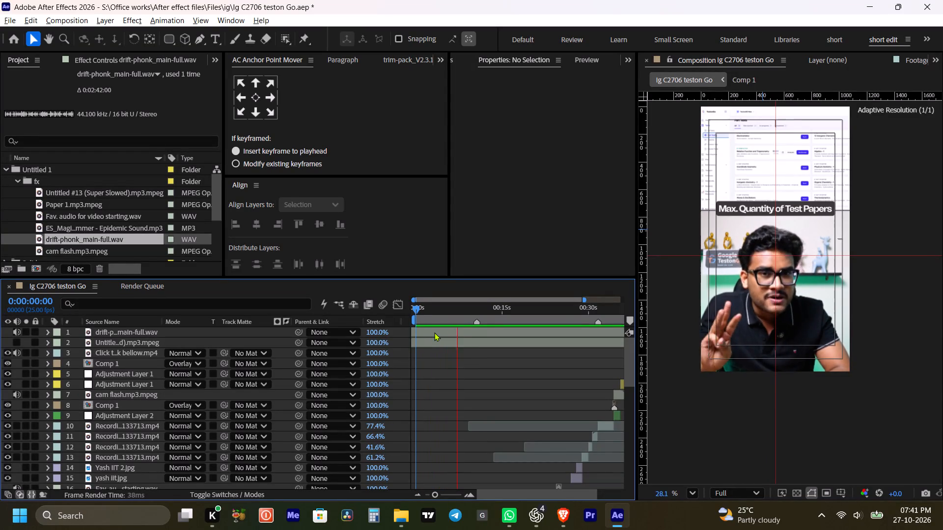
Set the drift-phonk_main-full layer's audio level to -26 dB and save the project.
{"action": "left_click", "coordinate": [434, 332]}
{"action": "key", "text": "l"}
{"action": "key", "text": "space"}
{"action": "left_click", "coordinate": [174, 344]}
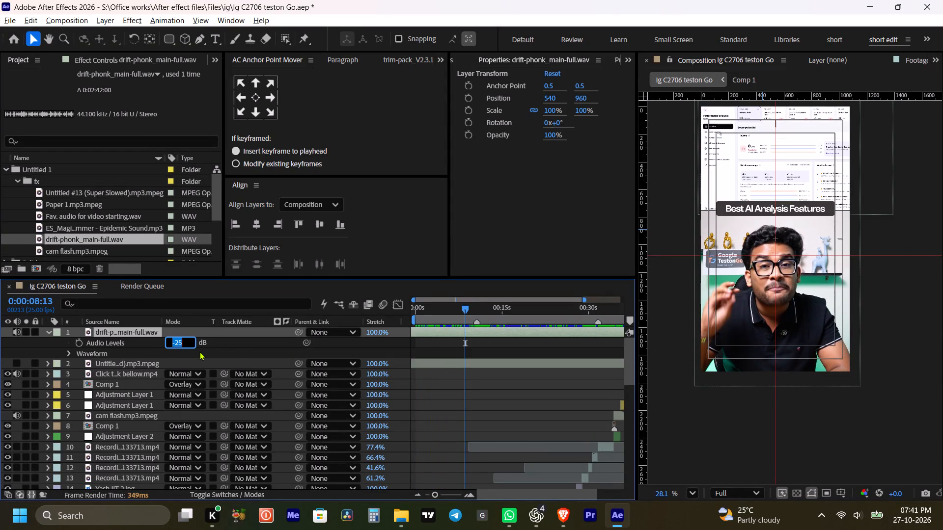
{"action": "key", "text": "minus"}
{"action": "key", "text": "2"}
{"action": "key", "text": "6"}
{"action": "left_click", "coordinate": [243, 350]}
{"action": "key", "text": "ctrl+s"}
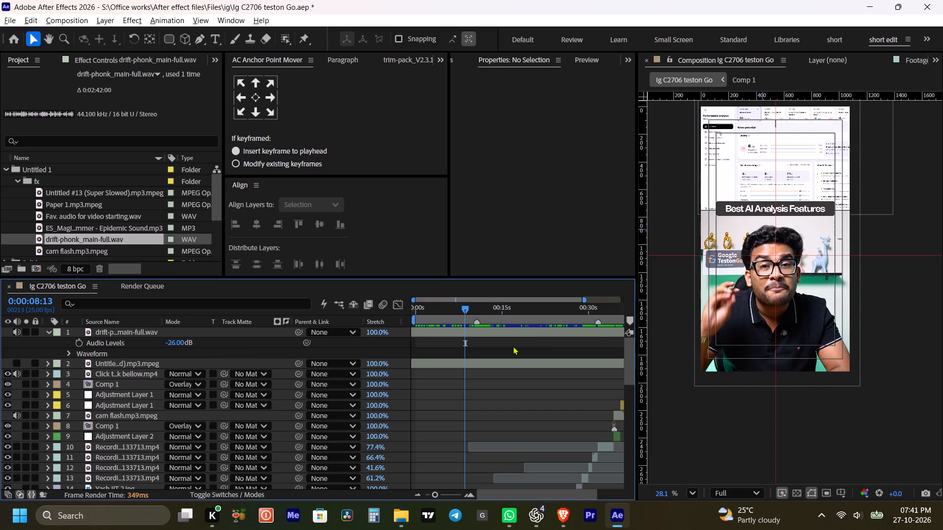
Briefly play the reel's opening from 0:00:00:00 to check the music level.
{"action": "left_click_drag", "start_coordinate": [465, 308], "coordinate": [363, 335]}
{"action": "key", "text": "space"}
{"action": "key", "text": "space"}
{"action": "left_click", "coordinate": [471, 350]}
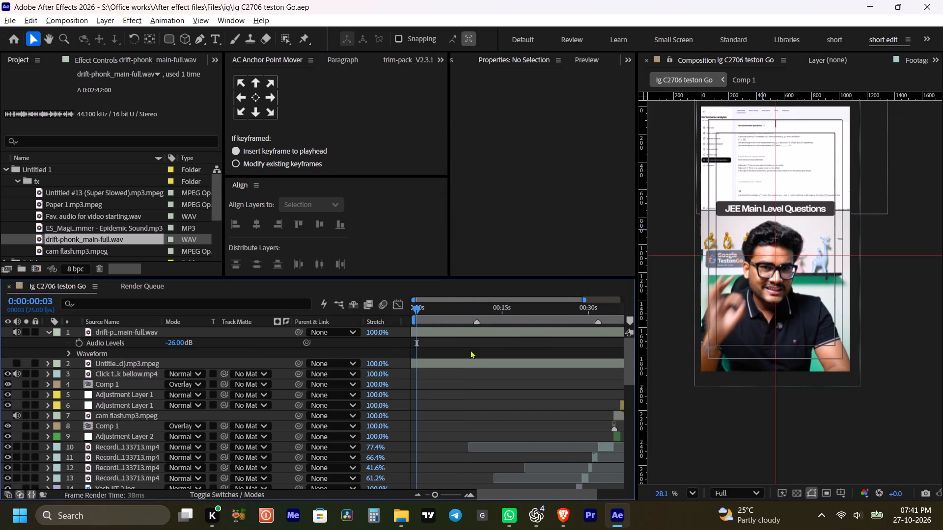
{"action": "key", "text": "m"}
{"action": "left_click", "coordinate": [472, 379]}
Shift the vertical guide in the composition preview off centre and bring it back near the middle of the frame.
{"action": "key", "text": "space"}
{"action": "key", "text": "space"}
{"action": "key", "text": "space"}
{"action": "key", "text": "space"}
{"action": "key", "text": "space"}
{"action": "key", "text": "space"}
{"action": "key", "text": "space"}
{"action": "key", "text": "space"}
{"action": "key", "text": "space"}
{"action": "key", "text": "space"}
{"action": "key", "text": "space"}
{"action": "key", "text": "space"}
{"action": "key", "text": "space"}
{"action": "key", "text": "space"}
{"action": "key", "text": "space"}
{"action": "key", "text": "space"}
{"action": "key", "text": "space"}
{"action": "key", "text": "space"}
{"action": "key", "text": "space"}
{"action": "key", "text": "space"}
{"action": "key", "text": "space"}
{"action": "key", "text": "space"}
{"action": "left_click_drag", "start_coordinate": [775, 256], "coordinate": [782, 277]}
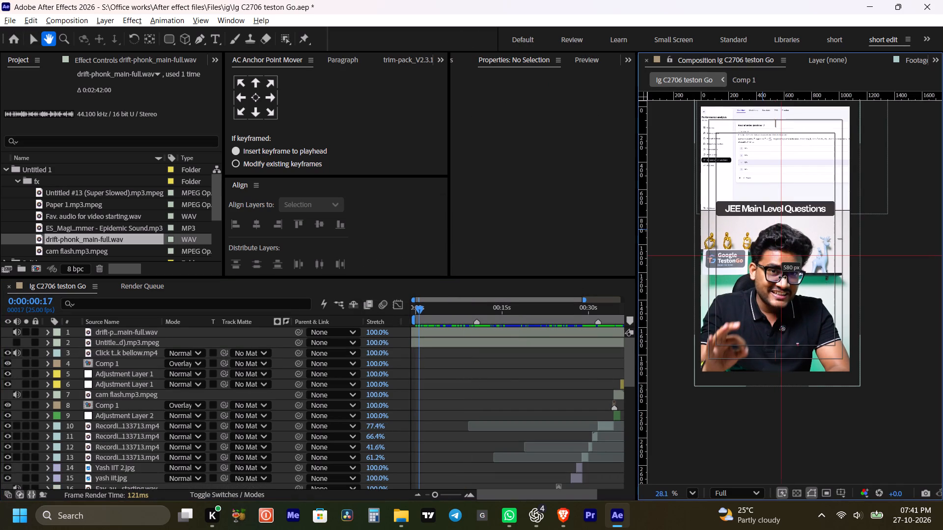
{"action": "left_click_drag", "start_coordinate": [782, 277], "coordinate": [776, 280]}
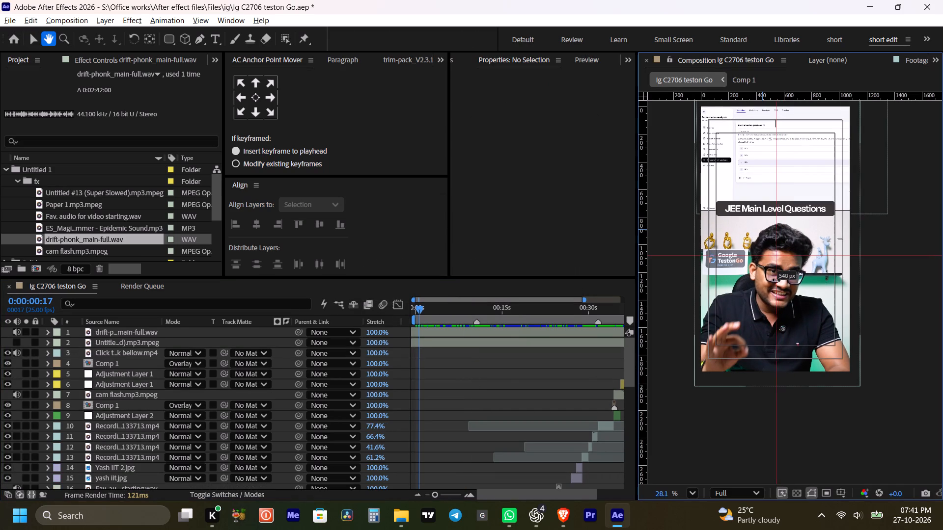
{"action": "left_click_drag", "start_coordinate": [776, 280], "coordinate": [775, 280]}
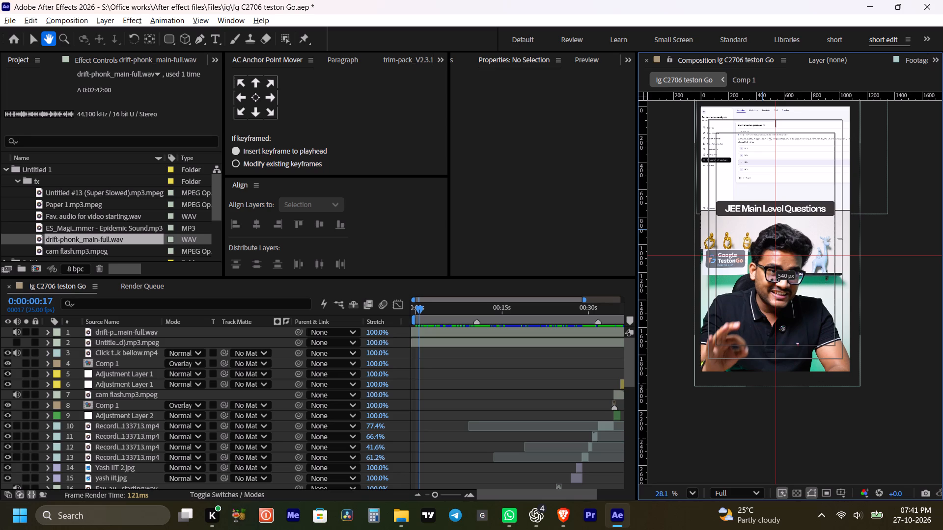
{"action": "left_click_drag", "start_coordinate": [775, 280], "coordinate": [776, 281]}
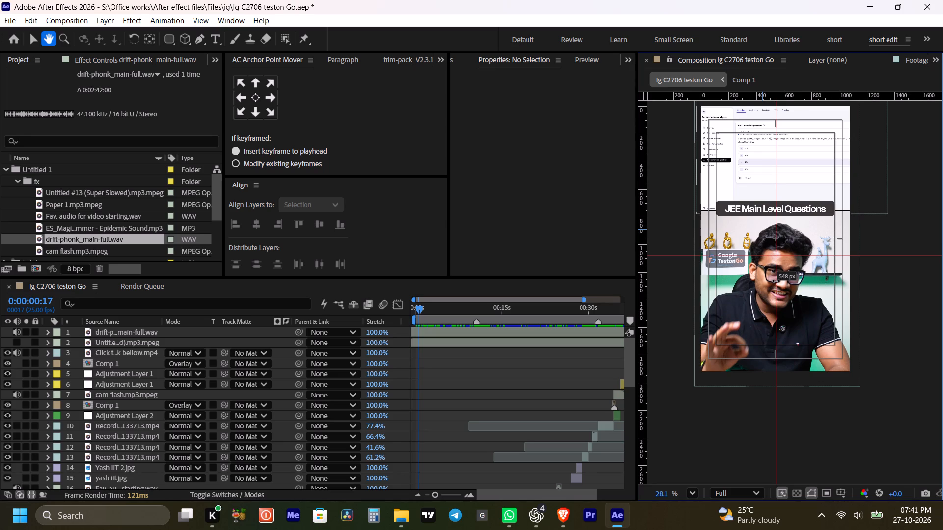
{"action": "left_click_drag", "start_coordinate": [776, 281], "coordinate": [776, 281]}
Save the project.
{"action": "left_click", "coordinate": [523, 381]}
{"action": "key", "text": "ctrl+s"}
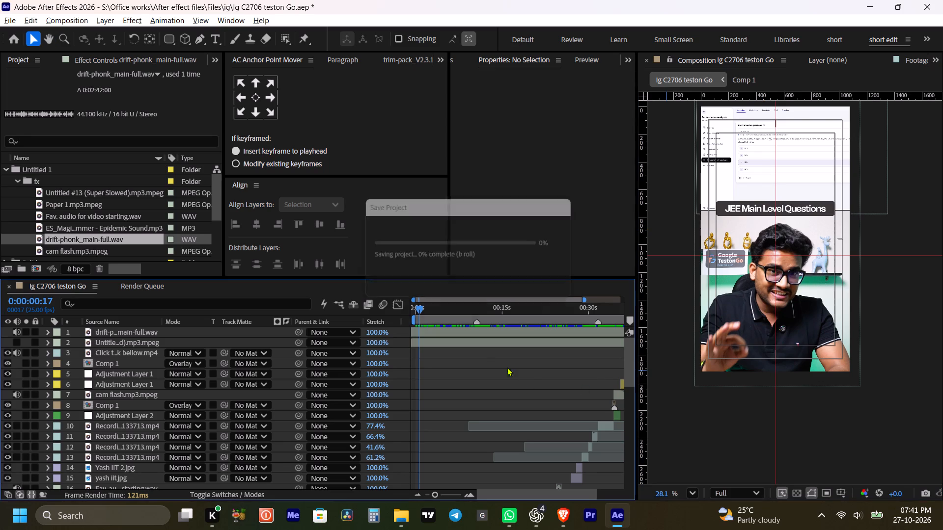
Play the reel from 0:00:00:00 in an enlarged preview to judge the background music's loudness against the speech.
{"action": "left_click_drag", "start_coordinate": [445, 307], "coordinate": [382, 314]}
{"action": "key", "text": "space"}
{"action": "left_click", "coordinate": [465, 376]}
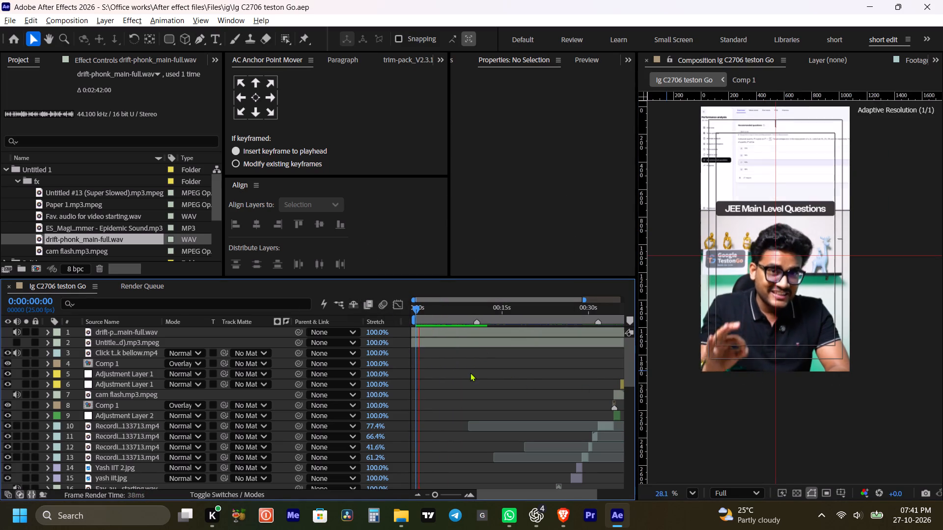
{"action": "key", "text": "space"}
{"action": "key", "text": "space"}
{"action": "key", "text": "space"}
{"action": "key", "text": "space"}
{"action": "key", "text": "space"}
{"action": "key", "text": "space"}
{"action": "key", "text": "space"}
{"action": "key", "text": "space"}
{"action": "key", "text": "space"}
{"action": "key", "text": "space"}
{"action": "key", "text": "space"}
{"action": "key", "text": "space"}
{"action": "key", "text": "space"}
{"action": "key", "text": "space"}
{"action": "key", "text": "space"}
{"action": "key", "text": "space"}
{"action": "key", "text": "space"}
{"action": "key", "text": "space"}
{"action": "key", "text": "space"}
{"action": "key", "text": "space"}
{"action": "left_click_drag", "start_coordinate": [817, 169], "coordinate": [832, 211]}
{"action": "scroll", "coordinate": [826, 213], "scroll_direction": "up", "scroll_amount": 2}
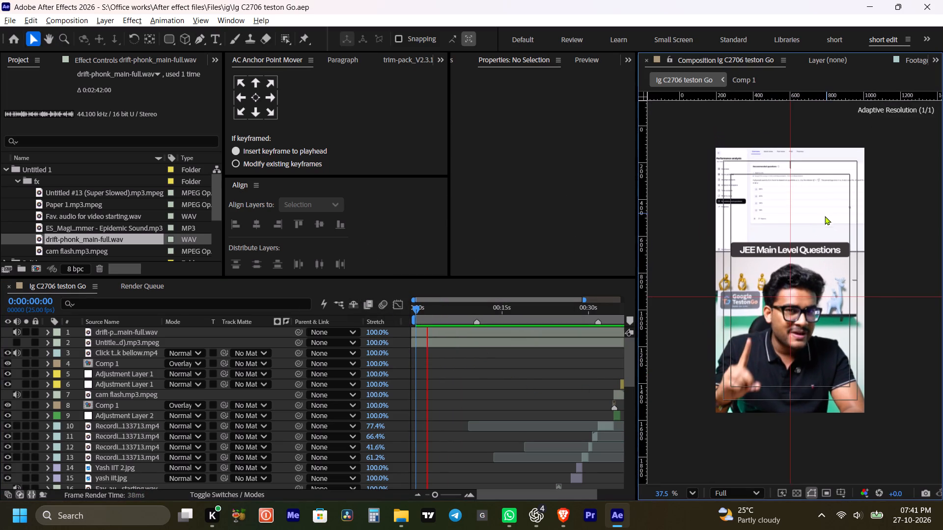
{"action": "key", "text": "space"}
{"action": "key", "text": "space"}
{"action": "key", "text": "space"}
{"action": "key", "text": "space"}
{"action": "key", "text": "space"}
{"action": "key", "text": "space"}
{"action": "key", "text": "space"}
{"action": "key", "text": "space"}
{"action": "key", "text": "space"}
{"action": "key", "text": "space"}
{"action": "key", "text": "space"}
{"action": "key", "text": "space"}
{"action": "key", "text": "space"}
{"action": "key", "text": "space"}
{"action": "key", "text": "space"}
{"action": "key", "text": "space"}
{"action": "key", "text": "space"}
{"action": "key", "text": "space"}
{"action": "key", "text": "space"}
{"action": "key", "text": "space"}
{"action": "left_click_drag", "start_coordinate": [812, 228], "coordinate": [813, 213]}
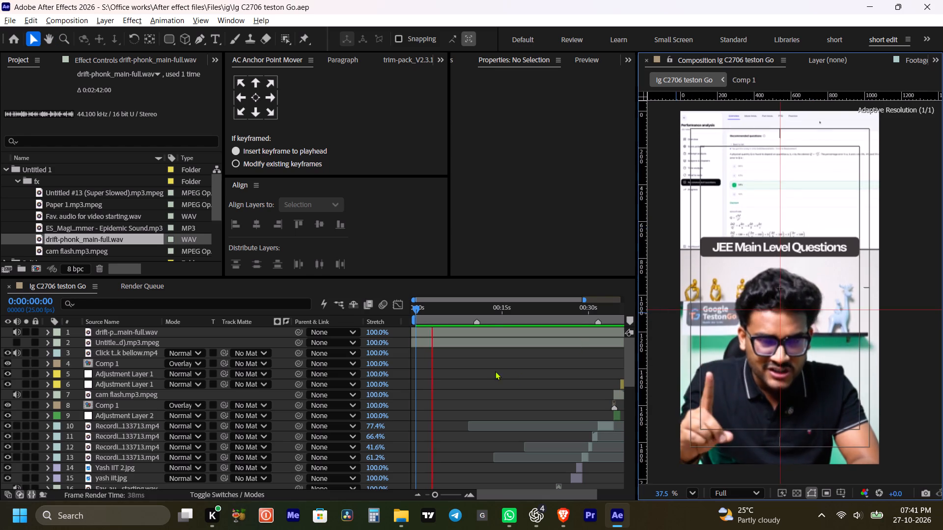
{"action": "left_click", "coordinate": [488, 371]}
{"action": "left_click", "coordinate": [480, 365]}
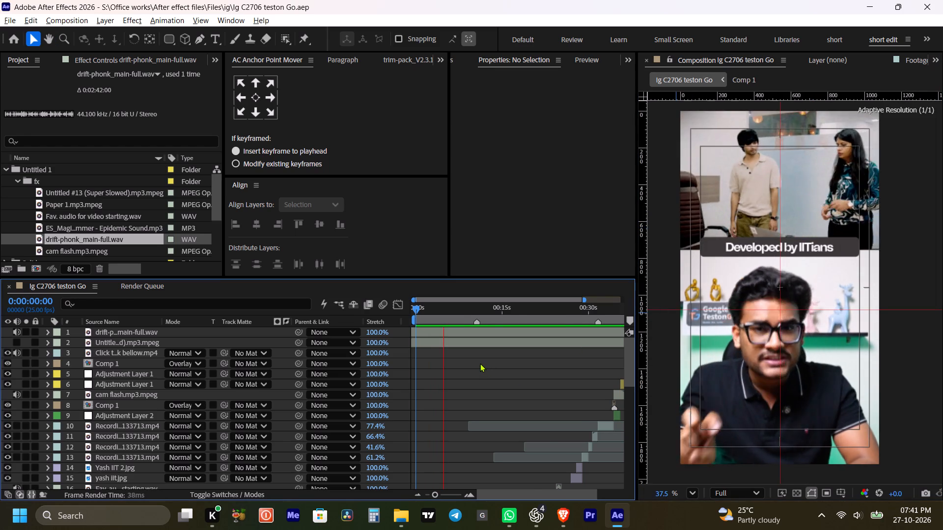
{"action": "scroll", "coordinate": [480, 363], "scroll_direction": "down", "scroll_amount": 2, "text": "alt"}
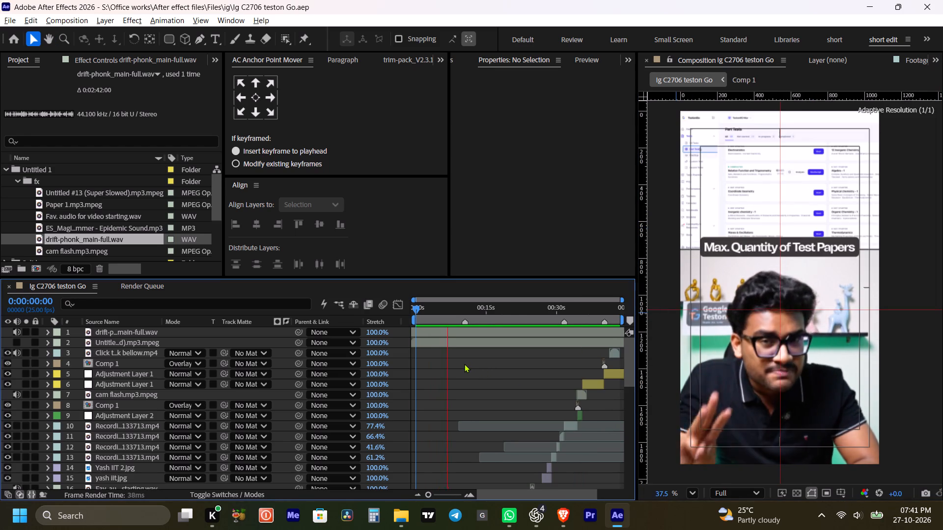
{"action": "scroll", "coordinate": [464, 364], "scroll_direction": "up", "scroll_amount": 3}
{"action": "key", "text": "space"}
Set the drift-phonk_main-full layer's audio level to -28 dB.
{"action": "left_click", "coordinate": [467, 331]}
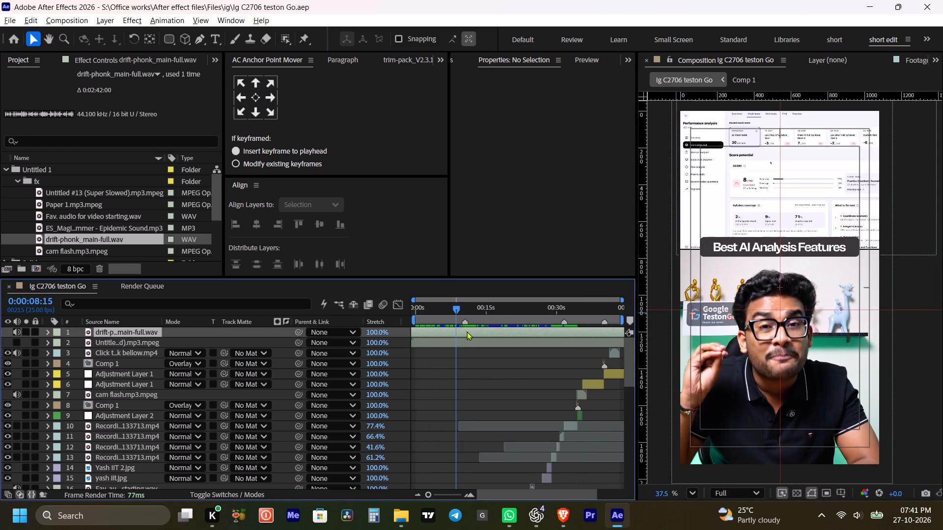
{"action": "key", "text": "l"}
{"action": "left_click", "coordinate": [173, 345]}
{"action": "key", "text": "minus"}
{"action": "key", "text": "2"}
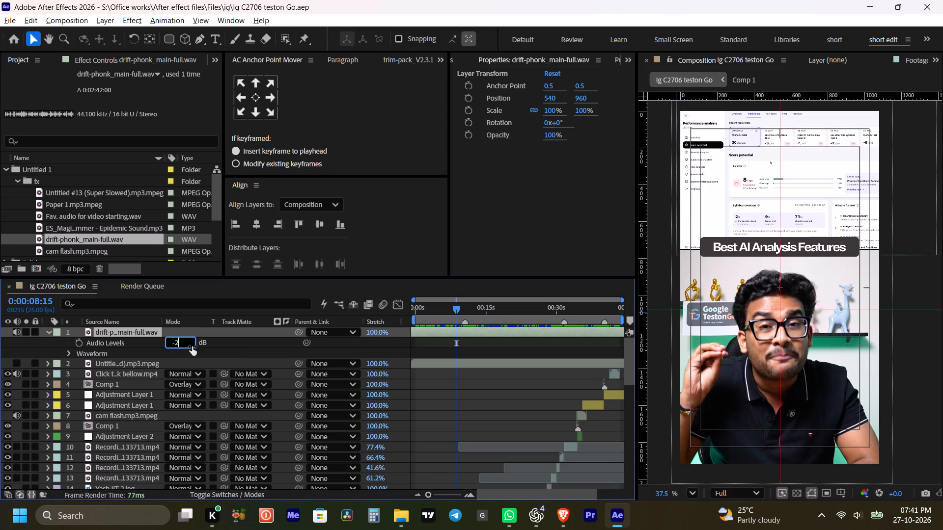
{"action": "key", "text": "8"}
{"action": "left_click", "coordinate": [244, 347]}
Play the reel from 0:00:00:00 again to check the music and speech balance.
{"action": "left_click_drag", "start_coordinate": [451, 306], "coordinate": [352, 332]}
{"action": "key", "text": "space"}
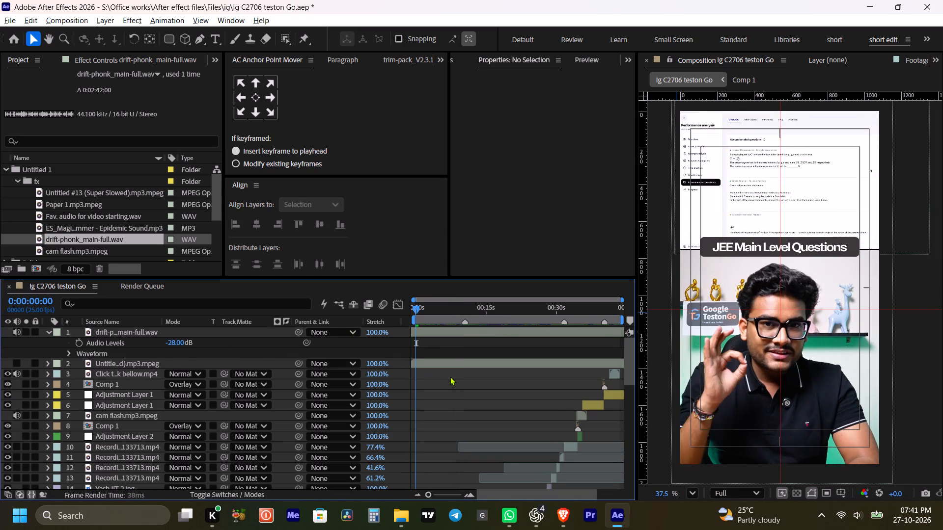
{"action": "scroll", "coordinate": [452, 376], "scroll_direction": "down", "scroll_amount": 1, "text": "alt"}
{"action": "left_click", "coordinate": [452, 376]}
{"action": "key", "text": "m"}
{"action": "scroll", "coordinate": [452, 375], "scroll_direction": "down", "scroll_amount": 1, "text": "alt"}
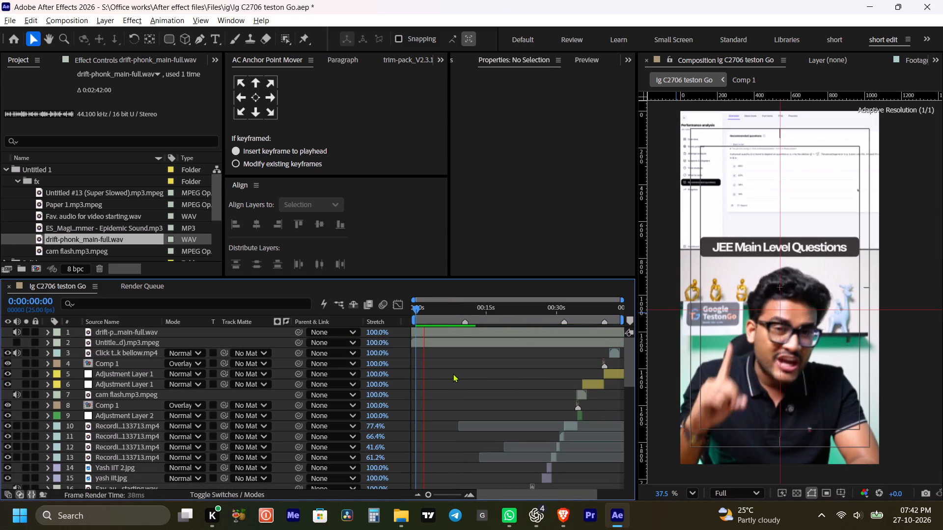
{"action": "left_click", "coordinate": [476, 374]}
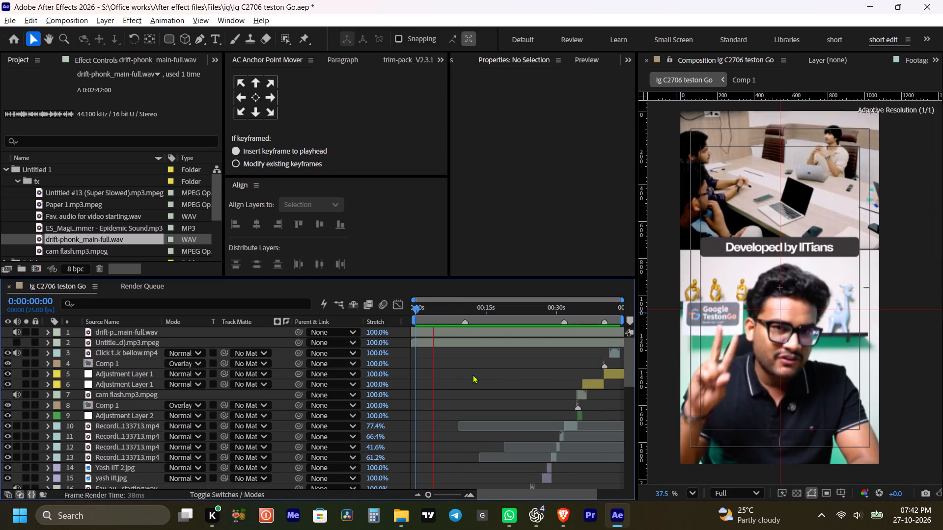
{"action": "scroll", "coordinate": [473, 374], "scroll_direction": "down", "scroll_amount": 4, "text": "alt"}
{"action": "key", "text": "space"}
{"action": "key", "text": "space"}
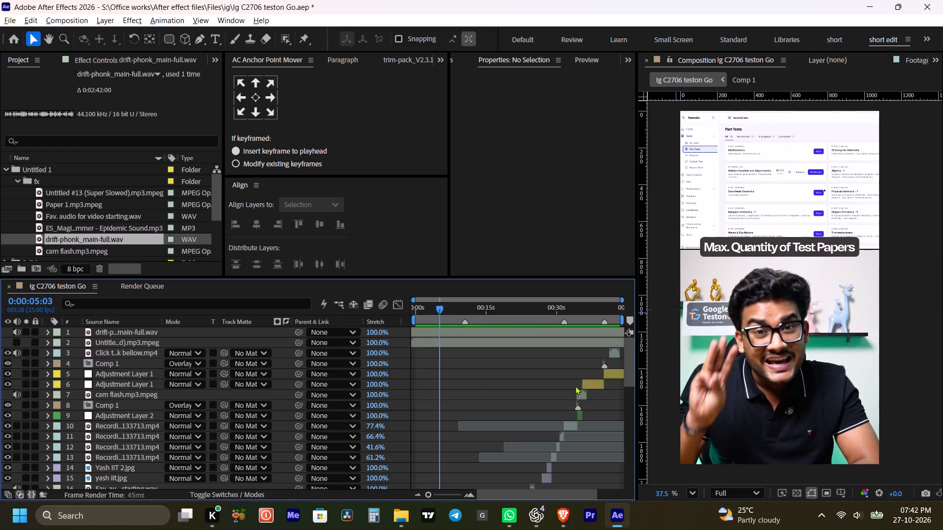
{"action": "key", "text": "space"}
{"action": "key", "text": "space"}
{"action": "key", "text": "space"}
Add the Ig C2706 teston Go composition to the render queue.
{"action": "left_click", "coordinate": [9, 20]}
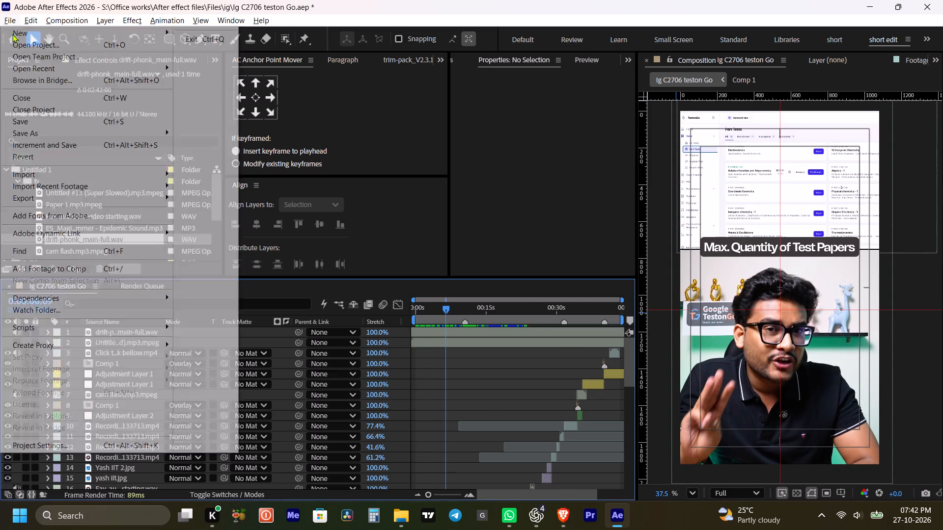
{"action": "left_click_drag", "start_coordinate": [29, 197], "coordinate": [34, 197]}
{"action": "left_click", "coordinate": [252, 212]}
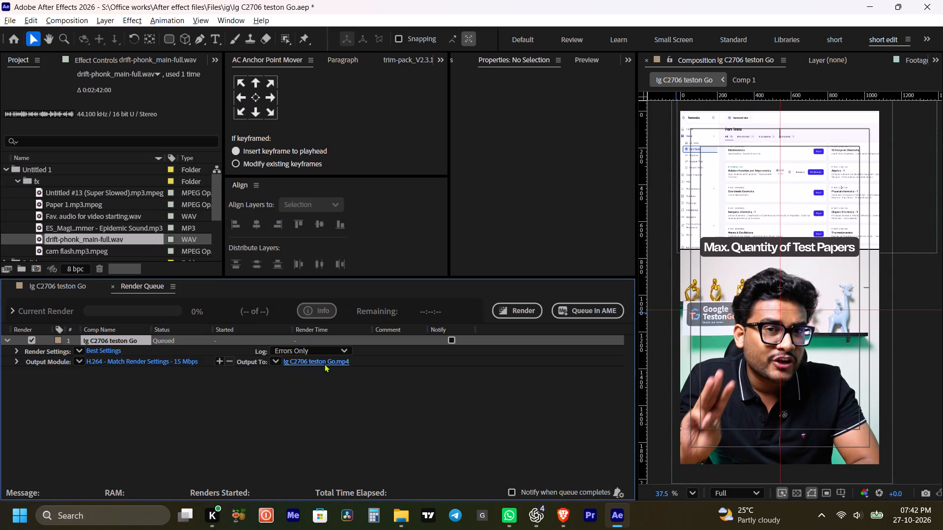
Set the render output to Ig C2706 teston Go in Office works > Client > IG > ig final video, copying the file name.
{"action": "left_click", "coordinate": [324, 364]}
{"action": "left_click", "coordinate": [258, 30]}
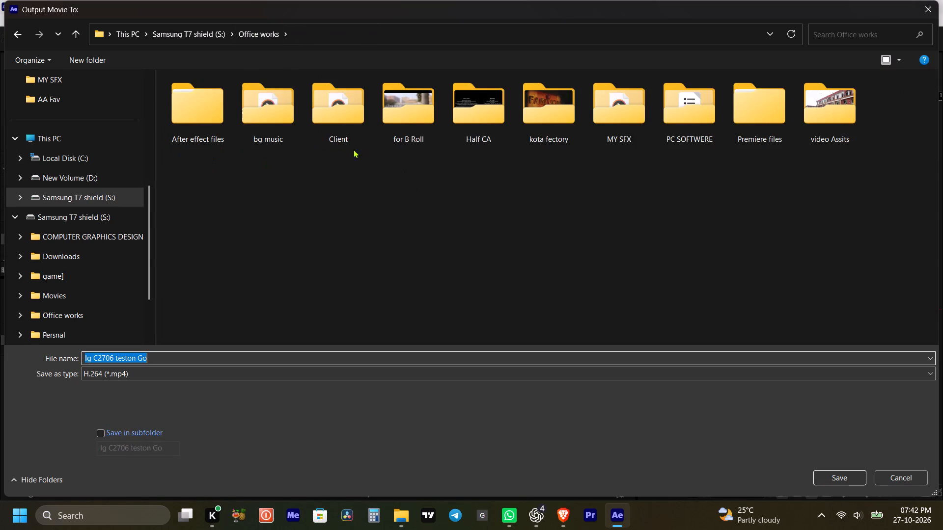
{"action": "double_click", "coordinate": [336, 125]}
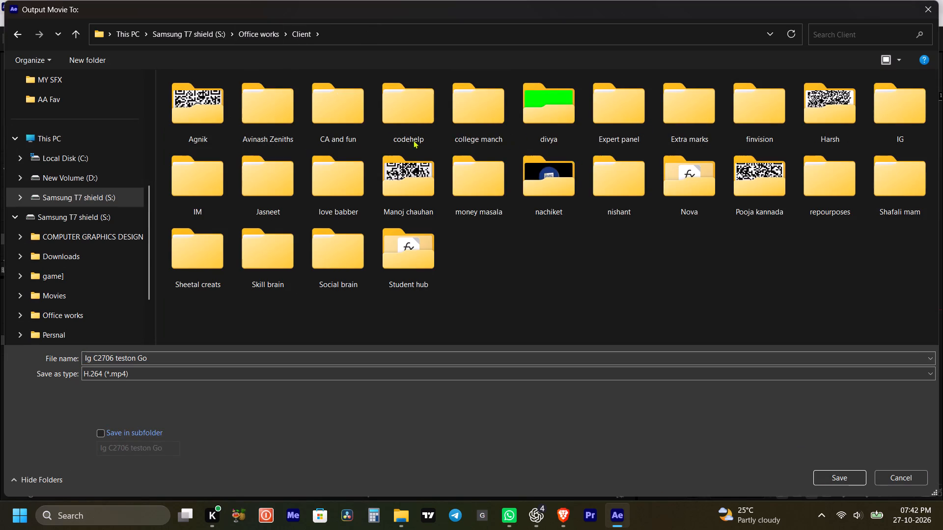
{"action": "double_click", "coordinate": [900, 92]}
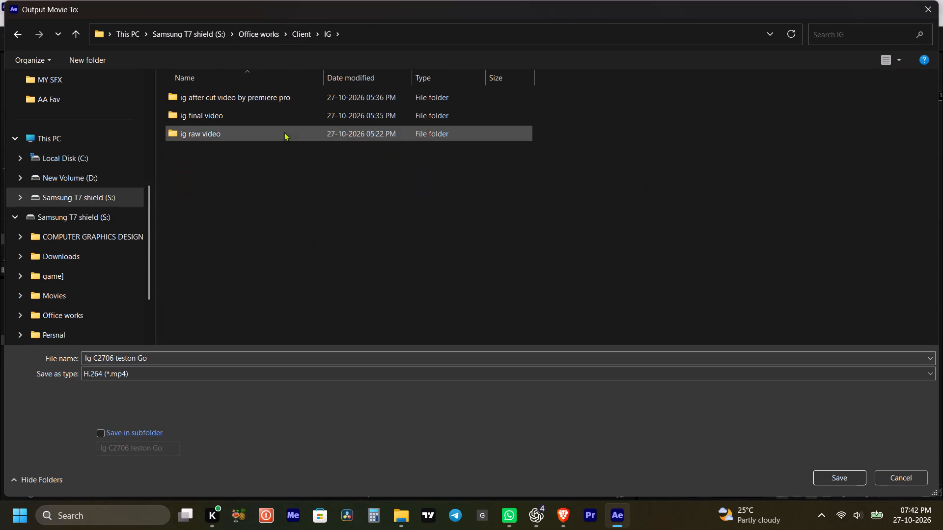
{"action": "left_click", "coordinate": [251, 118]}
{"action": "double_click", "coordinate": [236, 117]}
{"action": "left_click", "coordinate": [357, 225]}
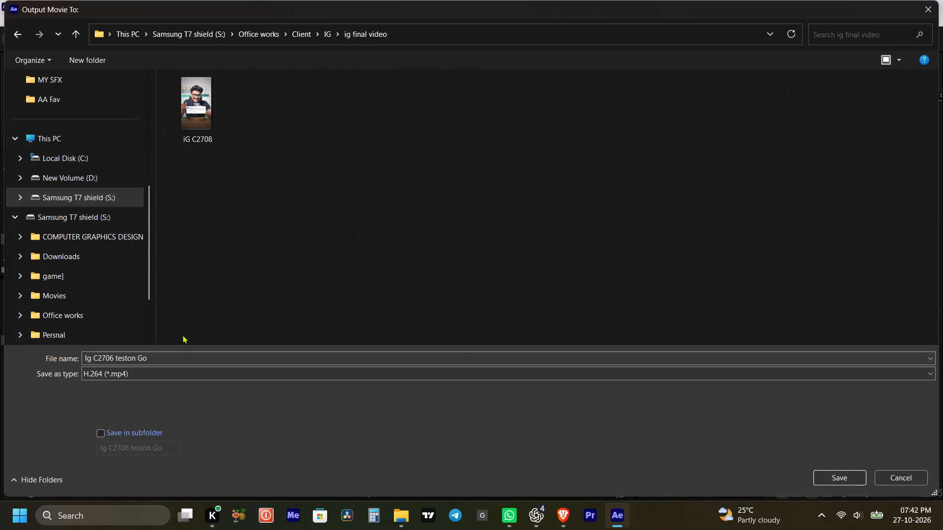
{"action": "left_click_drag", "start_coordinate": [172, 344], "coordinate": [168, 351]}
{"action": "left_click", "coordinate": [166, 358]}
{"action": "key", "text": "ctrl+c"}
{"action": "key", "text": "ctrl+c"}
{"action": "left_click_drag", "start_coordinate": [363, 288], "coordinate": [366, 295]}
{"action": "left_click", "coordinate": [834, 478]}
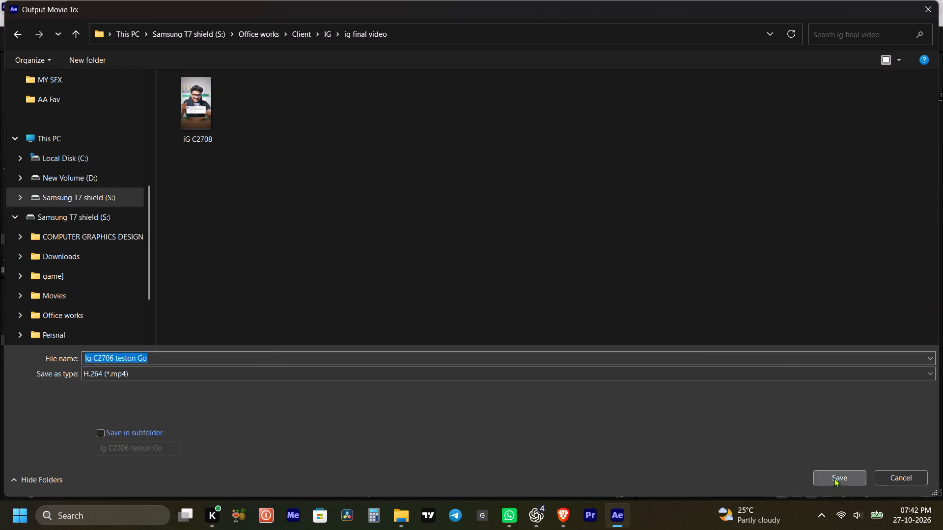
Render the queued Ig C2706 teston Go composition with the H.264 15 Mbps output.
{"action": "left_click", "coordinate": [519, 313]}
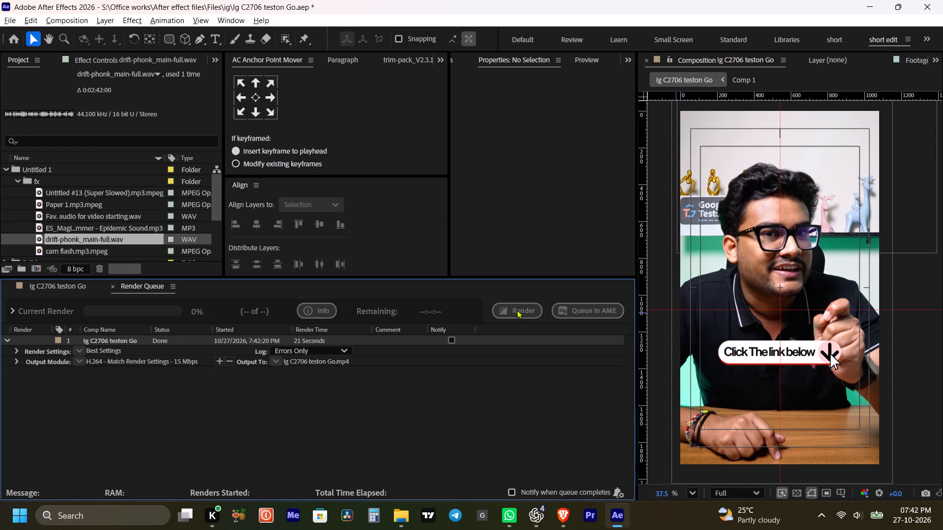
Switch to the Brave browser and open the bookmarked Kalakar site in place of the Nachiket Drive page.
{"action": "left_click", "coordinate": [574, 511]}
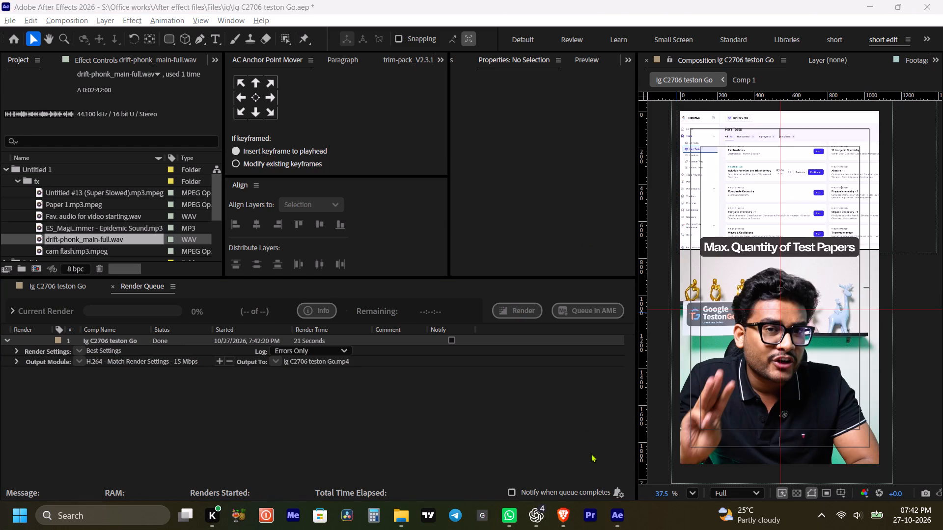
{"action": "left_click", "coordinate": [569, 517]}
{"action": "right_click", "coordinate": [569, 517]}
{"action": "left_click", "coordinate": [574, 515]}
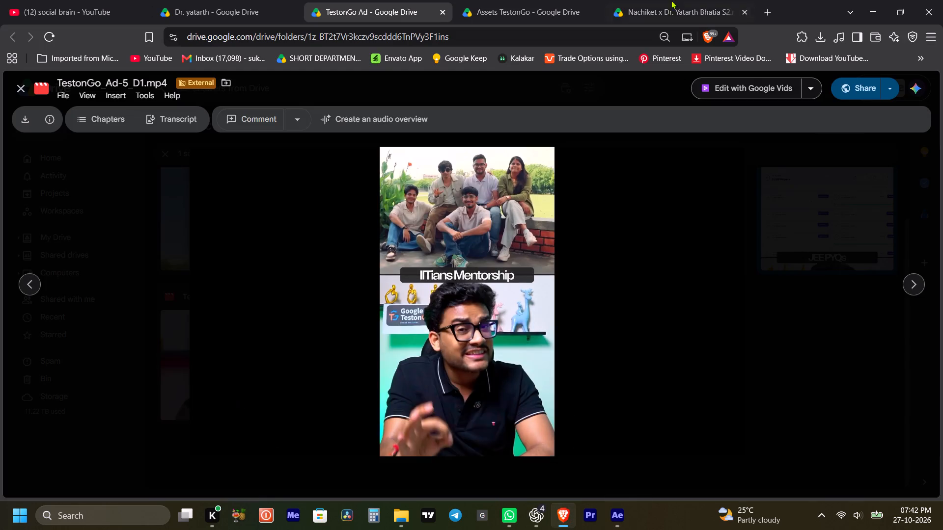
{"action": "left_click_drag", "start_coordinate": [693, 2], "coordinate": [686, 8]}
{"action": "left_click", "coordinate": [506, 55]}
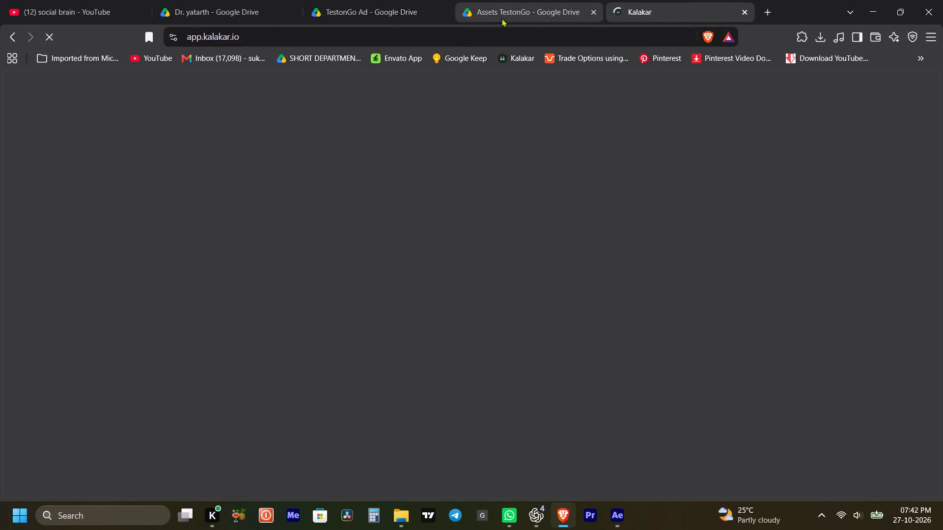
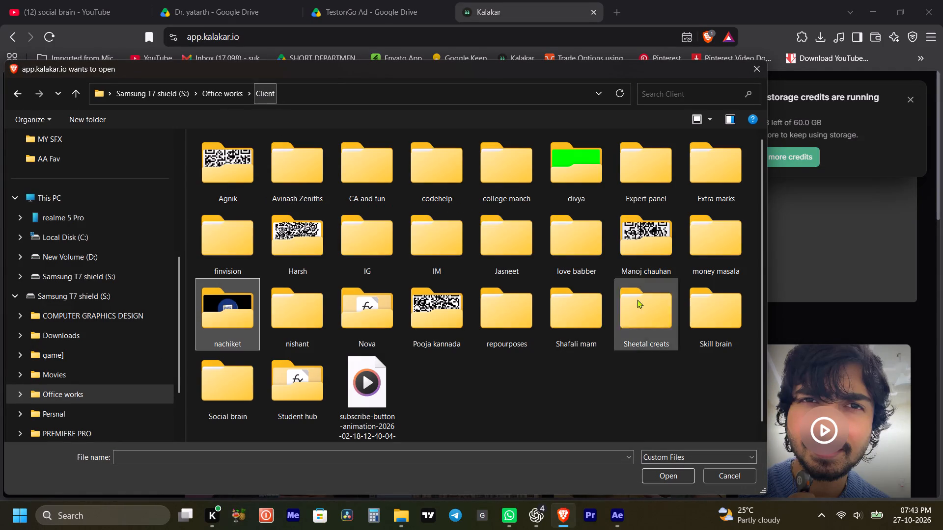
Upload the Ig C2706 teston Go video from Office works > Client > IG > ig final video to Kalakar.
{"action": "double_click", "coordinate": [405, 247]}
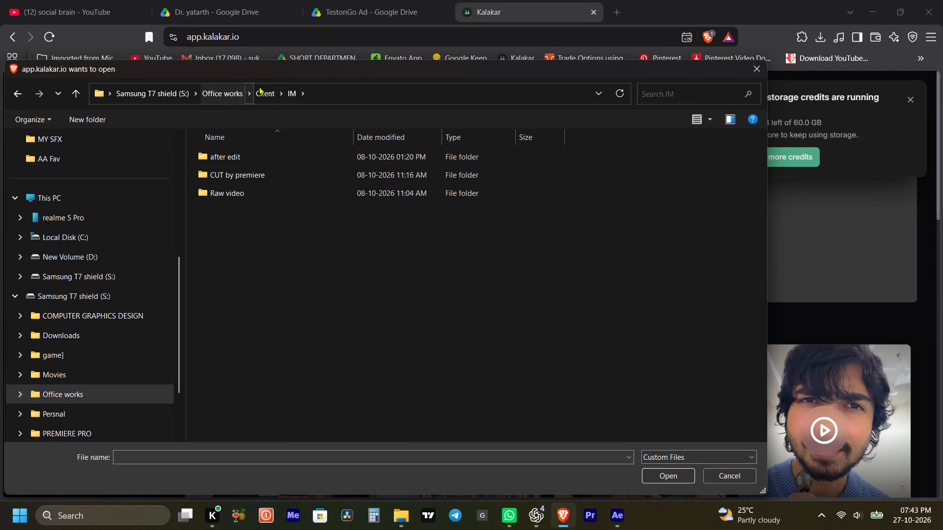
{"action": "left_click", "coordinate": [266, 89]}
{"action": "double_click", "coordinate": [352, 247]}
{"action": "double_click", "coordinate": [244, 169]}
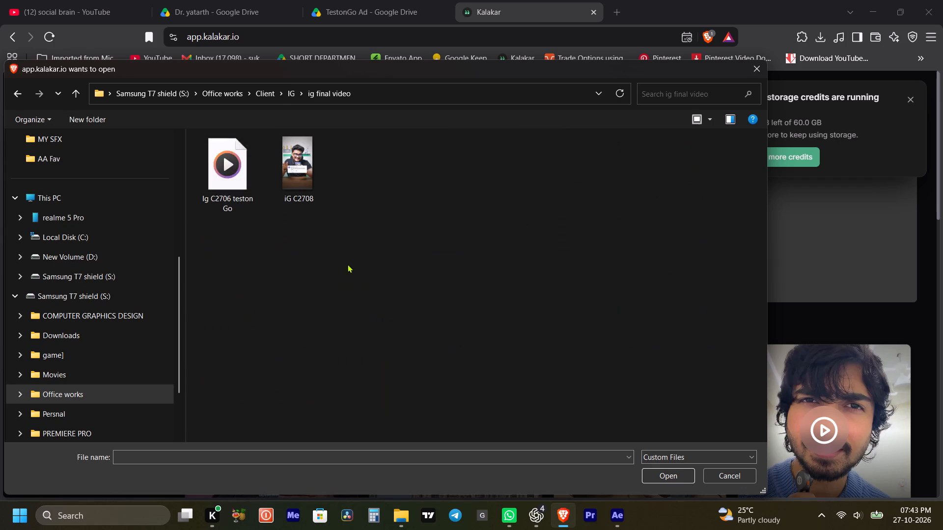
{"action": "left_click_drag", "start_coordinate": [343, 269], "coordinate": [271, 248]}
{"action": "left_click_drag", "start_coordinate": [225, 240], "coordinate": [231, 172]}
{"action": "left_click", "coordinate": [657, 483]}
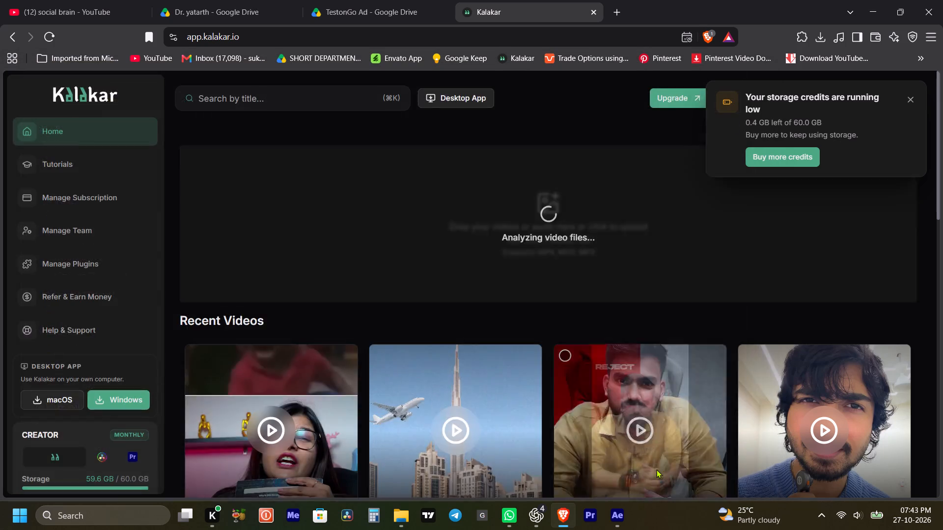
Set Hinglish as the spoken language for the uploaded reel and start the caption processing.
{"action": "left_click", "coordinate": [359, 333]}
{"action": "left_click_drag", "start_coordinate": [366, 188], "coordinate": [365, 209]}
{"action": "scroll", "coordinate": [558, 240], "scroll_direction": "down", "scroll_amount": 5}
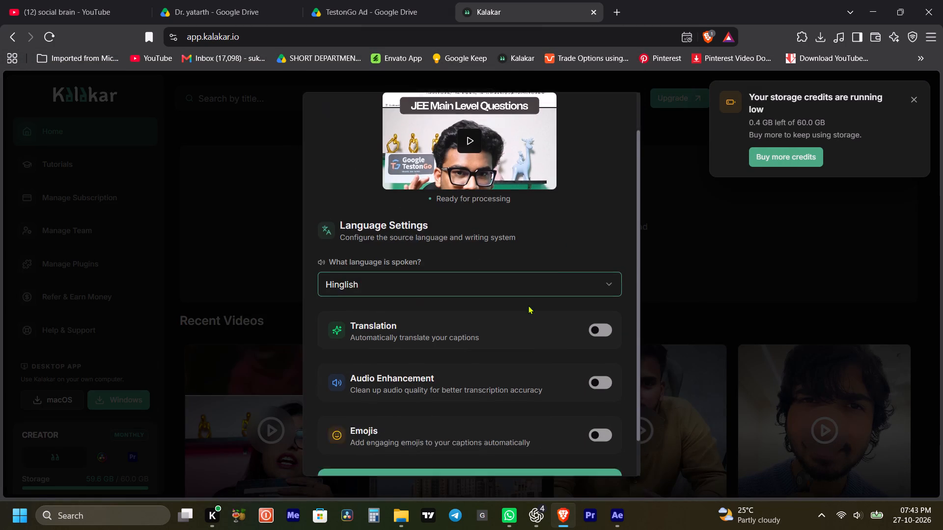
{"action": "left_click", "coordinate": [474, 443]}
Switch to the TestonGo Ad Drive folder and skim TestonGo_Ad-5_D1.mp4 at several points, closing the preview at the end.
{"action": "left_click_drag", "start_coordinate": [364, 0], "coordinate": [364, 10]}
{"action": "left_click", "coordinate": [504, 285]}
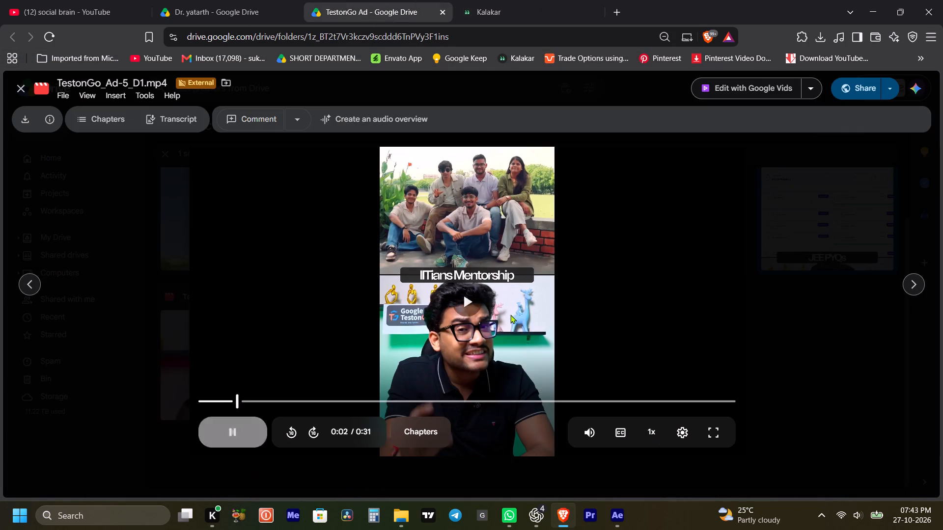
{"action": "left_click", "coordinate": [398, 396]}
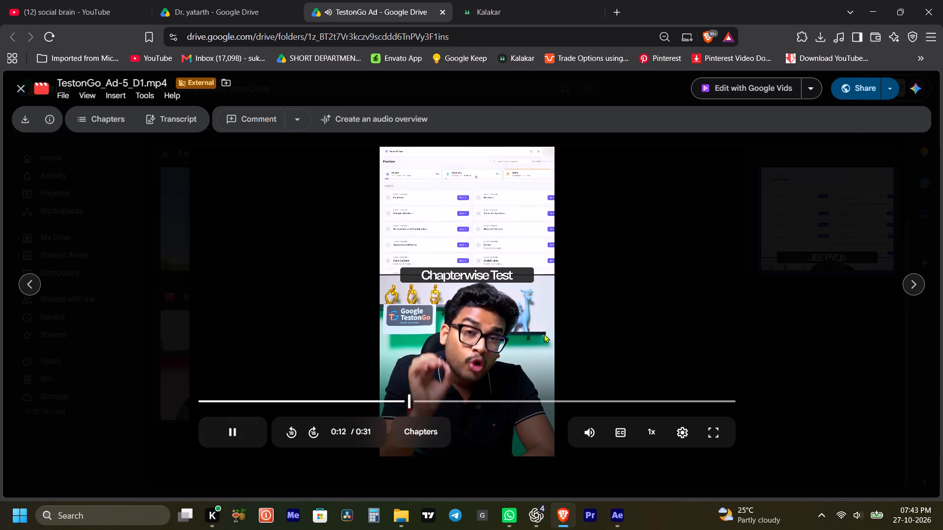
{"action": "left_click", "coordinate": [495, 410]}
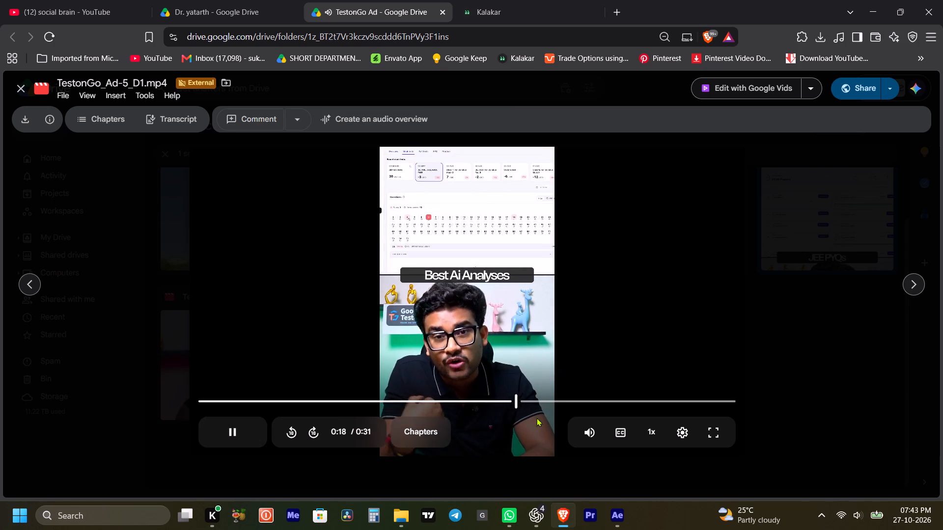
{"action": "left_click", "coordinate": [551, 402]}
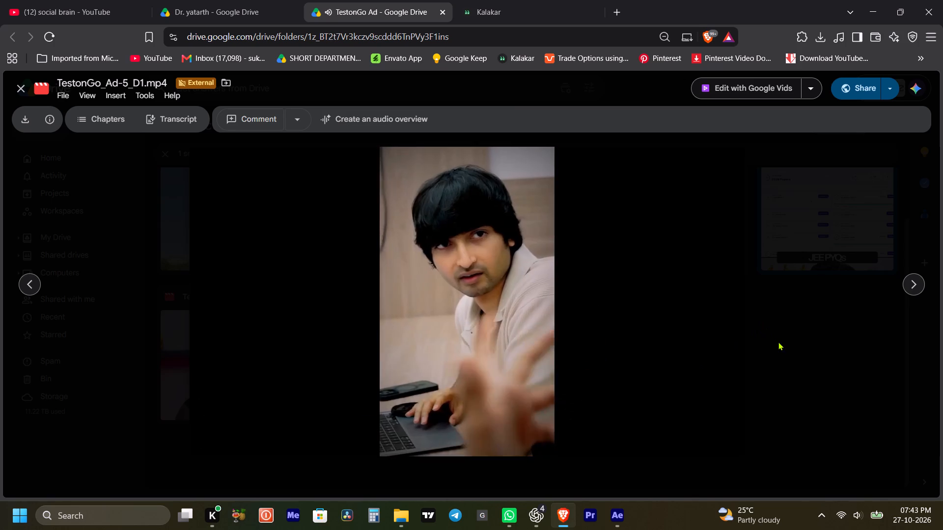
{"action": "left_click", "coordinate": [790, 387]}
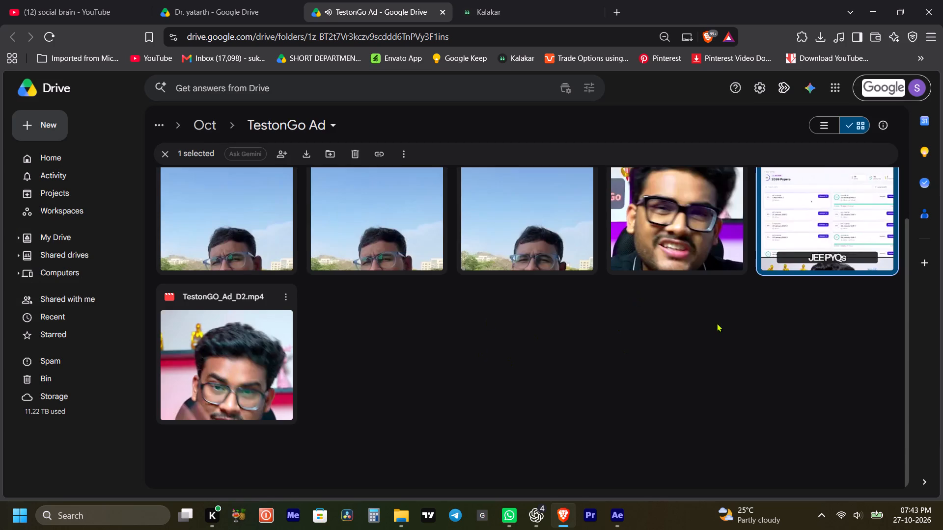
Play TestonGo_Ad-4_D2.mp4 from around 0:19 to review its edit, and close the preview.
{"action": "scroll", "coordinate": [696, 344], "scroll_direction": "up", "scroll_amount": 2}
{"action": "double_click", "coordinate": [689, 305]}
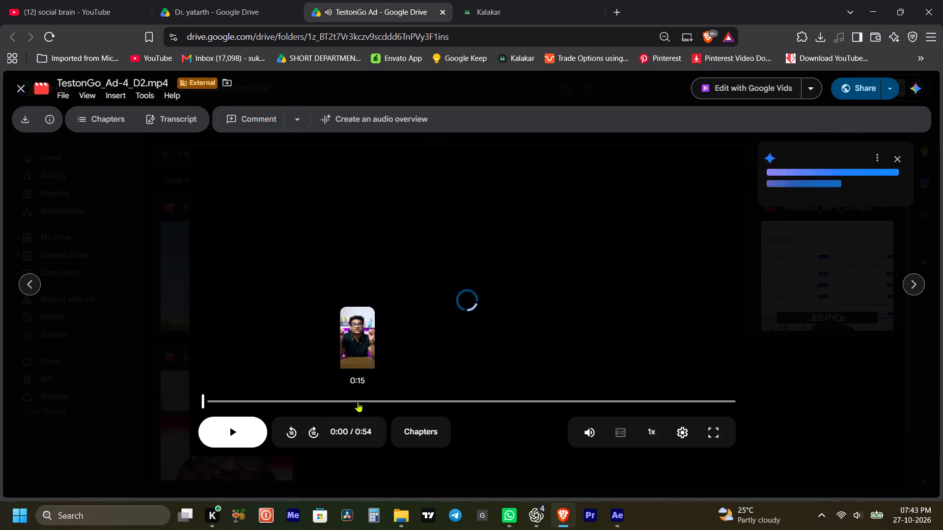
{"action": "left_click", "coordinate": [332, 402]}
{"action": "left_click", "coordinate": [393, 402]}
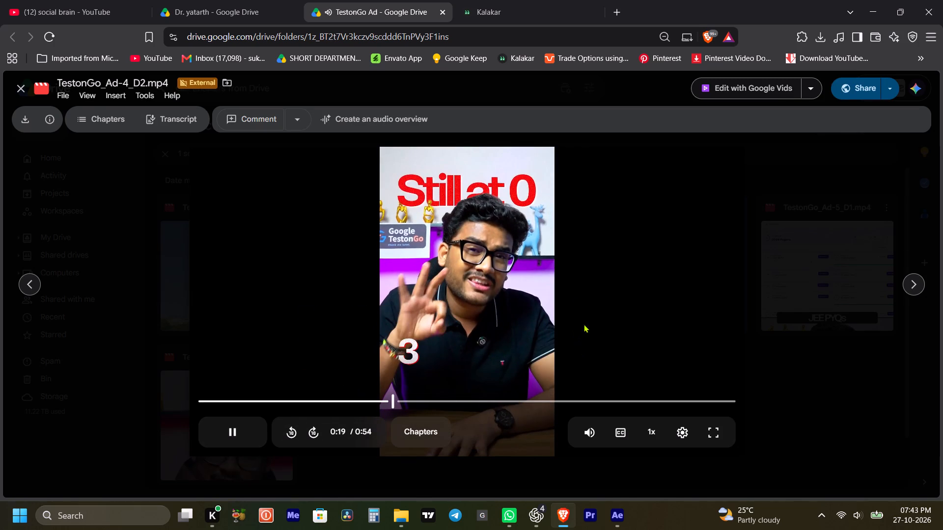
{"action": "left_click", "coordinate": [496, 291]}
{"action": "left_click", "coordinate": [498, 314]}
{"action": "left_click", "coordinate": [487, 306]}
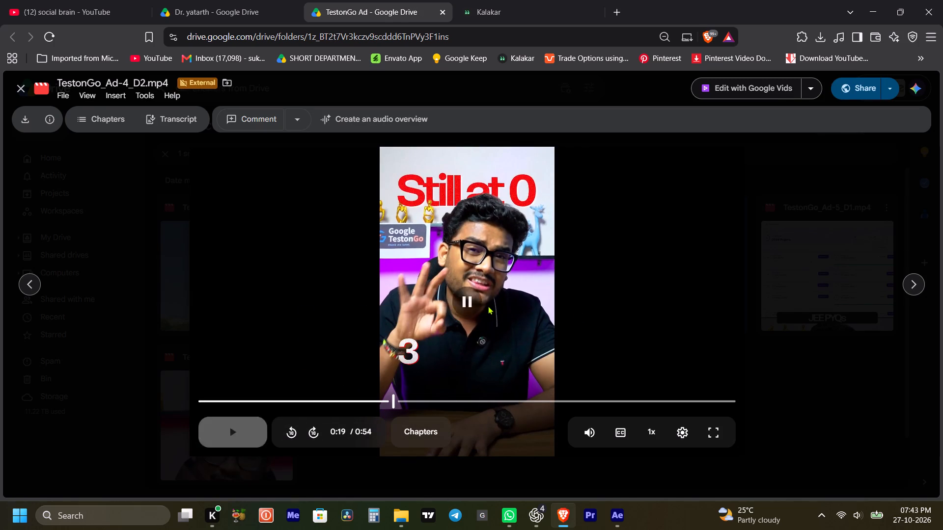
{"action": "left_click", "coordinate": [499, 322]}
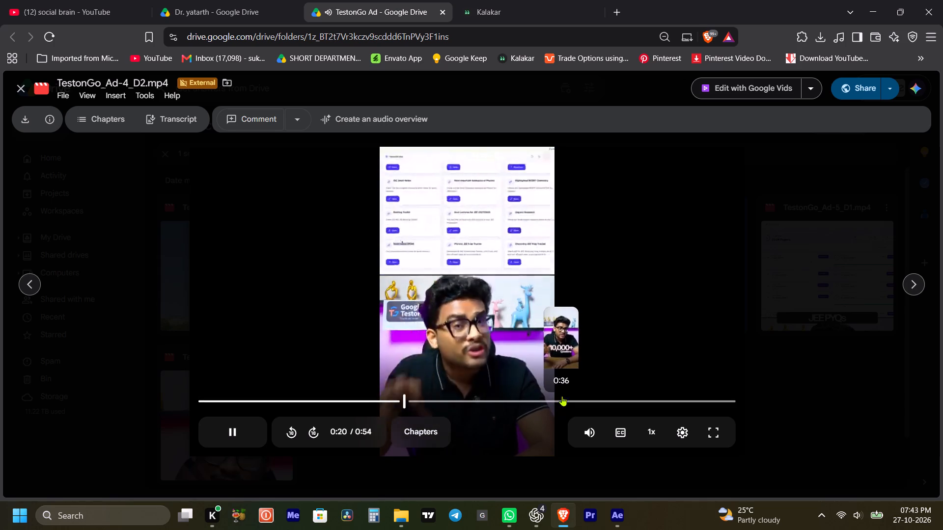
{"action": "left_click", "coordinate": [547, 299]}
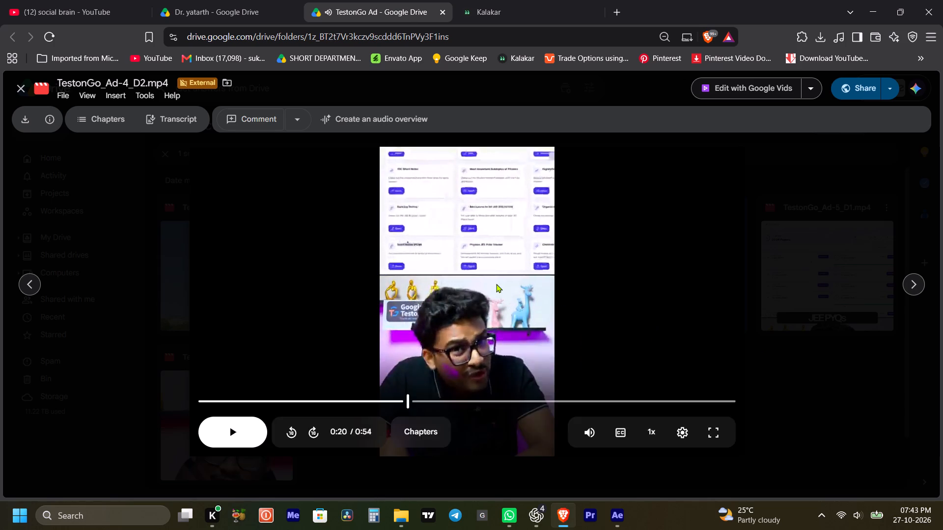
{"action": "left_click", "coordinate": [852, 395]}
Preview the opening of TestonGO_Ad_D2.mp4, mute its sound, and close the preview.
{"action": "scroll", "coordinate": [255, 368], "scroll_direction": "down", "scroll_amount": 3}
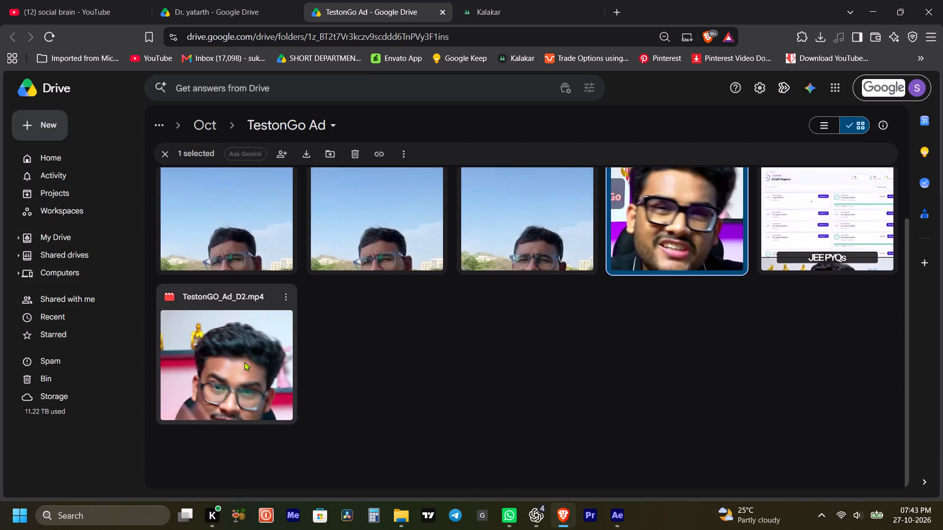
{"action": "double_click", "coordinate": [244, 359]}
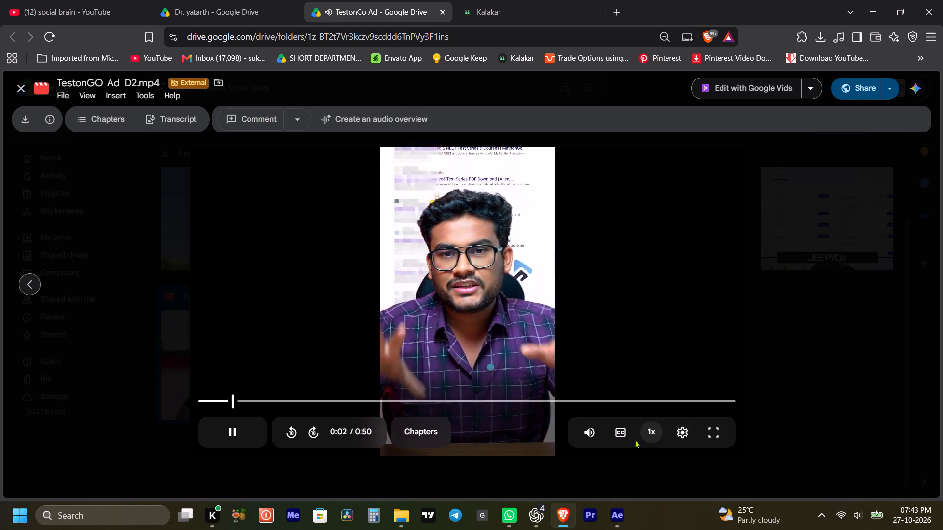
{"action": "left_click", "coordinate": [588, 435]}
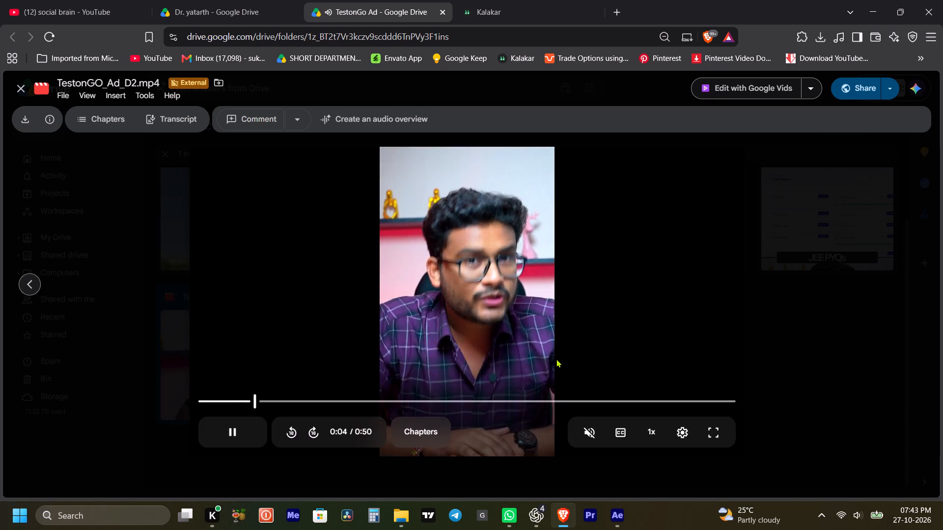
{"action": "left_click", "coordinate": [804, 374]}
Preview TestonGo_Ad-6 Repurpose_D3.mp4 at about 0:42, then close it and clear the file selection.
{"action": "scroll", "coordinate": [581, 379], "scroll_direction": "up", "scroll_amount": 2}
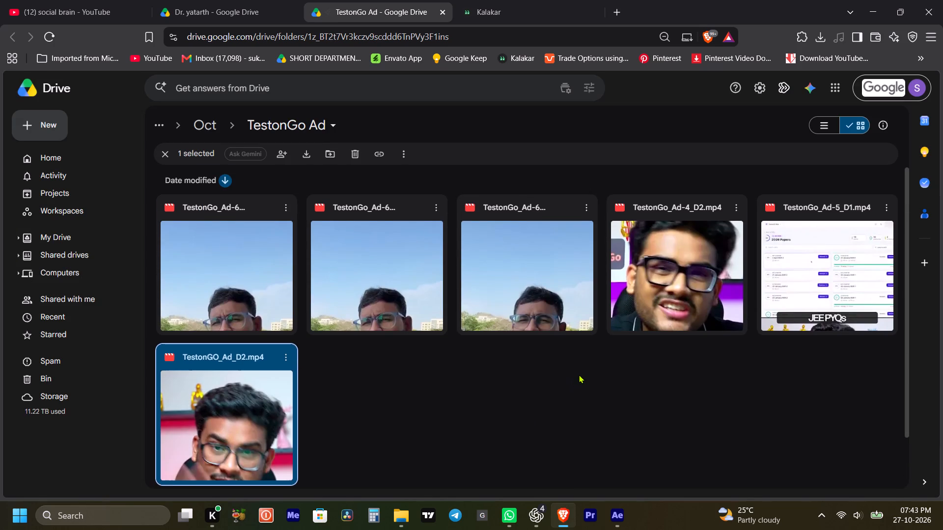
{"action": "left_click", "coordinate": [579, 374]}
{"action": "left_click", "coordinate": [572, 386]}
{"action": "double_click", "coordinate": [401, 293]}
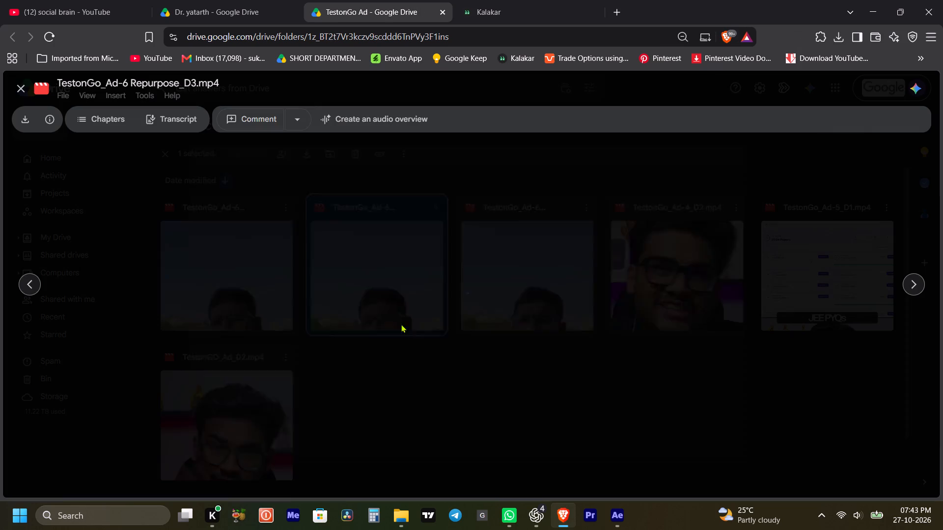
{"action": "left_click", "coordinate": [493, 397]}
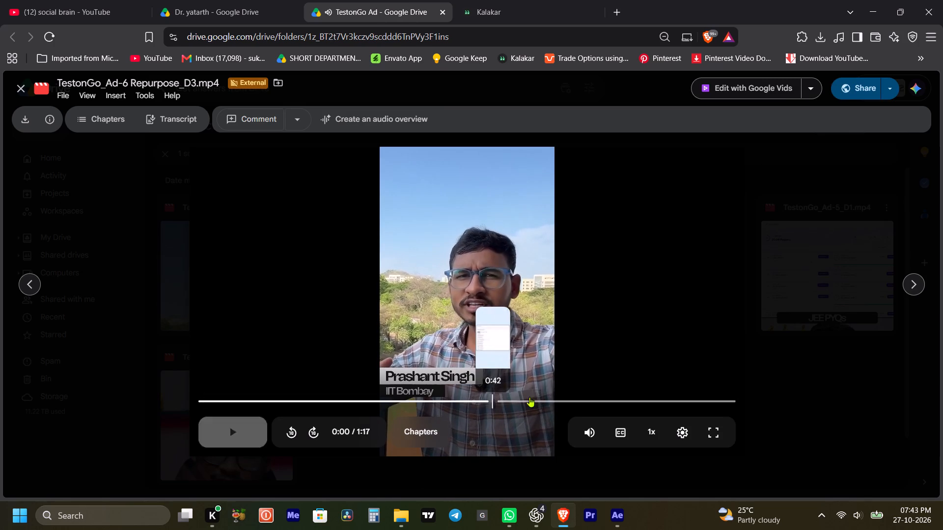
{"action": "left_click", "coordinate": [778, 371]}
{"action": "left_click", "coordinate": [652, 408]}
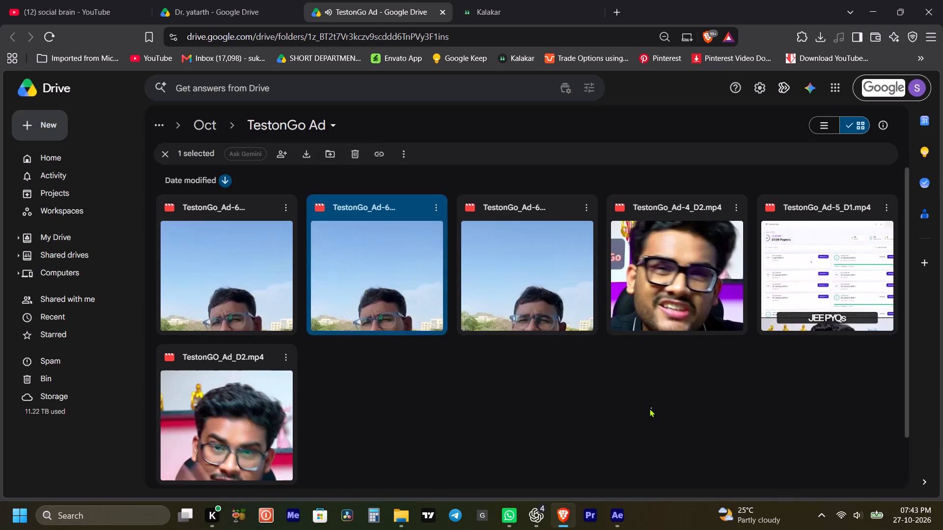
{"action": "triple_click", "coordinate": [638, 408]}
{"action": "left_click_drag", "start_coordinate": [637, 408], "coordinate": [633, 409]}
{"action": "left_click_drag", "start_coordinate": [609, 412], "coordinate": [603, 410]}
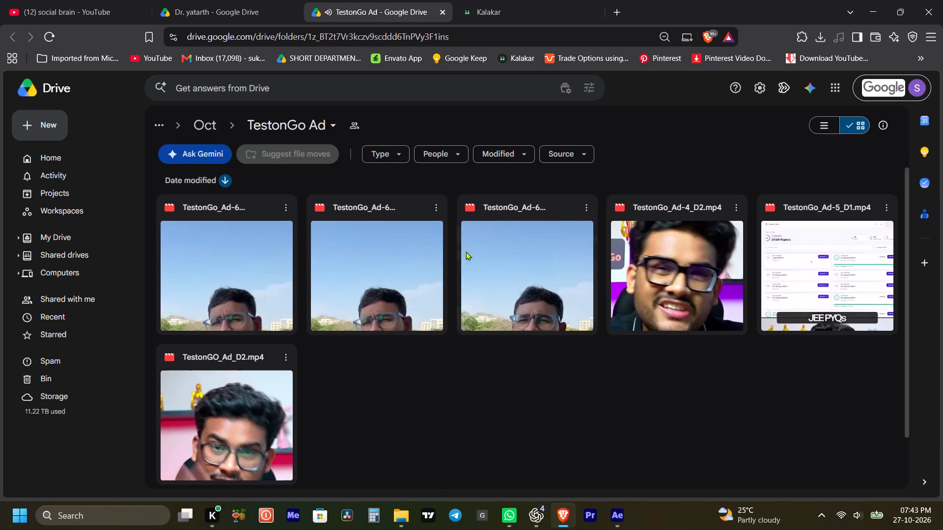
Go up from the TestonGo Ad folder to the parent Oct folder.
{"action": "left_click", "coordinate": [279, 128]}
{"action": "left_click", "coordinate": [217, 128]}
Open the bookmarked SHORT DEPARTMENT Drive folder and show its contents in grid layout.
{"action": "left_click", "coordinate": [322, 67]}
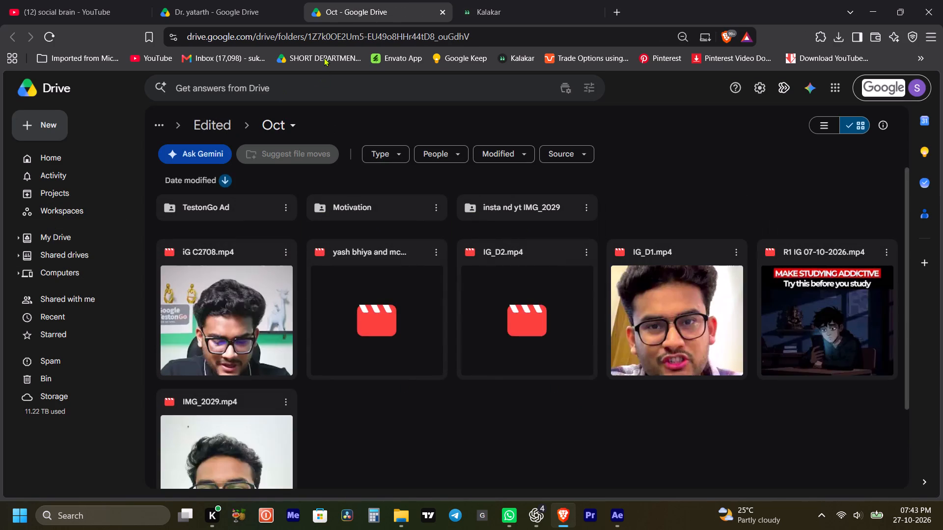
{"action": "left_click", "coordinate": [324, 55]}
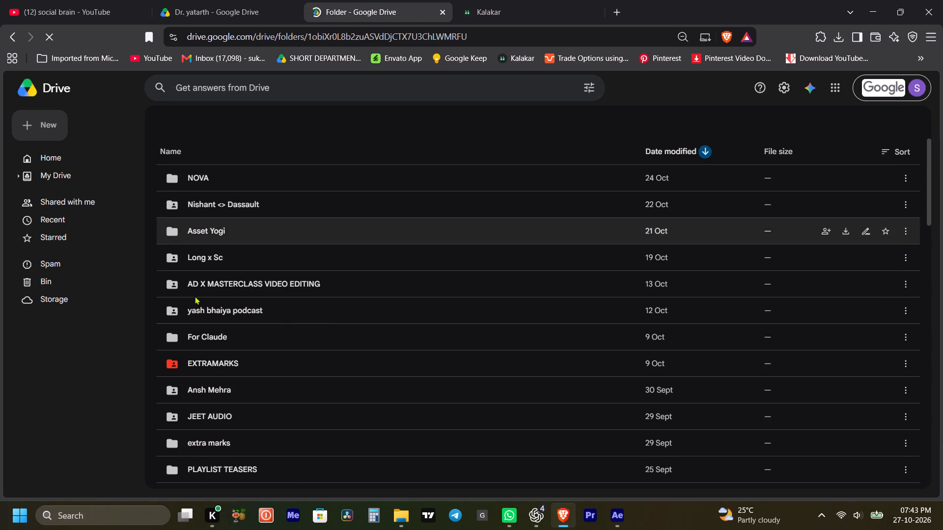
{"action": "left_click", "coordinate": [888, 124]}
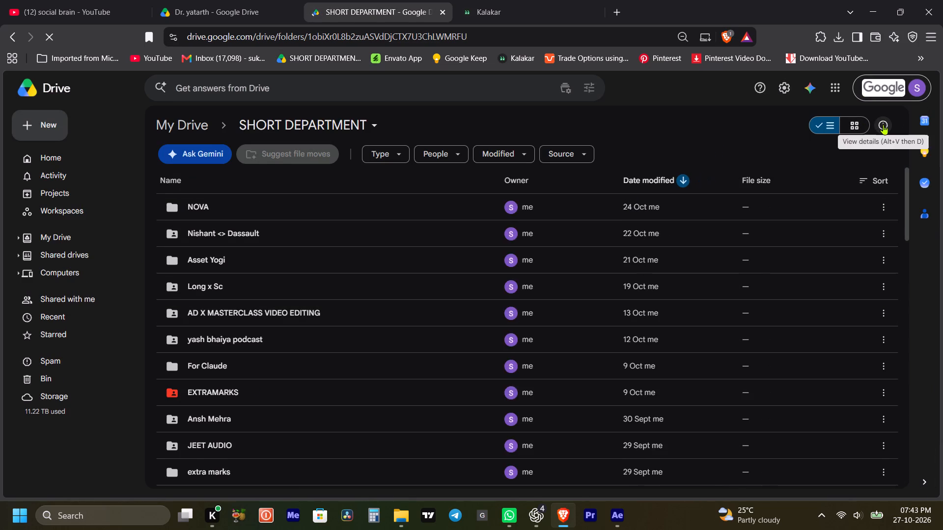
{"action": "left_click", "coordinate": [883, 125]}
{"action": "left_click", "coordinate": [894, 126]}
{"action": "left_click", "coordinate": [854, 125]}
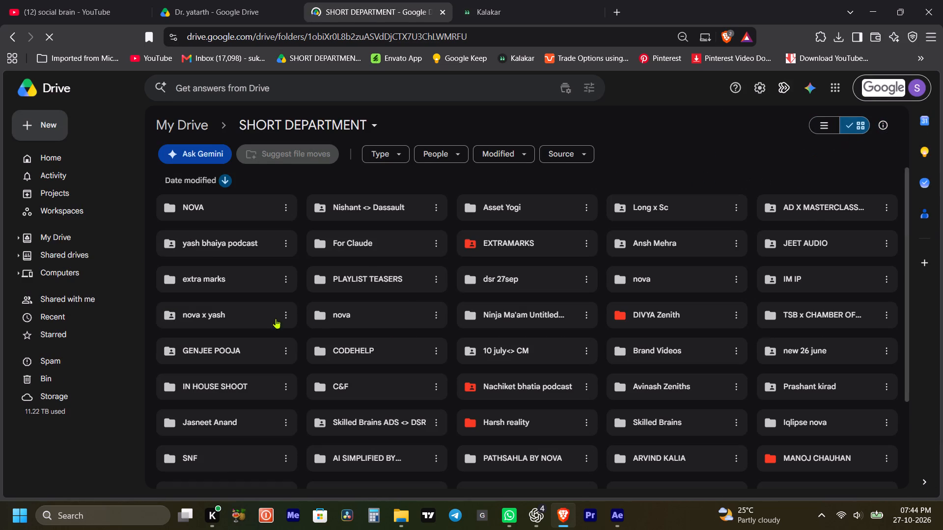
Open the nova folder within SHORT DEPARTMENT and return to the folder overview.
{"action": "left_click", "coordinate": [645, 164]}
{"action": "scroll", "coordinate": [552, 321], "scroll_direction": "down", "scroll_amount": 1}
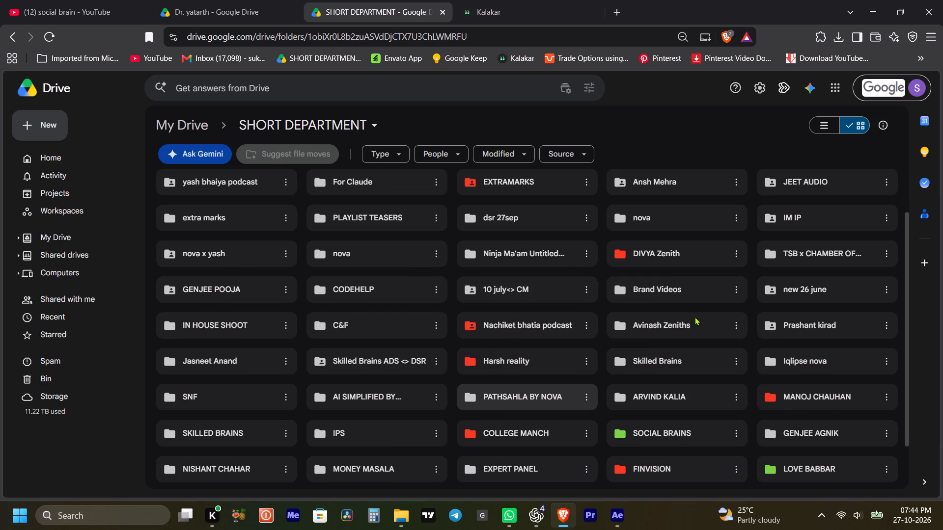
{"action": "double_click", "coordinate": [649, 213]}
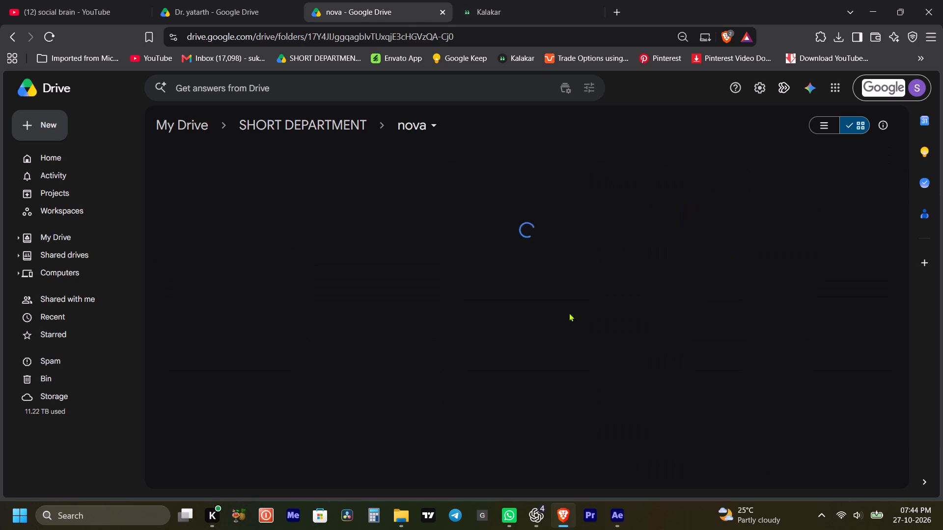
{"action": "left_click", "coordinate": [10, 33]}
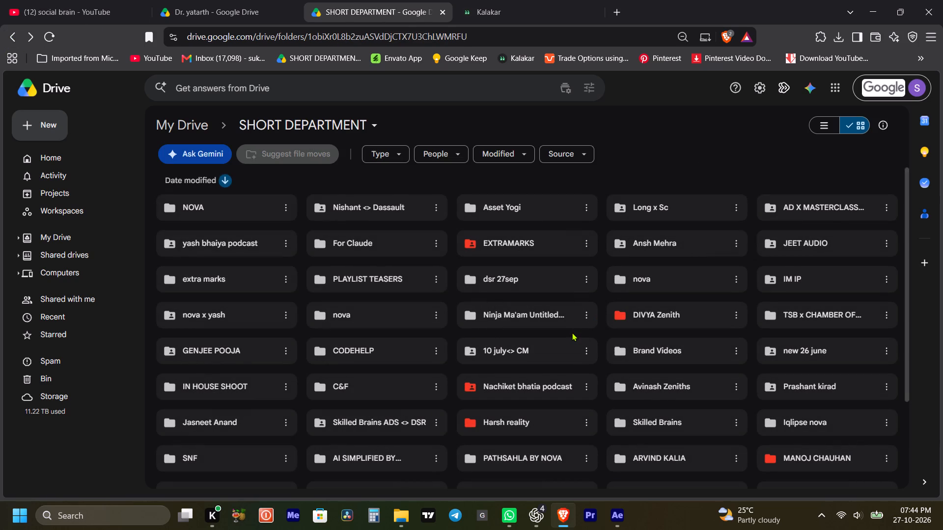
Find "nova" on the SHORT DEPARTMENT page and open the EDITED folder inside Iqlipse nova.
{"action": "key", "text": "ctrl+f"}
{"action": "type", "text": "nova"}
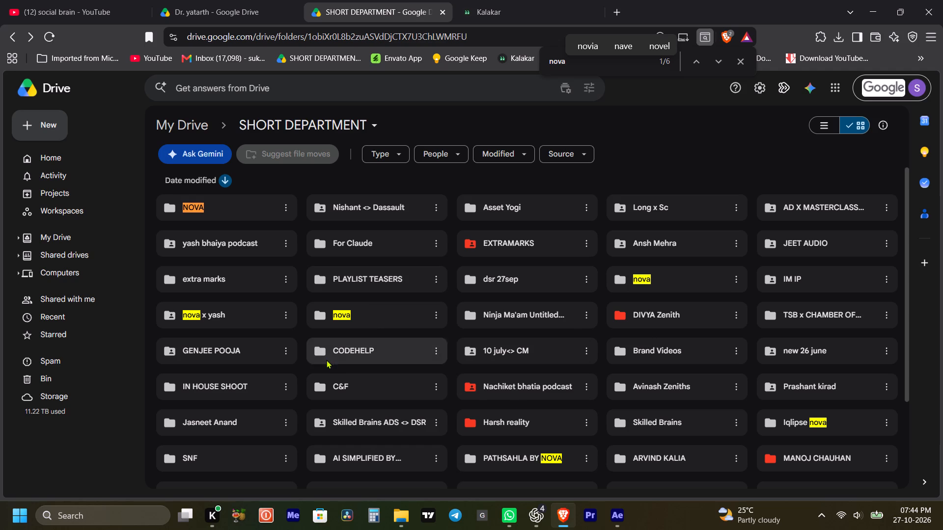
{"action": "double_click", "coordinate": [819, 419]}
{"action": "double_click", "coordinate": [196, 218]}
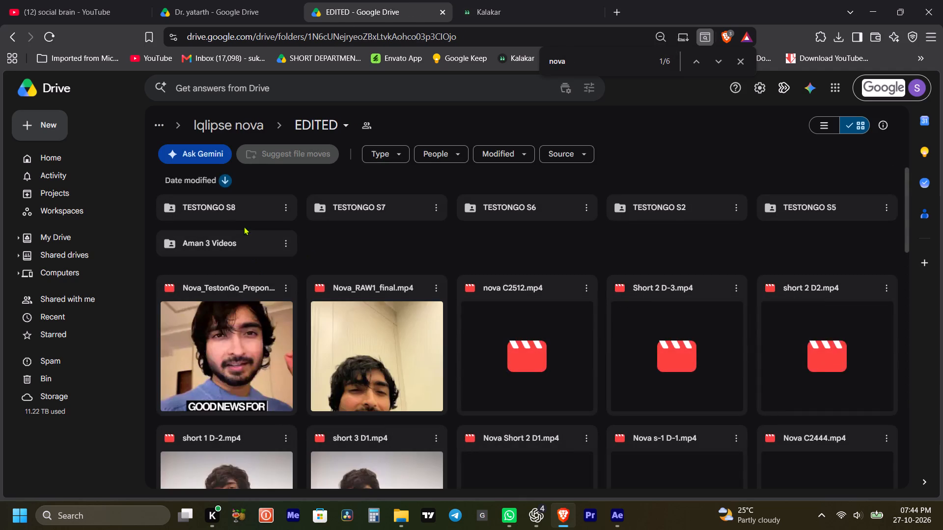
Look through the edited videos in the EDITED folder and play nova C2439.mp4 from about 0:23.
{"action": "scroll", "coordinate": [351, 337], "scroll_direction": "down", "scroll_amount": 1}
{"action": "scroll", "coordinate": [356, 285], "scroll_direction": "up", "scroll_amount": 2}
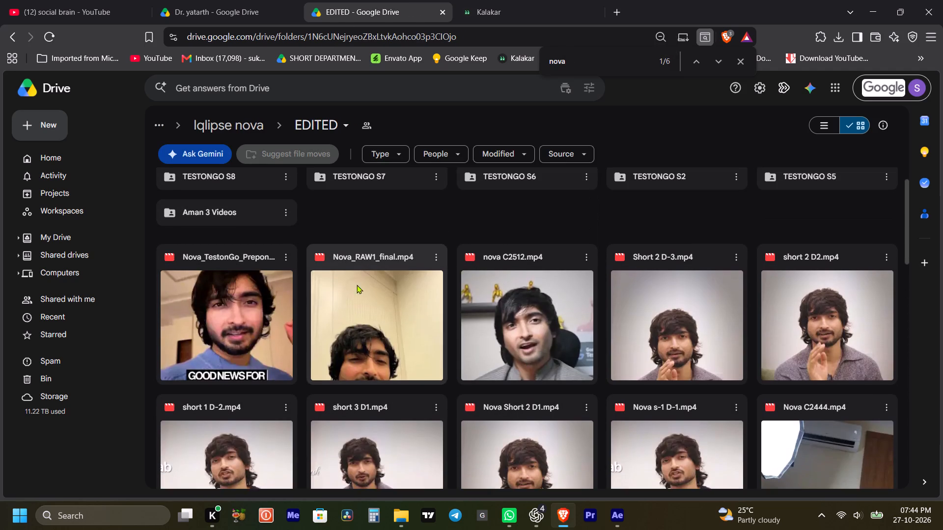
{"action": "scroll", "coordinate": [415, 318], "scroll_direction": "down", "scroll_amount": 1}
{"action": "scroll", "coordinate": [722, 385], "scroll_direction": "down", "scroll_amount": 3}
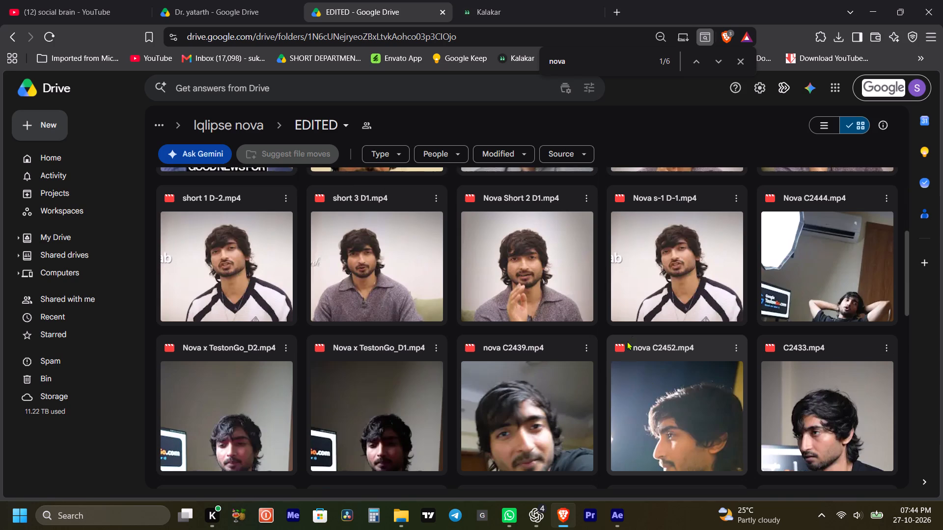
{"action": "scroll", "coordinate": [549, 324], "scroll_direction": "down", "scroll_amount": 2}
{"action": "double_click", "coordinate": [546, 319]}
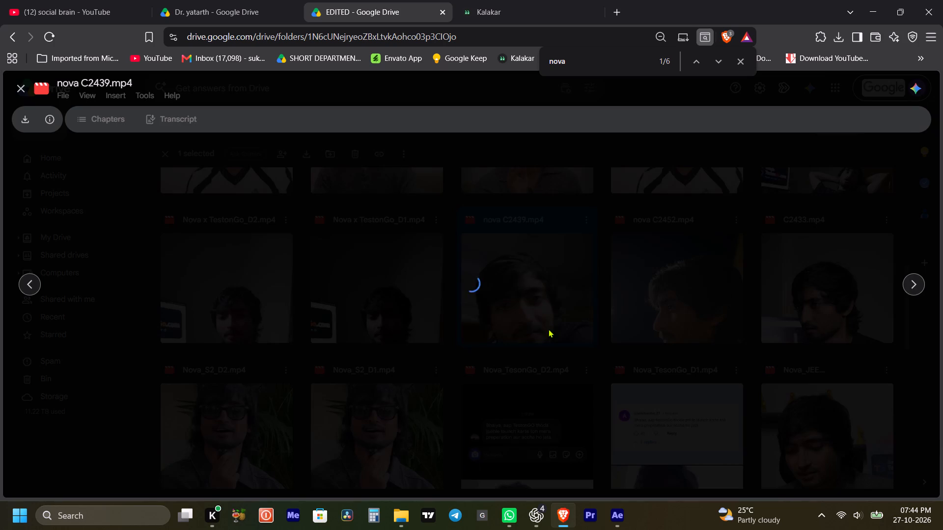
{"action": "left_click", "coordinate": [388, 399]}
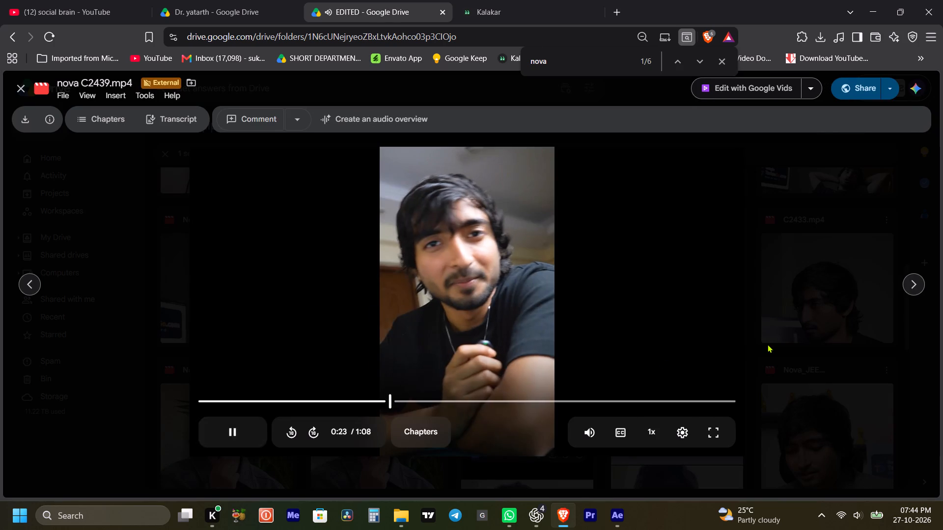
Pause nova C2439.mp4, switch back to the Kalakar caption editor and dismiss the storage credits notice.
{"action": "left_click", "coordinate": [559, 226]}
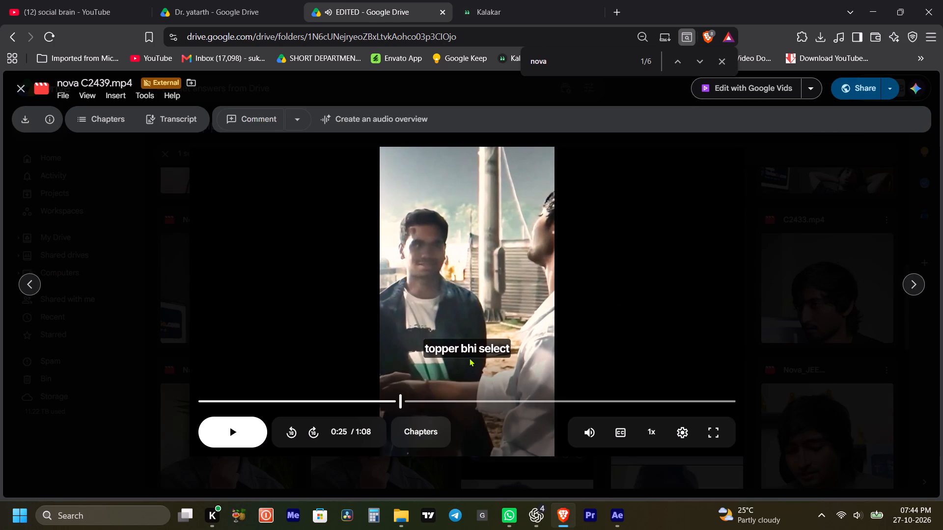
{"action": "left_click", "coordinate": [534, 16]}
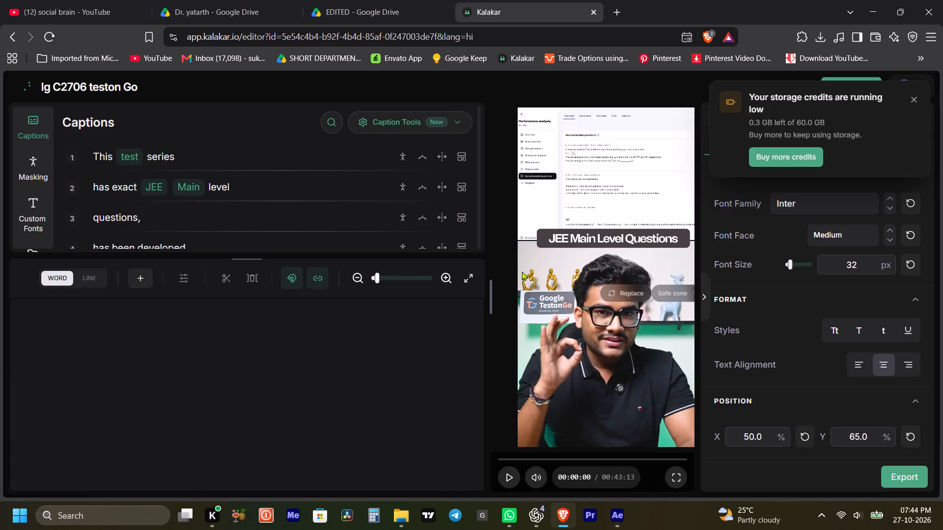
{"action": "left_click", "coordinate": [915, 99]}
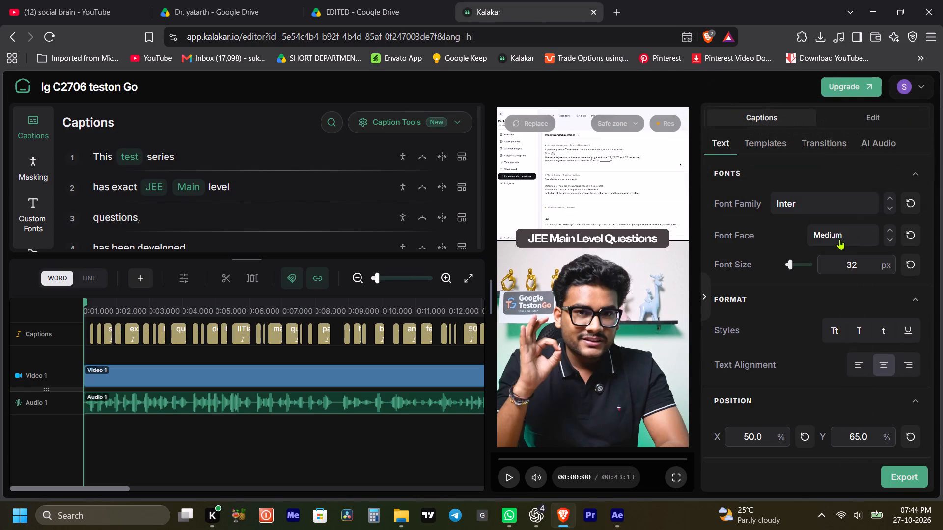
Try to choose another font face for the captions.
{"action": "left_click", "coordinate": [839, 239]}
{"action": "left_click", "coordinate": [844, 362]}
Lower the captions' maximum characters, turn on Remove Punctuation and strip the word emphasis, previewing at the "question recommendation" caption.
{"action": "left_click_drag", "start_coordinate": [314, 309], "coordinate": [340, 315]}
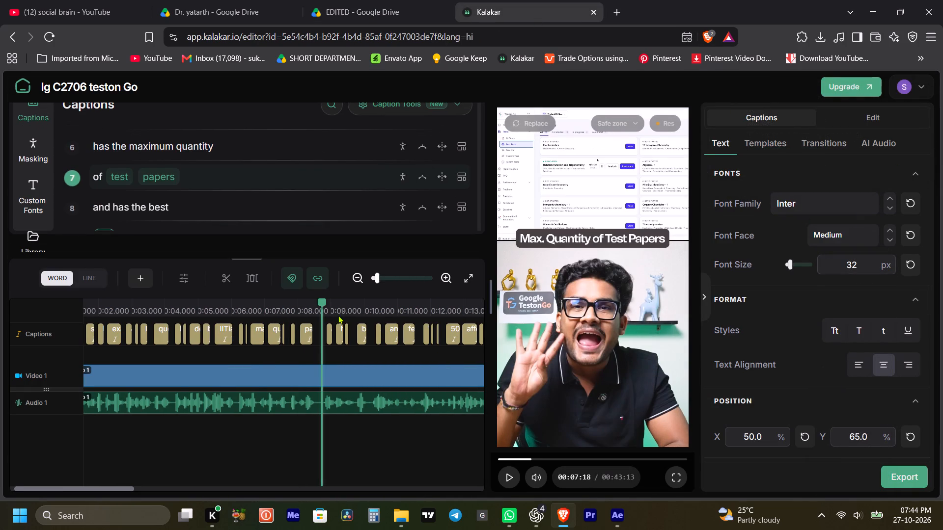
{"action": "left_click_drag", "start_coordinate": [377, 276], "coordinate": [388, 278]}
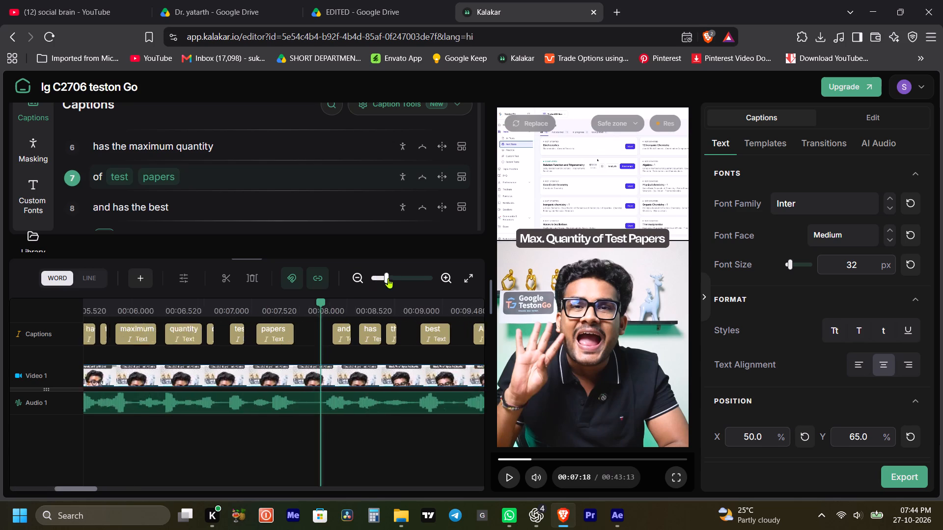
{"action": "left_click_drag", "start_coordinate": [388, 278], "coordinate": [347, 277]}
{"action": "left_click", "coordinate": [276, 310]}
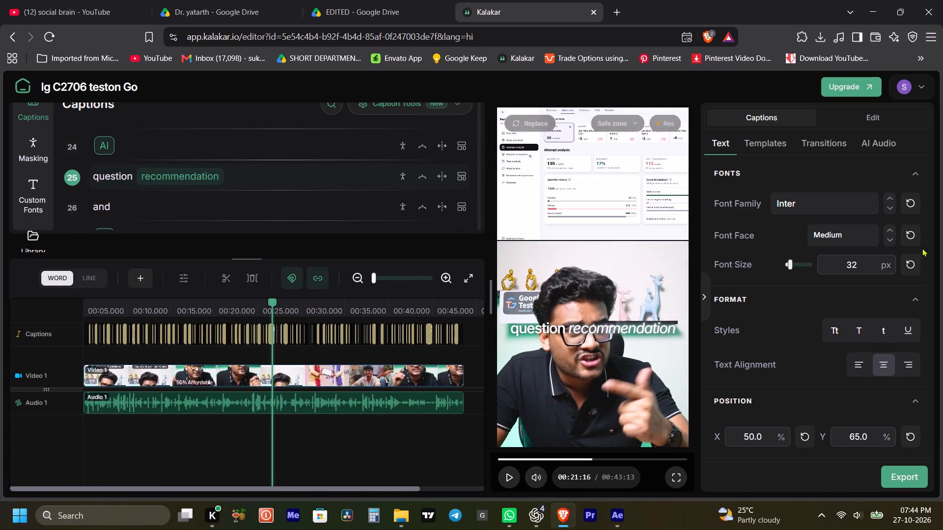
{"action": "left_click", "coordinate": [433, 104]}
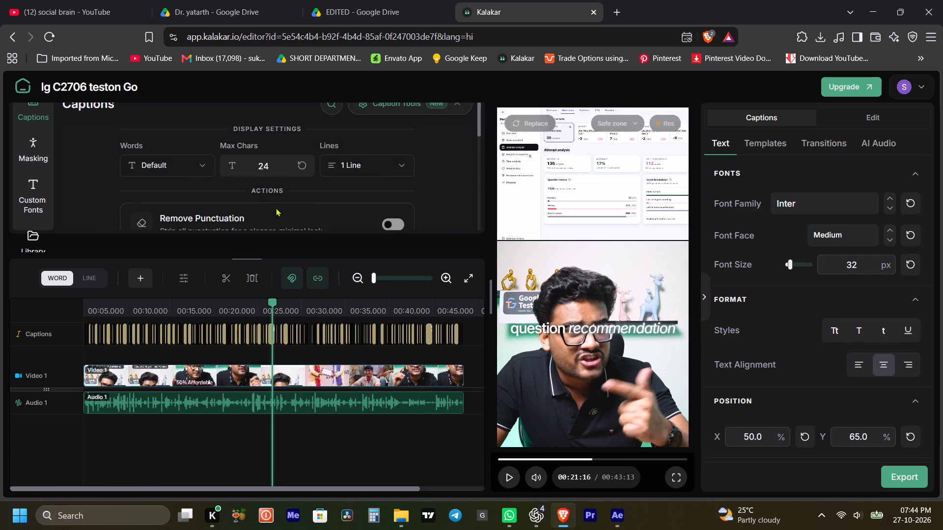
{"action": "left_click_drag", "start_coordinate": [257, 157], "coordinate": [246, 157]}
{"action": "left_click_drag", "start_coordinate": [380, 218], "coordinate": [388, 217]}
{"action": "scroll", "coordinate": [434, 208], "scroll_direction": "down", "scroll_amount": 1}
{"action": "left_click_drag", "start_coordinate": [393, 212], "coordinate": [399, 212]}
{"action": "scroll", "coordinate": [426, 205], "scroll_direction": "up", "scroll_amount": 3}
{"action": "left_click", "coordinate": [410, 108]}
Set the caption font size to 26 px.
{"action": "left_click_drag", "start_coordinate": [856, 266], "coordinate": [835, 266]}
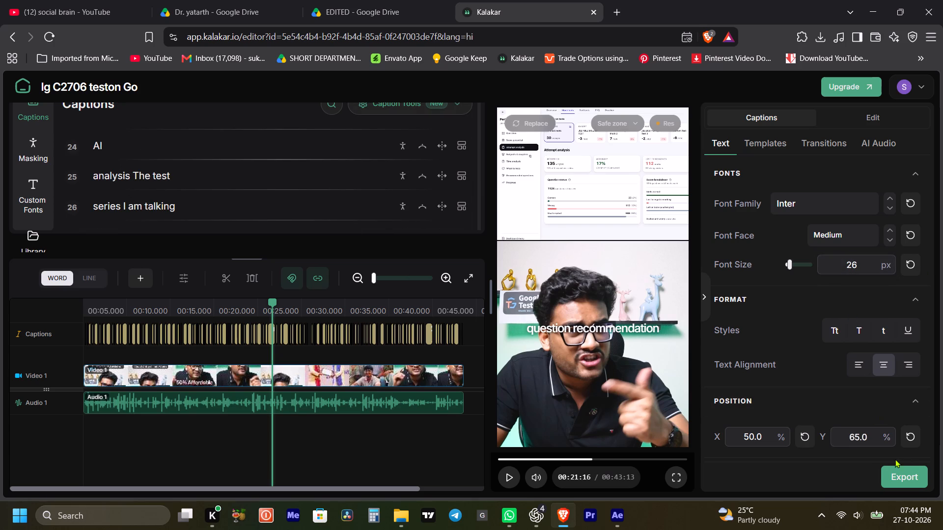
Turn on a black 000000 background behind the captions with 60% opacity.
{"action": "scroll", "coordinate": [792, 373], "scroll_direction": "down", "scroll_amount": 3}
{"action": "scroll", "coordinate": [724, 416], "scroll_direction": "down", "scroll_amount": 5}
{"action": "left_click", "coordinate": [753, 442]}
{"action": "scroll", "coordinate": [736, 356], "scroll_direction": "down", "scroll_amount": 3}
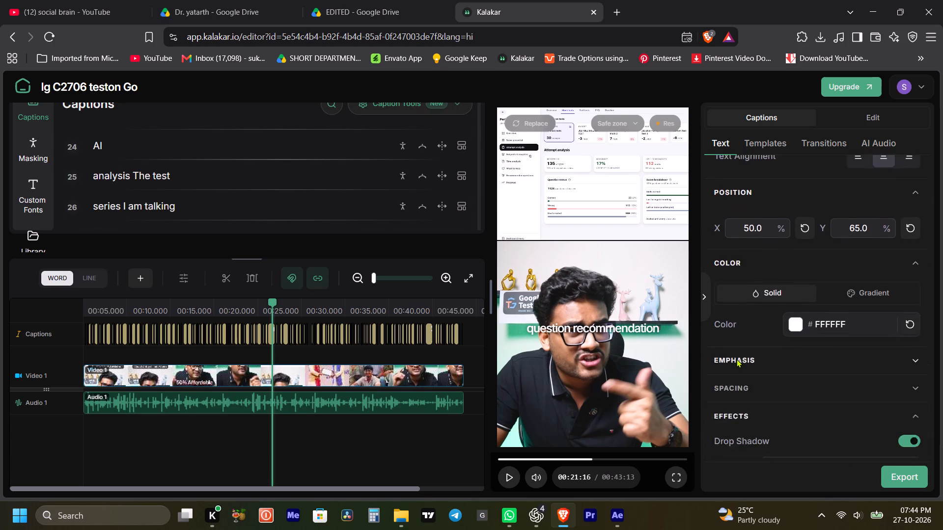
{"action": "scroll", "coordinate": [736, 359], "scroll_direction": "down", "scroll_amount": 3}
{"action": "left_click", "coordinate": [918, 391]}
{"action": "left_click", "coordinate": [911, 397]}
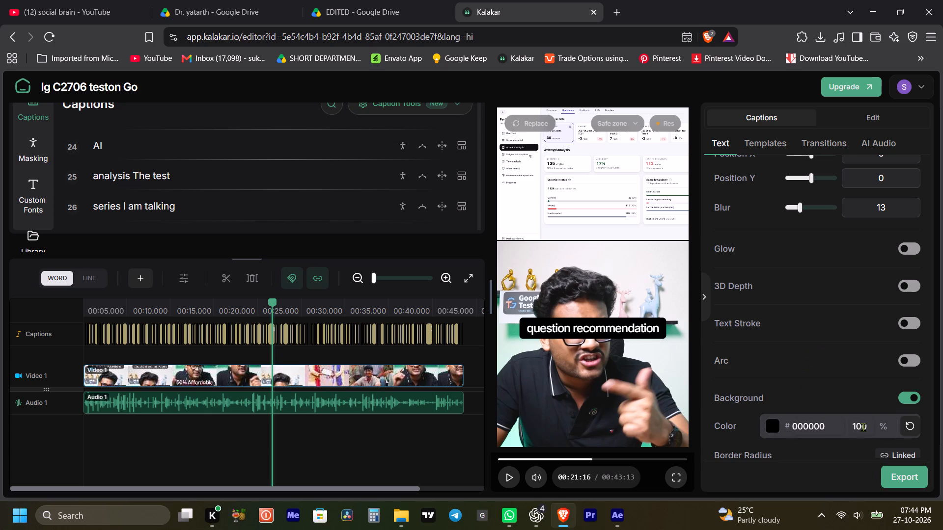
{"action": "double_click", "coordinate": [863, 425]}
{"action": "key", "text": "6"}
{"action": "key", "text": "0"}
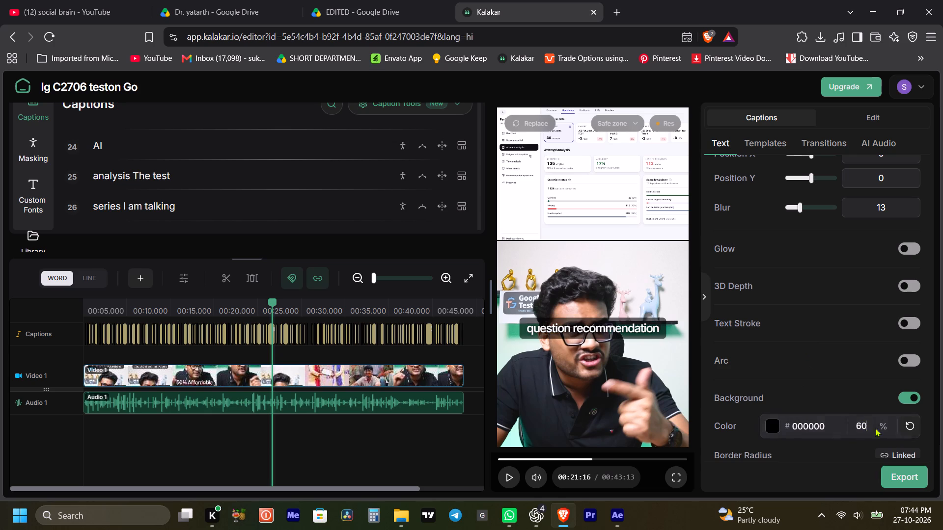
{"action": "scroll", "coordinate": [804, 377], "scroll_direction": "down", "scroll_amount": 2}
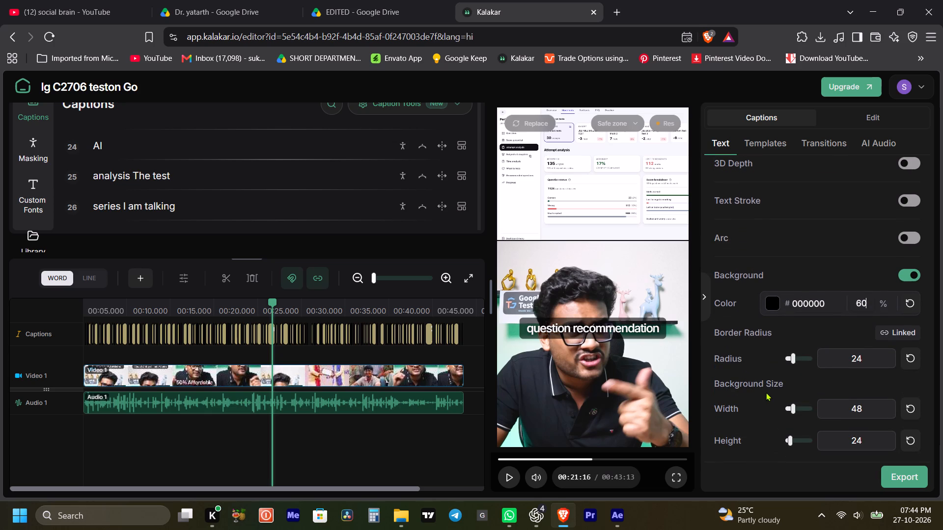
Set the captions' drop shadow blur to 0.
{"action": "scroll", "coordinate": [769, 380], "scroll_direction": "up", "scroll_amount": 2}
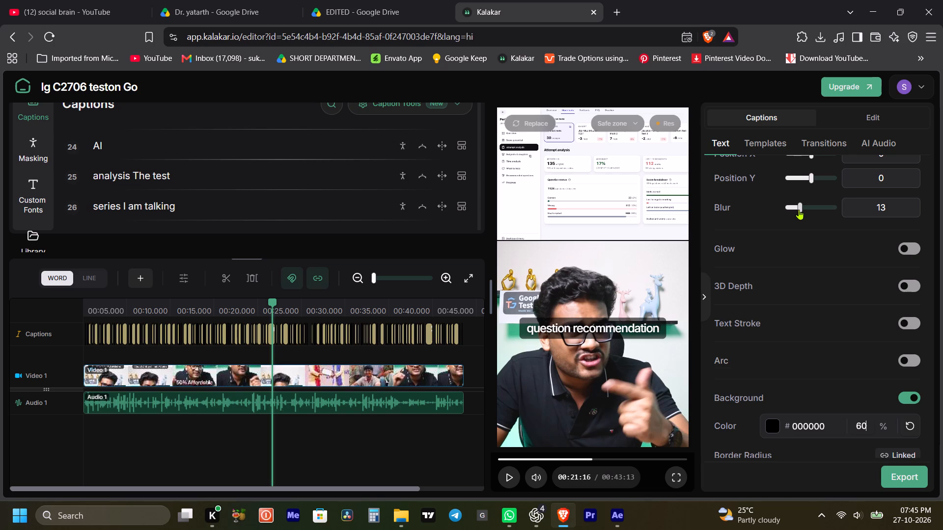
{"action": "left_click_drag", "start_coordinate": [803, 209], "coordinate": [783, 209]}
{"action": "left_click_drag", "start_coordinate": [783, 209], "coordinate": [778, 209]}
Set the caption background opacity to 70%.
{"action": "scroll", "coordinate": [830, 369], "scroll_direction": "down", "scroll_amount": 2}
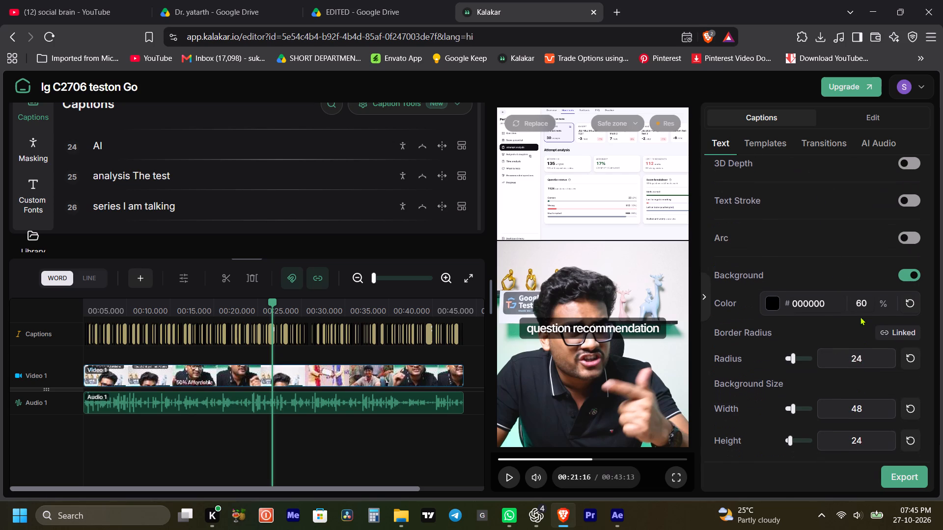
{"action": "double_click", "coordinate": [861, 304]}
{"action": "type", "text": "70"}
{"action": "left_click", "coordinate": [805, 256]}
{"action": "scroll", "coordinate": [810, 264], "scroll_direction": "up", "scroll_amount": 5}
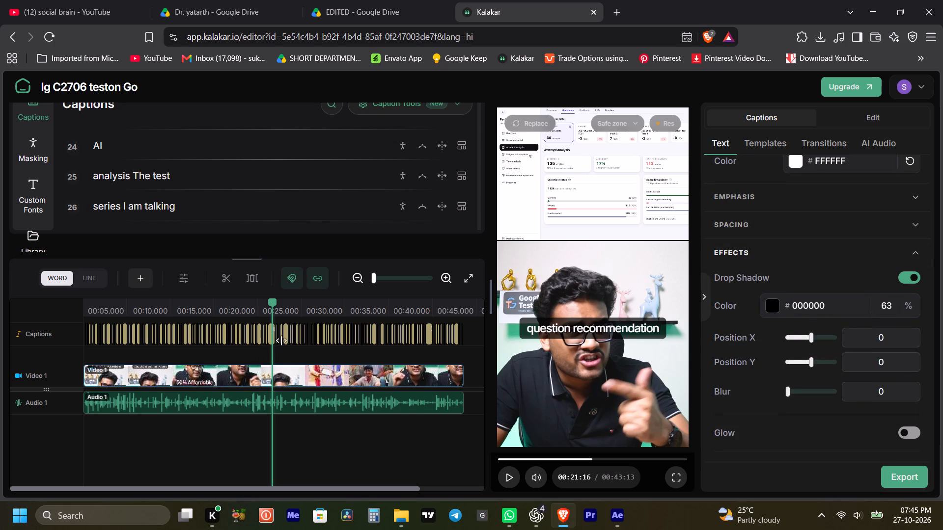
Play from the start and delete the captions "This test series has", "exact JEE Main level" and "questions has been" from the timeline.
{"action": "left_click_drag", "start_coordinate": [120, 309], "coordinate": [80, 314]}
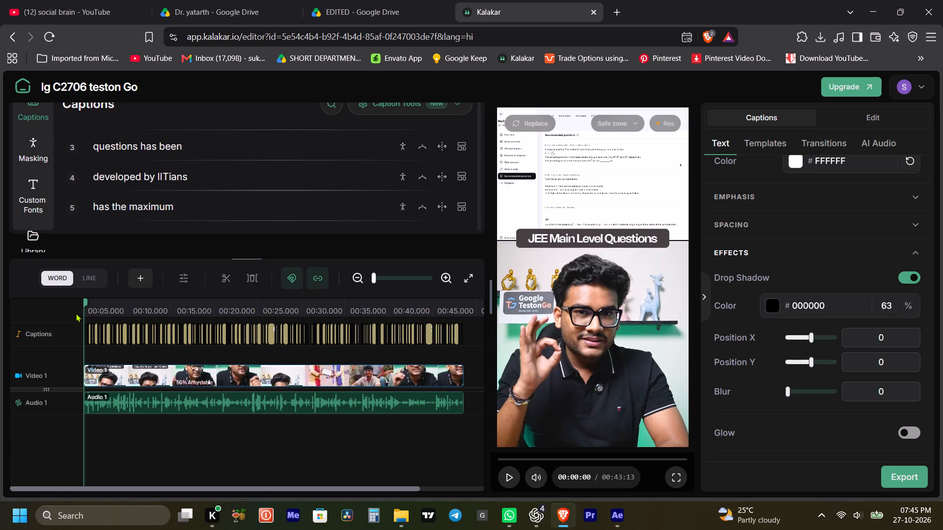
{"action": "left_click", "coordinate": [156, 449]}
{"action": "key", "text": "space"}
{"action": "key", "text": "space"}
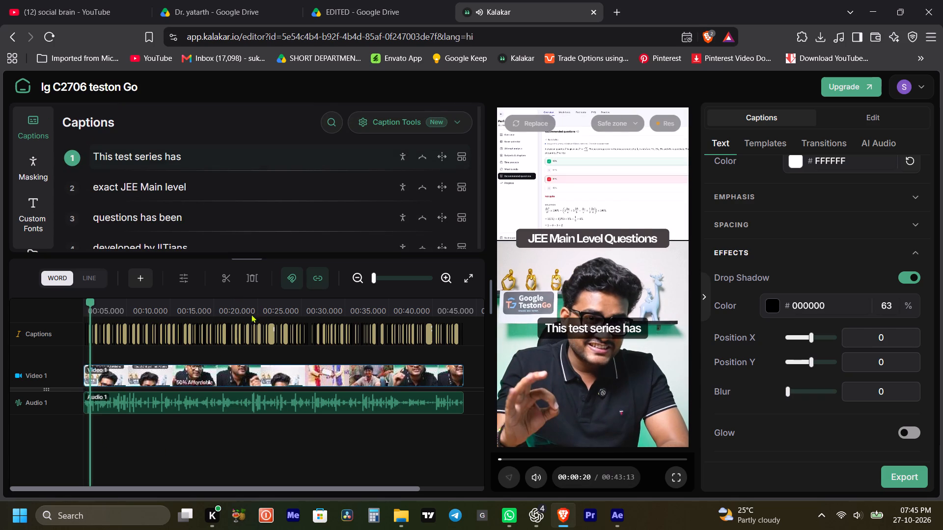
{"action": "left_click_drag", "start_coordinate": [378, 276], "coordinate": [393, 279]}
{"action": "left_click_drag", "start_coordinate": [114, 351], "coordinate": [309, 341]}
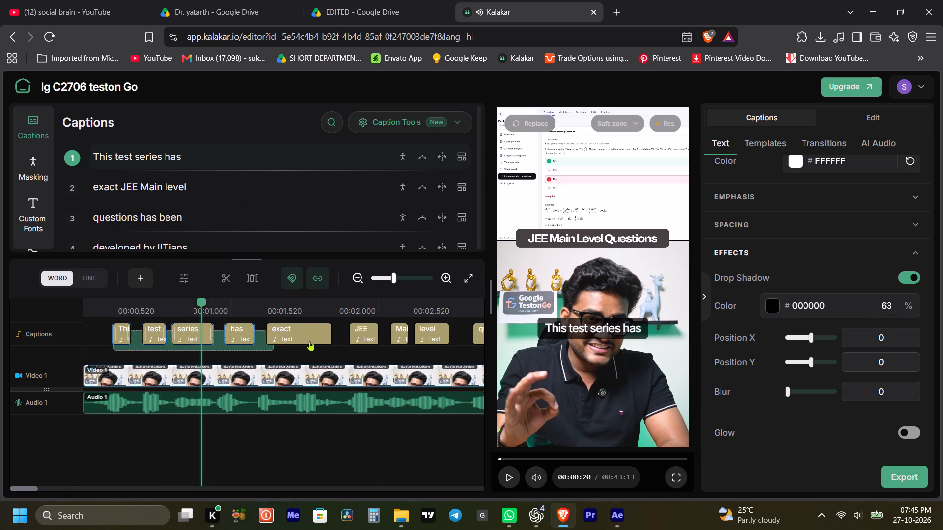
{"action": "left_click_drag", "start_coordinate": [309, 341], "coordinate": [442, 334]}
{"action": "key", "text": "BackSpace"}
{"action": "key", "text": "space"}
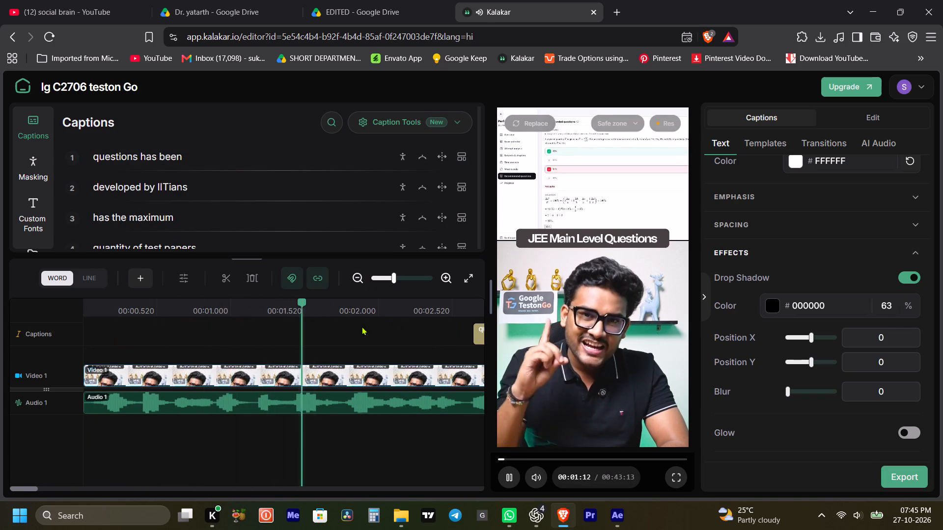
{"action": "key", "text": "space"}
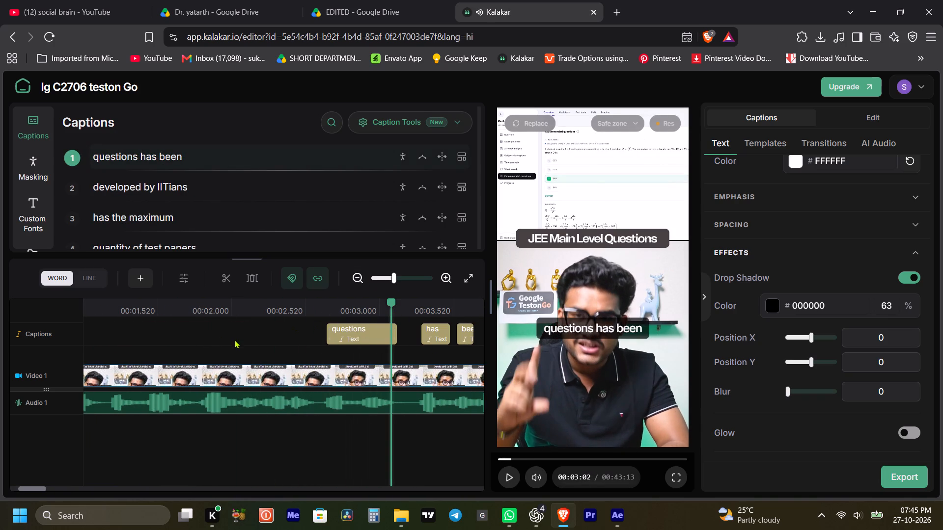
{"action": "left_click_drag", "start_coordinate": [234, 340], "coordinate": [469, 338]}
{"action": "key", "text": "BackSpace"}
Change the caption font face to Bold and the font size to 24 px, checking it on "developed by IITians".
{"action": "key", "text": "space"}
{"action": "key", "text": "space"}
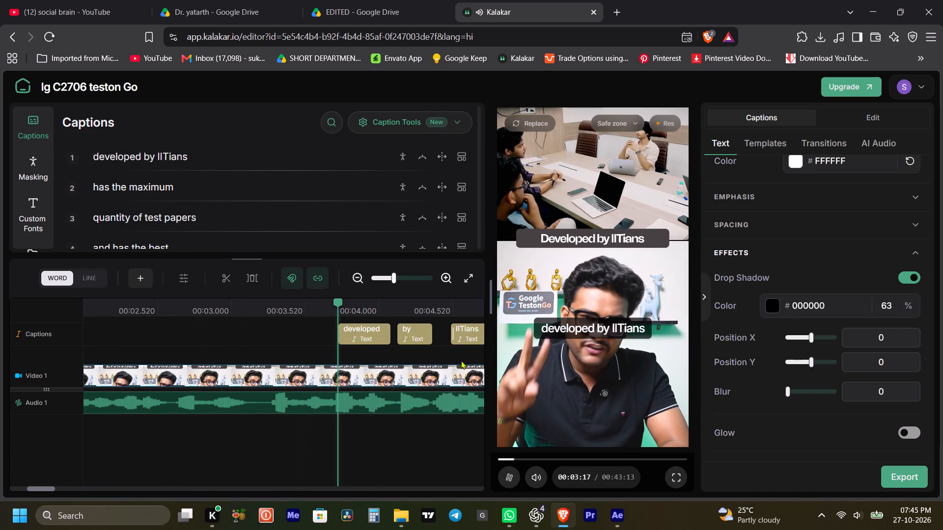
{"action": "scroll", "coordinate": [802, 260], "scroll_direction": "up", "scroll_amount": 5}
{"action": "scroll", "coordinate": [760, 291], "scroll_direction": "up", "scroll_amount": 4}
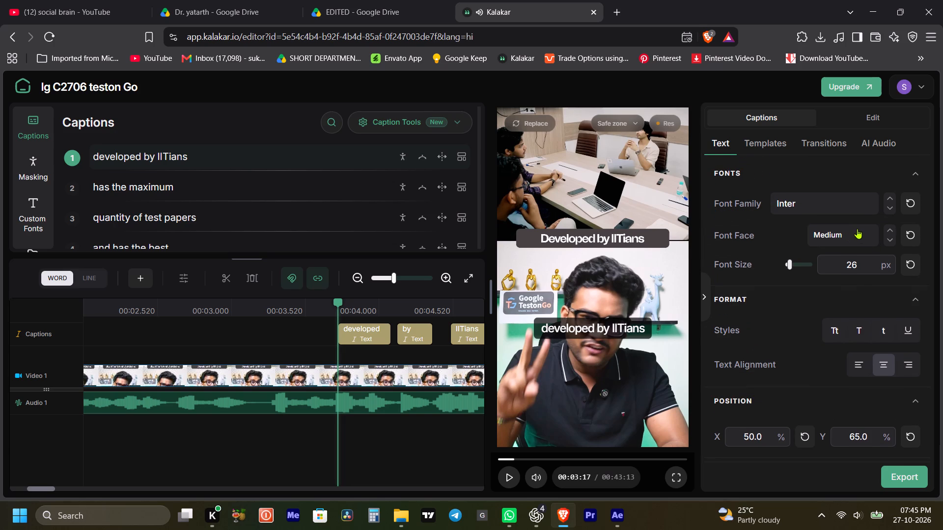
{"action": "left_click", "coordinate": [856, 227]}
{"action": "left_click", "coordinate": [850, 365]}
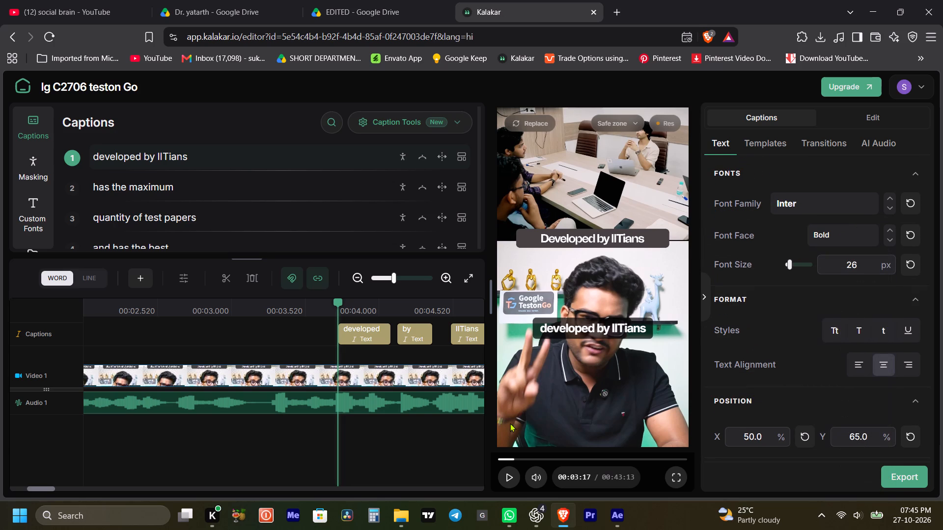
{"action": "left_click", "coordinate": [361, 449]}
{"action": "key", "text": "space"}
{"action": "key", "text": "space"}
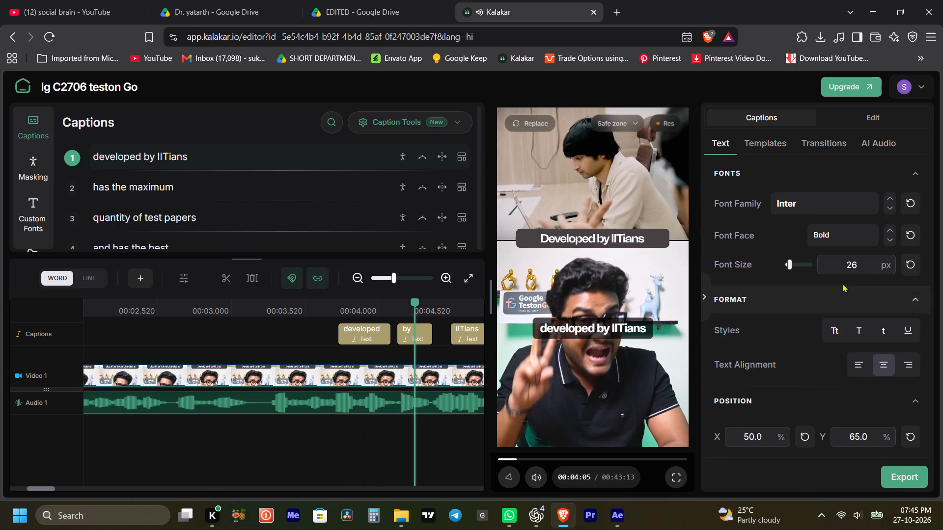
{"action": "left_click_drag", "start_coordinate": [854, 268], "coordinate": [846, 268]}
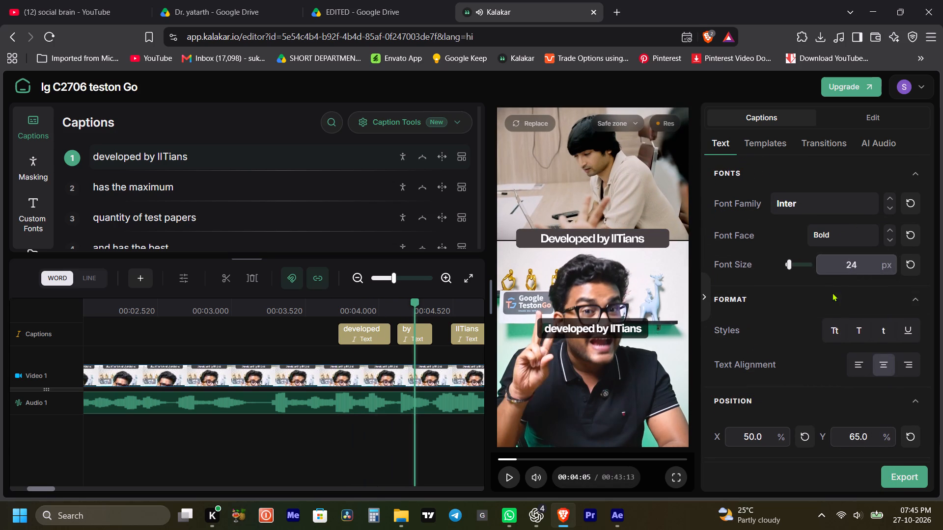
Play onward and delete the captions "developed by IITians", "has the maximum" and "quantity of test papers" from the timeline.
{"action": "left_click", "coordinate": [351, 453]}
{"action": "key", "text": "space"}
{"action": "key", "text": "space"}
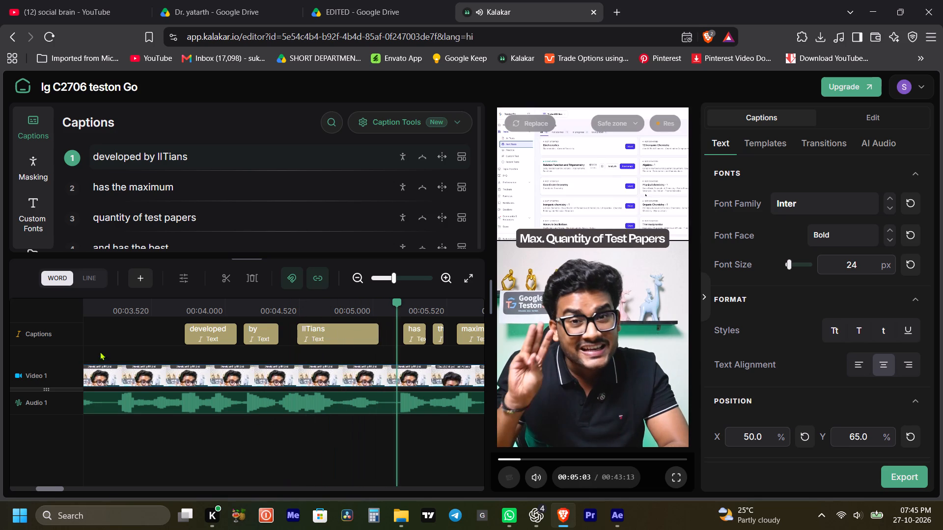
{"action": "left_click_drag", "start_coordinate": [107, 339], "coordinate": [471, 342]}
{"action": "key", "text": "BackSpace"}
{"action": "key", "text": "space"}
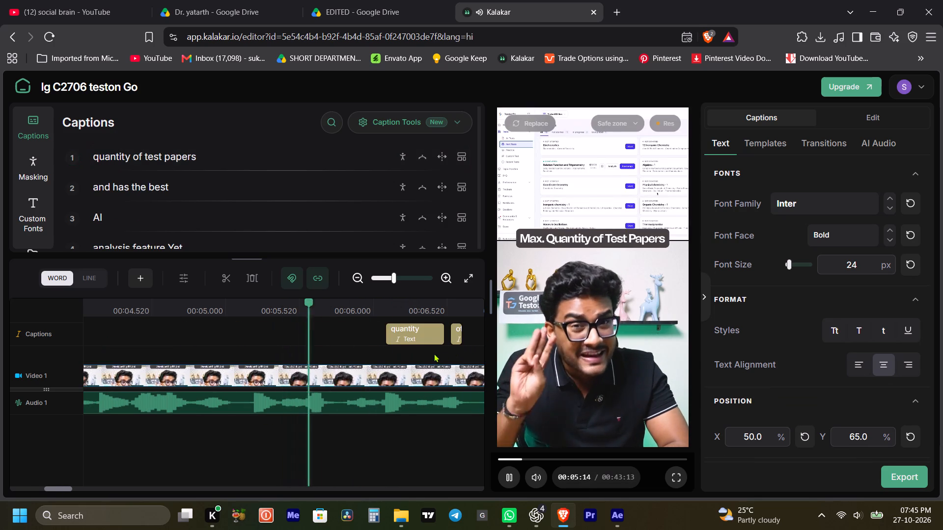
{"action": "key", "text": "space"}
{"action": "left_click_drag", "start_coordinate": [189, 346], "coordinate": [436, 348]}
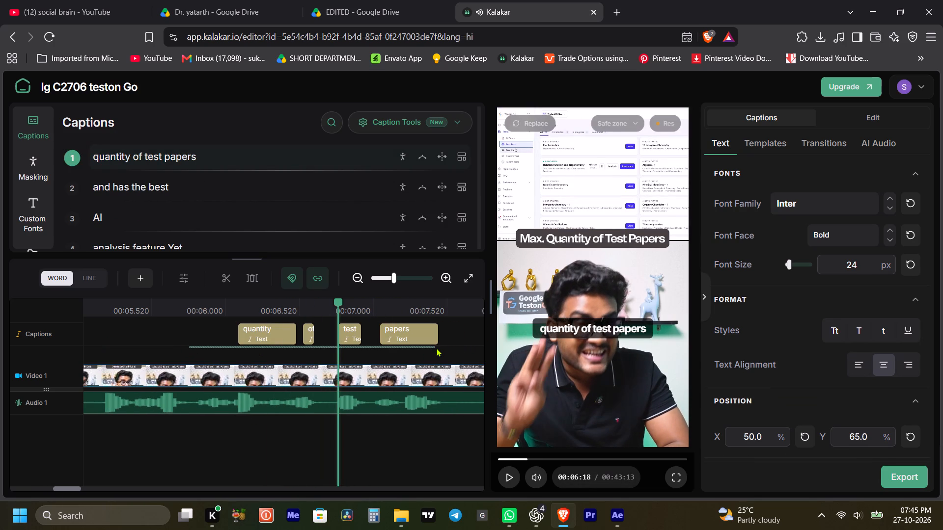
{"action": "left_click_drag", "start_coordinate": [436, 348], "coordinate": [439, 346]}
{"action": "left_click_drag", "start_coordinate": [186, 352], "coordinate": [463, 329]}
{"action": "key", "text": "BackSpace"}
Play onward and delete the captions "and has the best" and "AI" plus the word "analysis" from the timeline.
{"action": "key", "text": "space"}
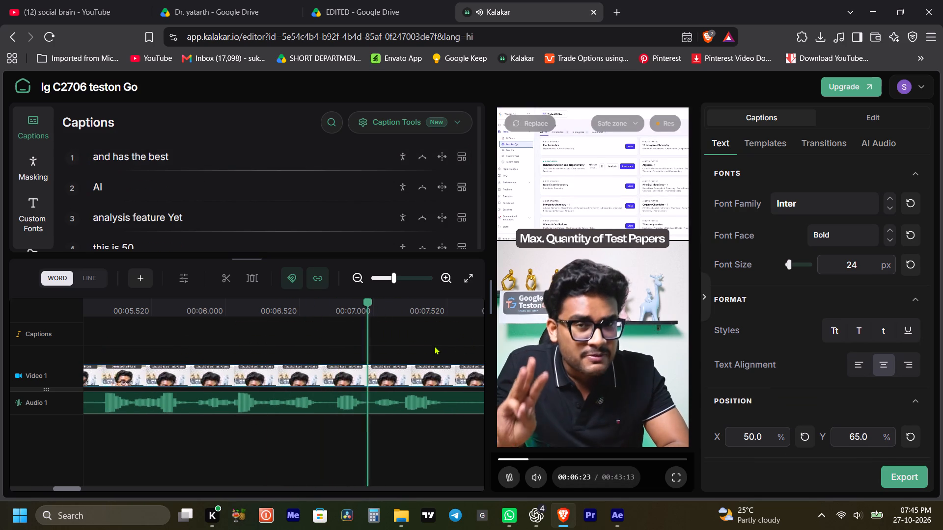
{"action": "key", "text": "space"}
{"action": "left_click_drag", "start_coordinate": [143, 334], "coordinate": [484, 337]}
{"action": "key", "text": "BackSpace"}
Play onward past the AI analysis title and delete the word "feature" from the timeline.
{"action": "key", "text": "space"}
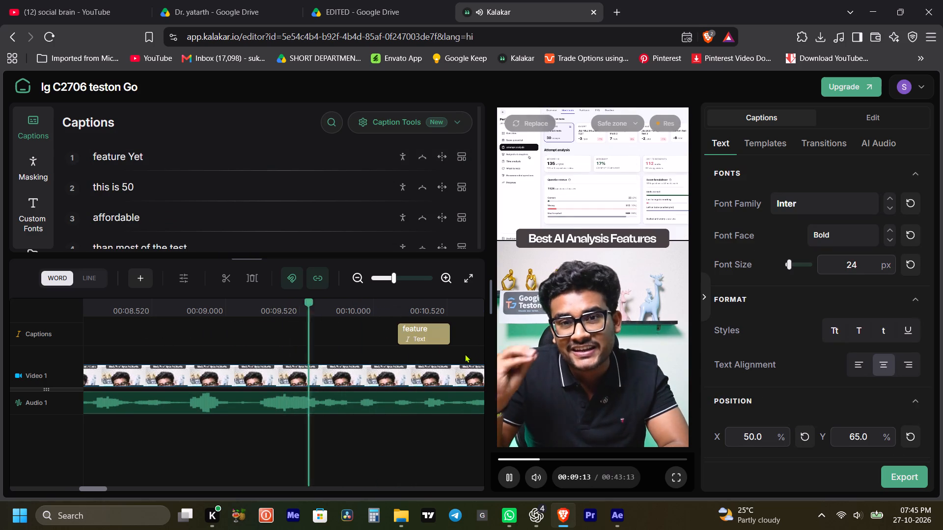
{"action": "key", "text": "space"}
{"action": "left_click_drag", "start_coordinate": [217, 336], "coordinate": [228, 337]}
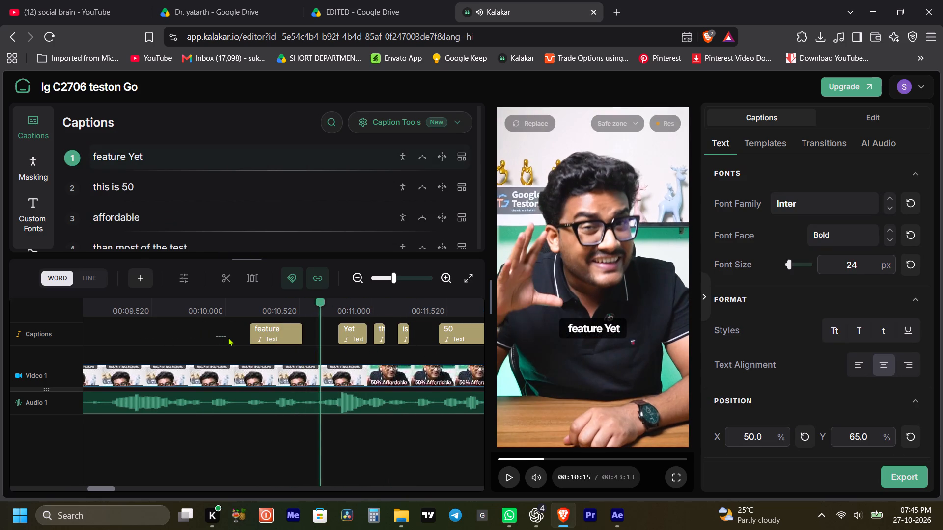
{"action": "left_click_drag", "start_coordinate": [228, 337], "coordinate": [304, 337]}
{"action": "key", "text": "BackSpace"}
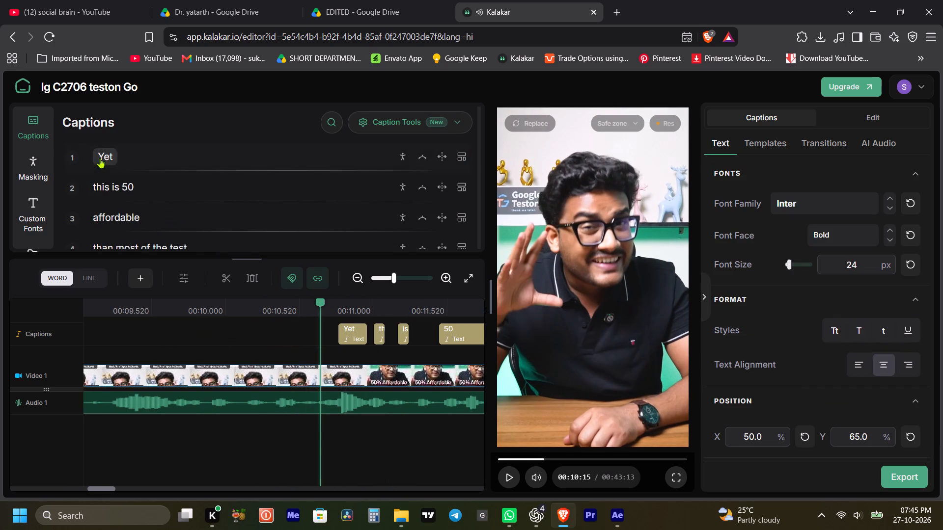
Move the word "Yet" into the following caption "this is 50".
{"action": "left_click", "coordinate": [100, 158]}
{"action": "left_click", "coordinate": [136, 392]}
Play on to the "50% Affordable" title and set the captions' vertical position to 59.9%.
{"action": "key", "text": "space"}
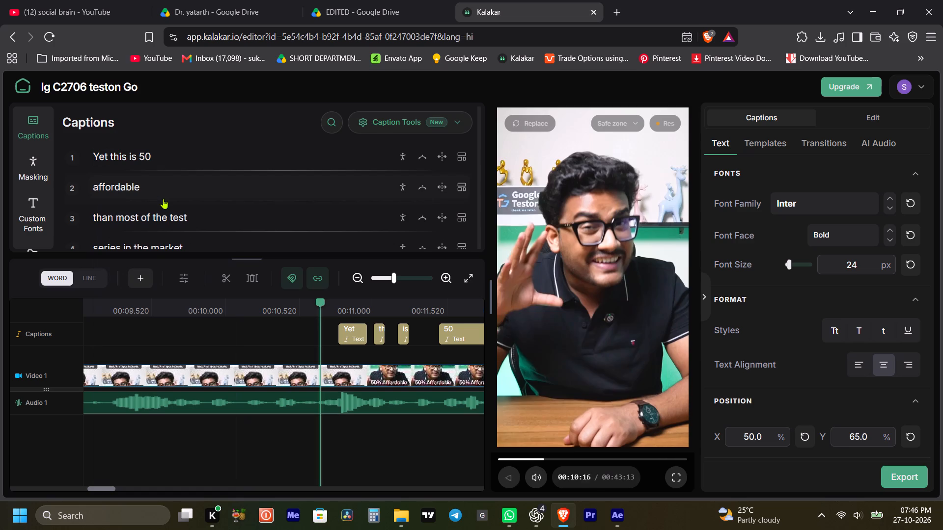
{"action": "key", "text": "space"}
{"action": "key", "text": "space"}
{"action": "key", "text": "space"}
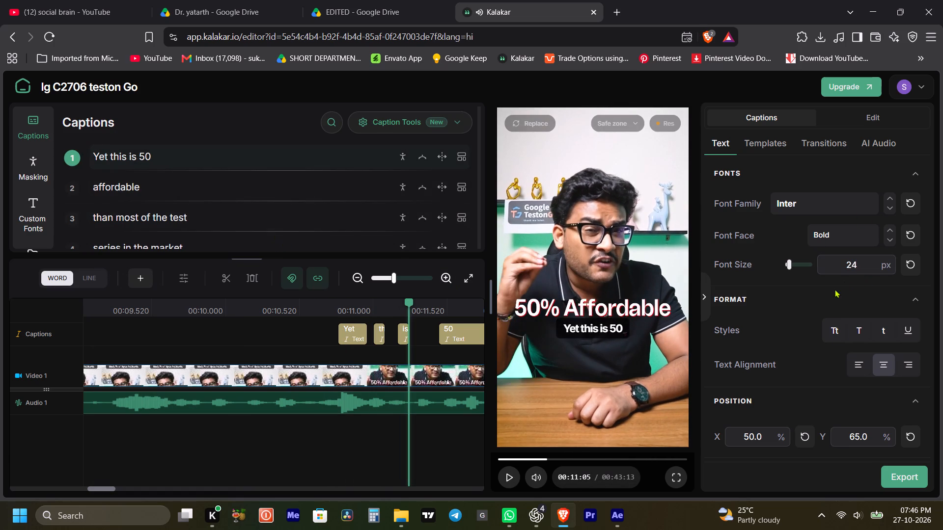
{"action": "left_click_drag", "start_coordinate": [862, 438], "coordinate": [833, 435]}
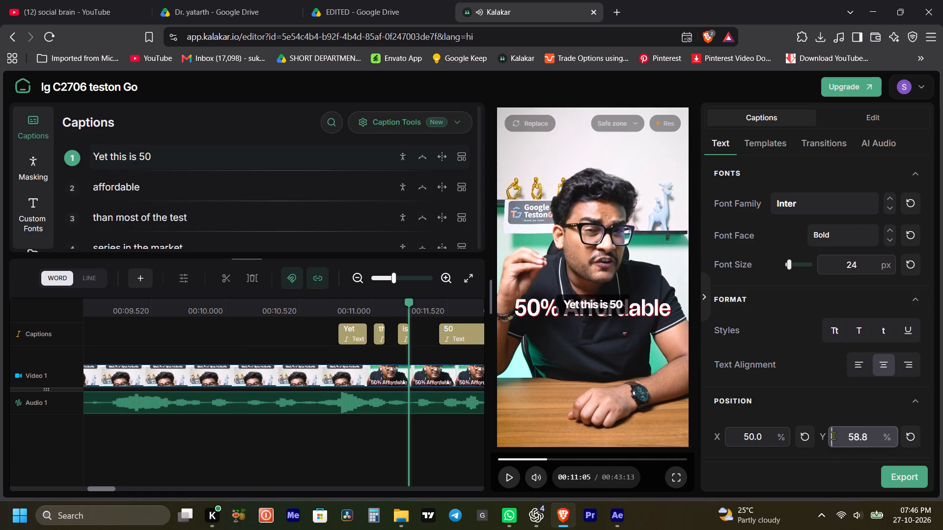
{"action": "left_click_drag", "start_coordinate": [833, 435], "coordinate": [836, 438]}
Delete the captions "Yet this is 50" and "affordable" from the timeline over the "50% Affordable" title.
{"action": "left_click_drag", "start_coordinate": [316, 343], "coordinate": [412, 356]}
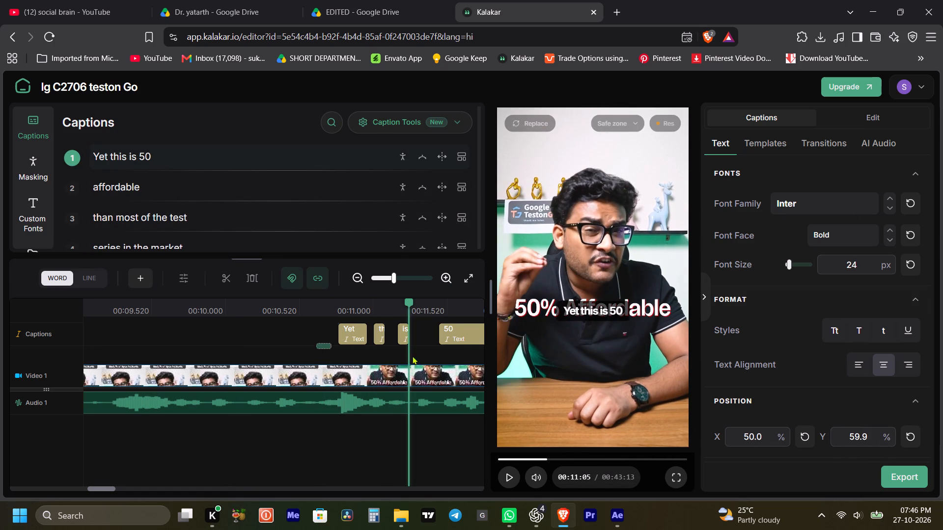
{"action": "left_click_drag", "start_coordinate": [412, 356], "coordinate": [467, 349]}
{"action": "key", "text": "BackSpace"}
{"action": "key", "text": "space"}
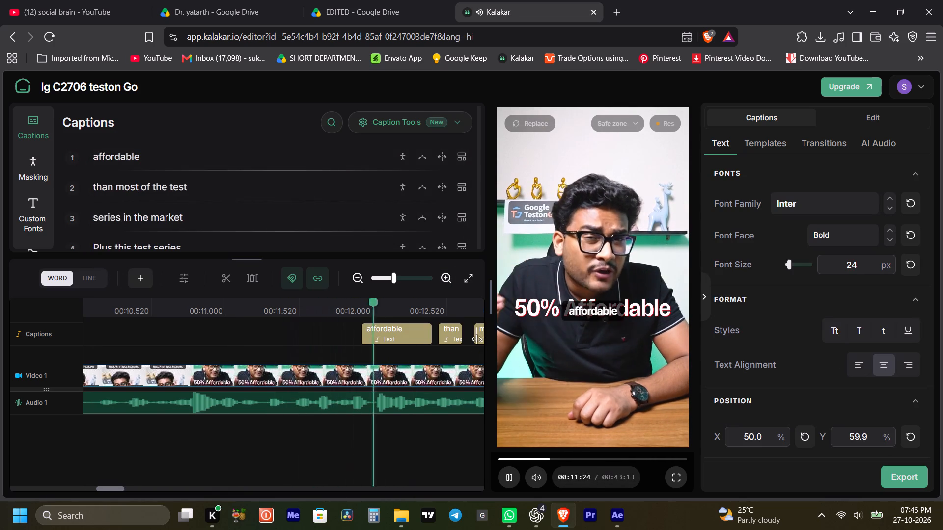
{"action": "key", "text": "space"}
{"action": "left_click_drag", "start_coordinate": [155, 340], "coordinate": [264, 342]}
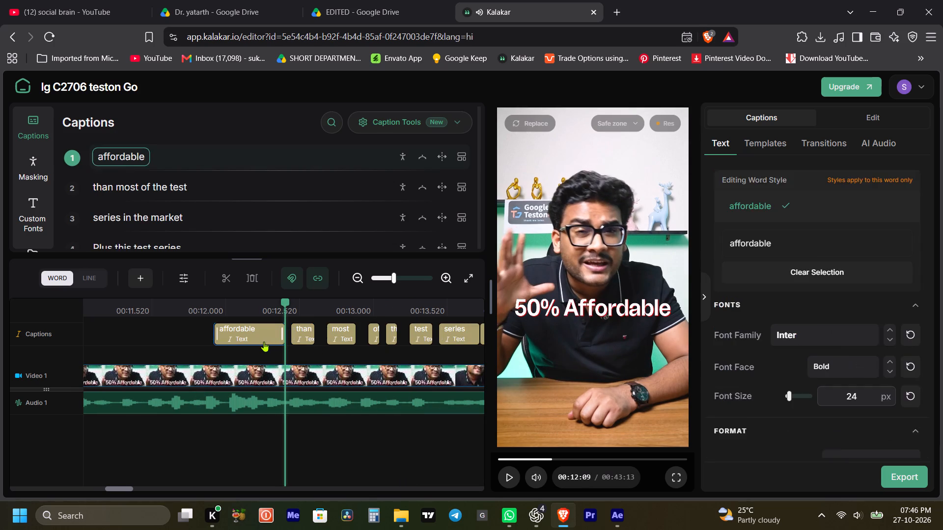
{"action": "key", "text": "BackSpace"}
Play onward and delete the captions "than most of the test" and "series in the market" from the timeline.
{"action": "key", "text": "space"}
{"action": "key", "text": "space"}
{"action": "left_click_drag", "start_coordinate": [230, 336], "coordinate": [381, 341]}
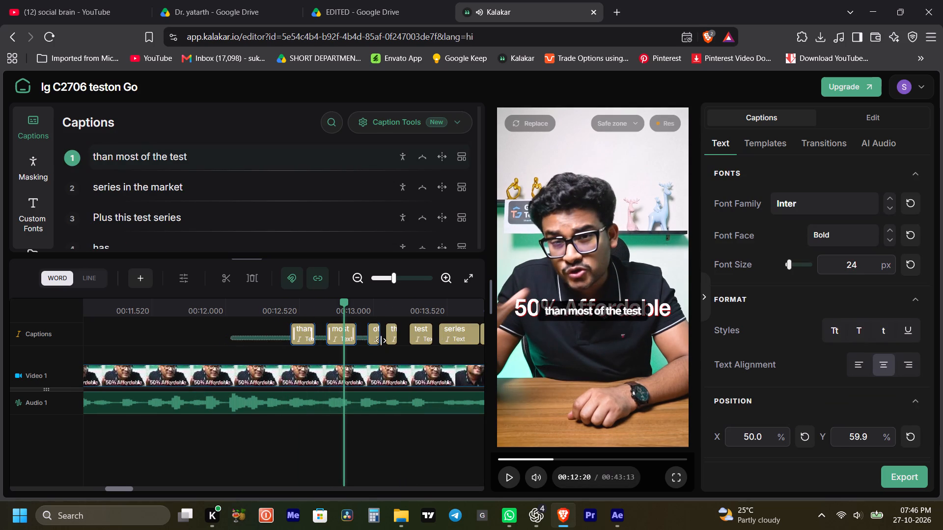
{"action": "left_click_drag", "start_coordinate": [381, 341], "coordinate": [465, 335]}
{"action": "key", "text": "BackSpace"}
{"action": "key", "text": "space"}
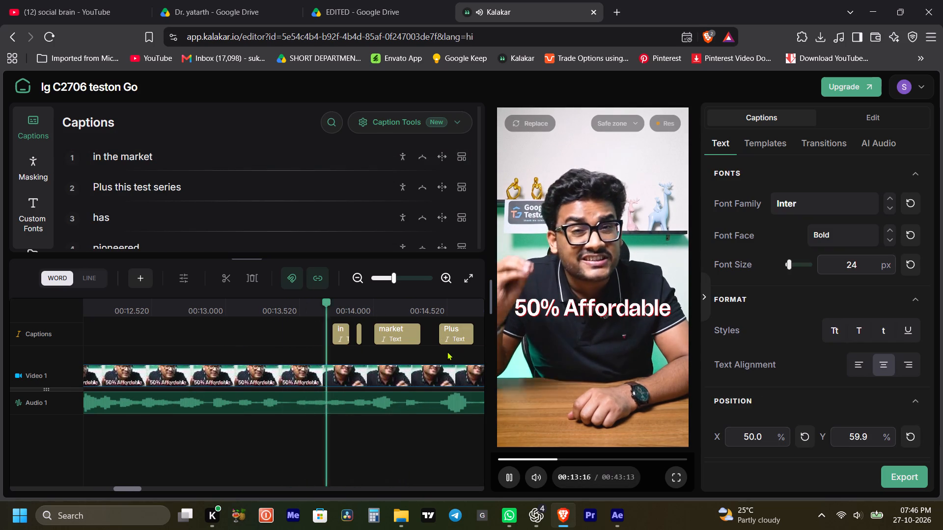
{"action": "key", "text": "space"}
{"action": "left_click_drag", "start_coordinate": [250, 360], "coordinate": [268, 354]}
{"action": "left_click_drag", "start_coordinate": [269, 352], "coordinate": [392, 334]}
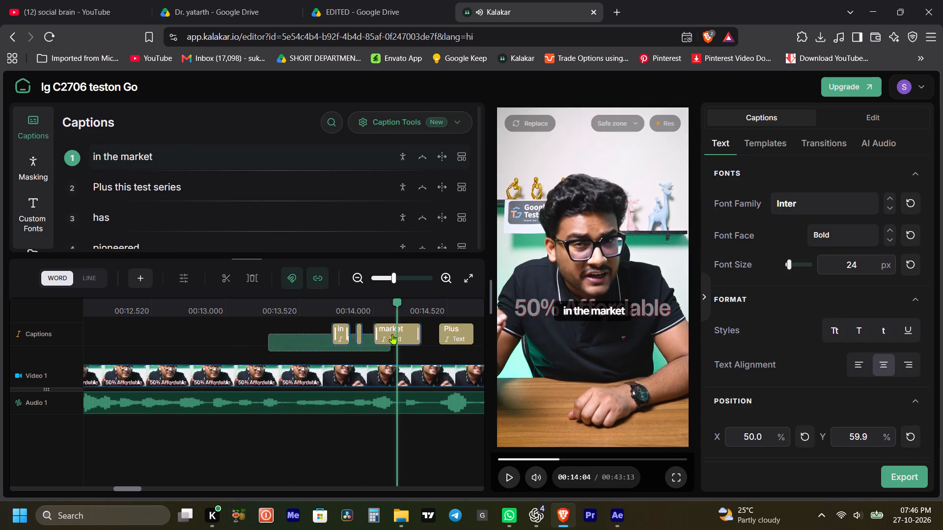
{"action": "left_click_drag", "start_coordinate": [392, 334], "coordinate": [391, 334]}
{"action": "key", "text": "BackSpace"}
Play onward from "Plus this test series" and move the word "has" into the following caption "pioneered".
{"action": "key", "text": "space"}
{"action": "key", "text": "space"}
{"action": "key", "text": "space"}
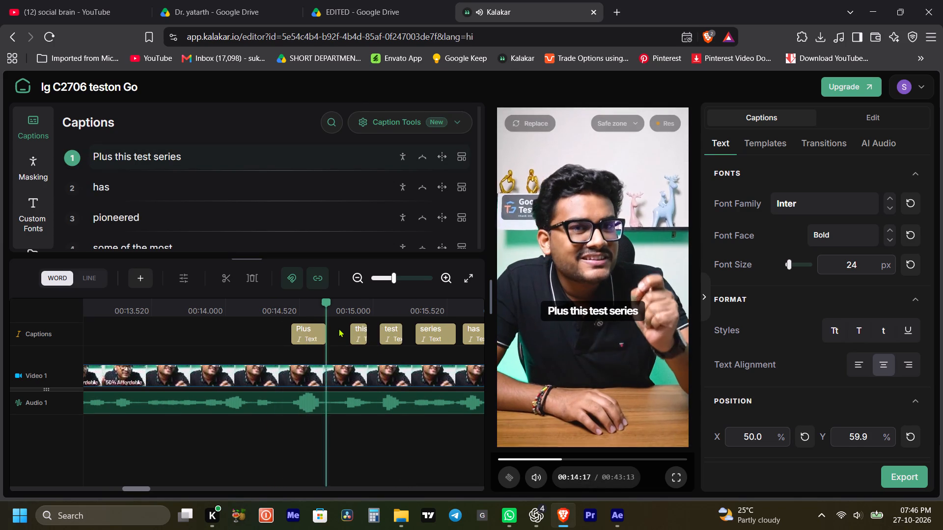
{"action": "key", "text": "space"}
{"action": "key", "text": "space"}
{"action": "key", "text": "space"}
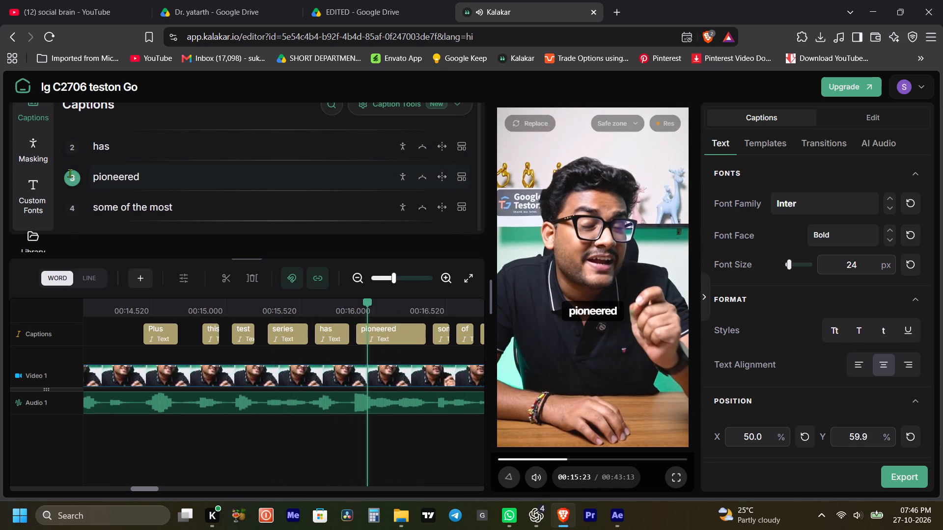
{"action": "left_click", "coordinate": [102, 147]}
{"action": "left_click", "coordinate": [139, 389]}
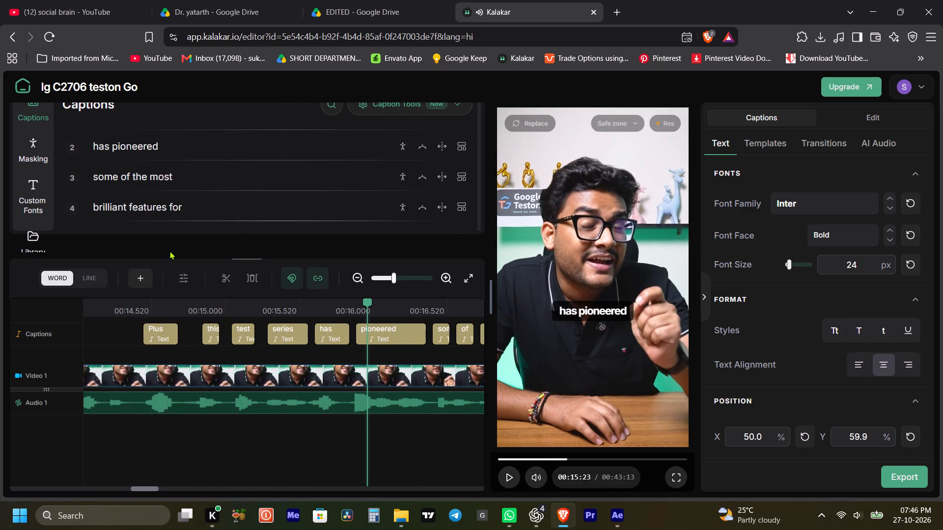
Play onward and move the word "like" from "JEE aspirants like" into the following caption "custom test generator".
{"action": "key", "text": "space"}
{"action": "key", "text": "space"}
{"action": "key", "text": "space"}
{"action": "key", "text": "space"}
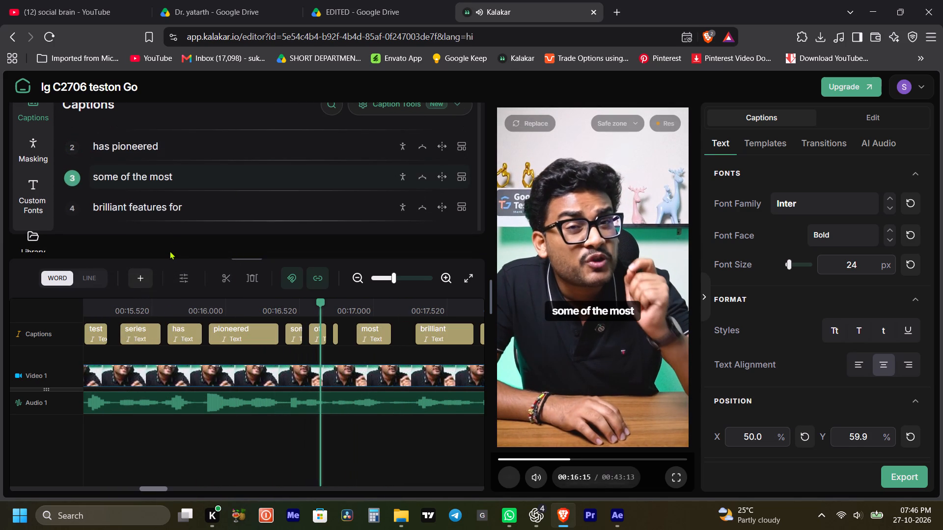
{"action": "key", "text": "space"}
{"action": "key", "text": "space"}
{"action": "key", "text": "space"}
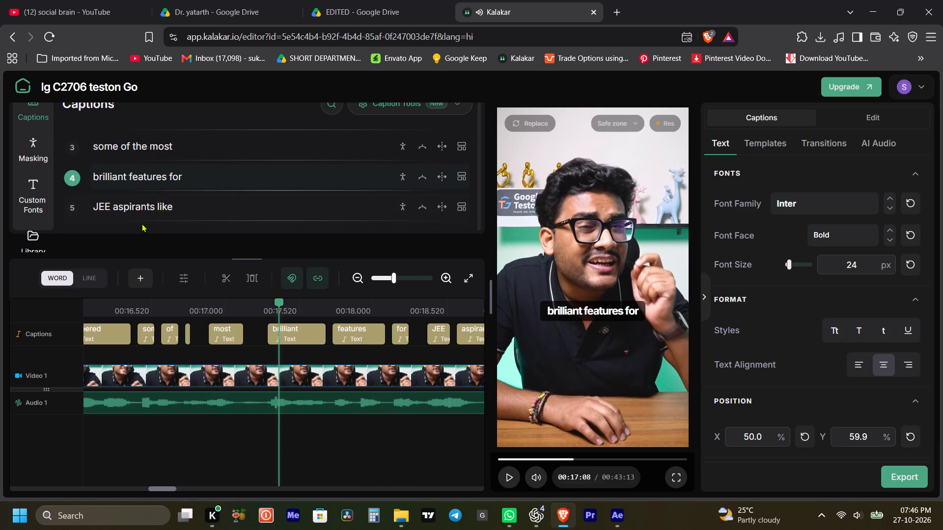
{"action": "key", "text": "space"}
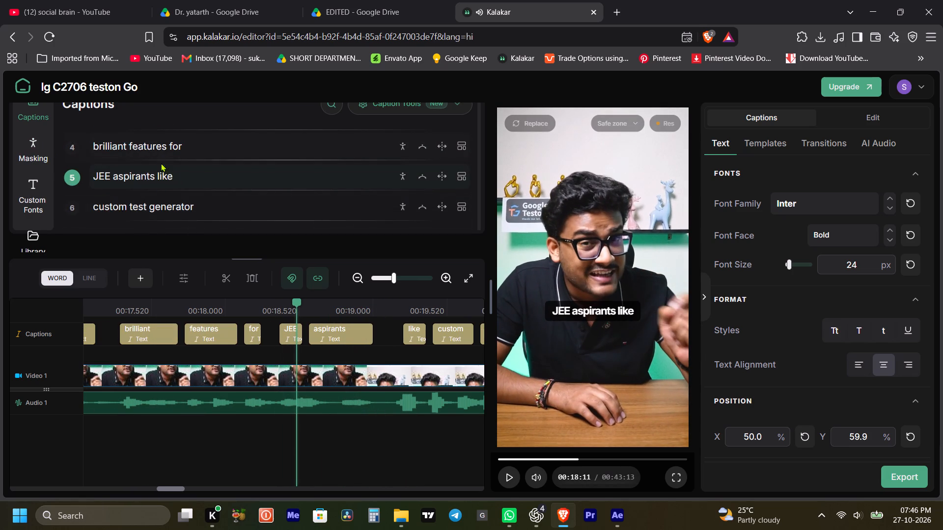
{"action": "key", "text": "space"}
{"action": "key", "text": "space"}
{"action": "key", "text": "space"}
{"action": "key", "text": "space"}
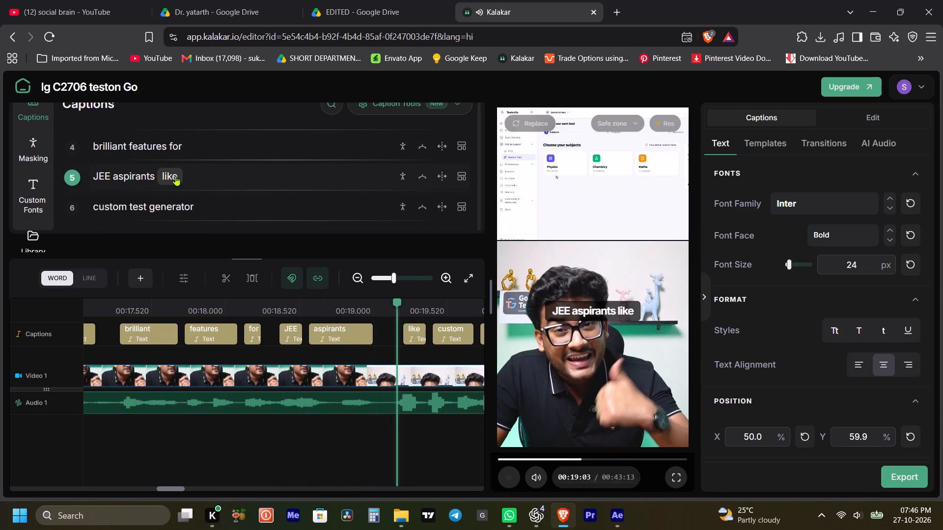
{"action": "left_click", "coordinate": [175, 175]}
{"action": "left_click", "coordinate": [212, 410]}
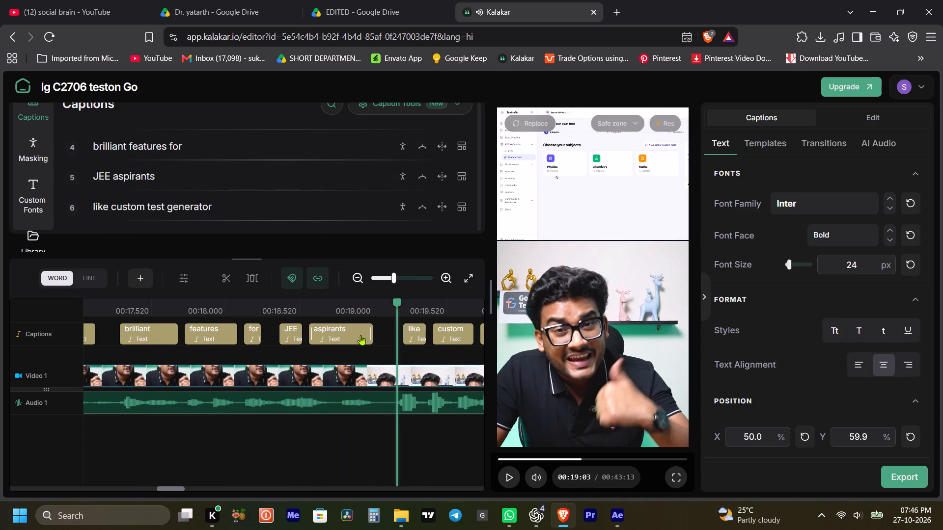
Shorten the "aspirants" caption clip so it ends before the split-screen shot, and replay that cut.
{"action": "left_click_drag", "start_coordinate": [370, 333], "coordinate": [355, 333]}
{"action": "left_click_drag", "start_coordinate": [385, 308], "coordinate": [380, 308]}
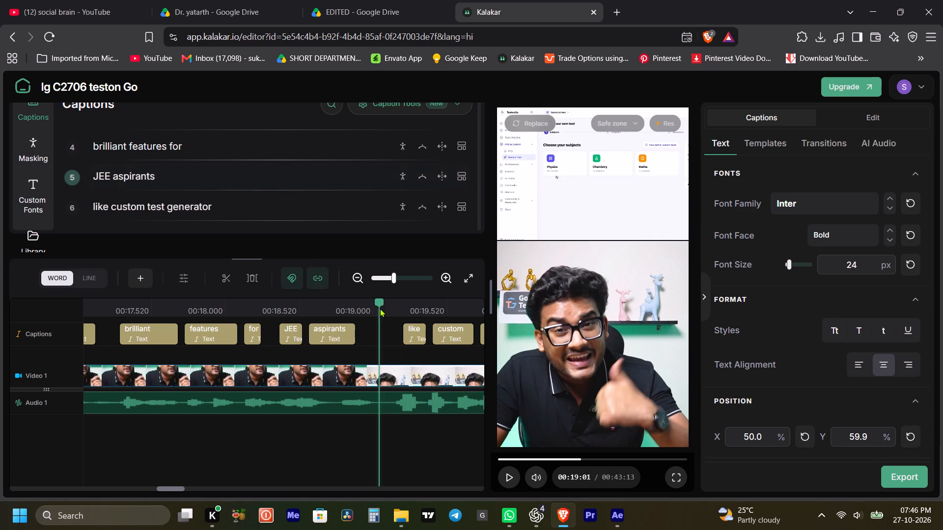
{"action": "left_click_drag", "start_coordinate": [380, 308], "coordinate": [376, 309]}
{"action": "left_click_drag", "start_coordinate": [359, 300], "coordinate": [325, 308]}
{"action": "key", "text": "space"}
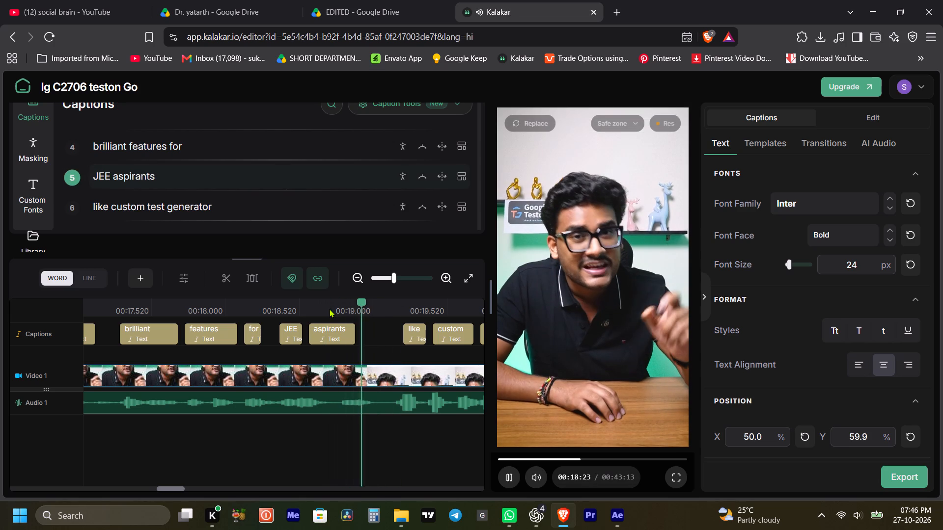
{"action": "key", "text": "space"}
Play onward and move "question recommendation" up into the preceding caption "AI".
{"action": "key", "text": "space"}
{"action": "key", "text": "space"}
{"action": "key", "text": "space"}
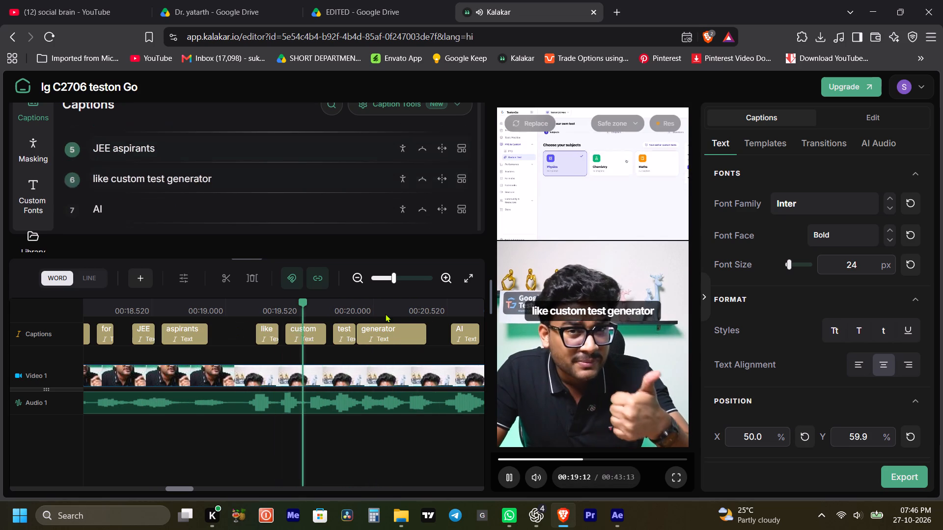
{"action": "key", "text": "space"}
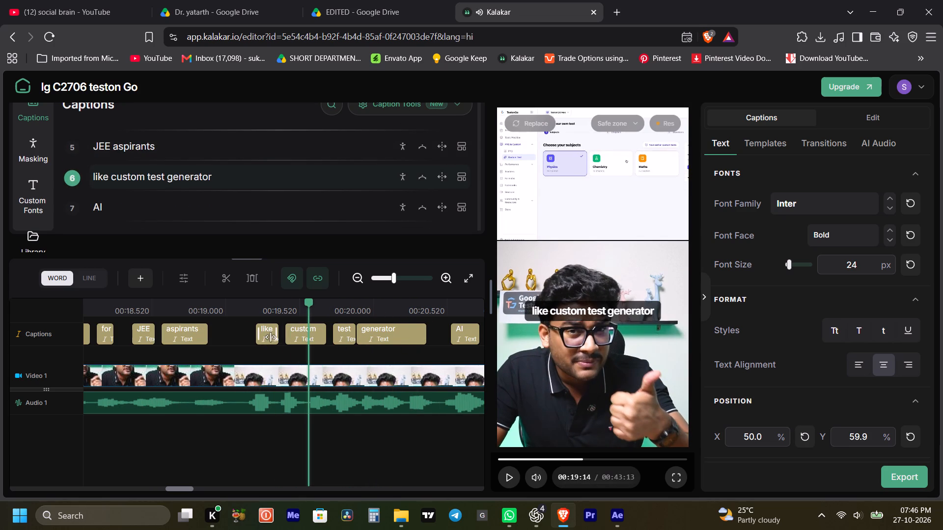
{"action": "key", "text": "space"}
{"action": "key", "text": "space"}
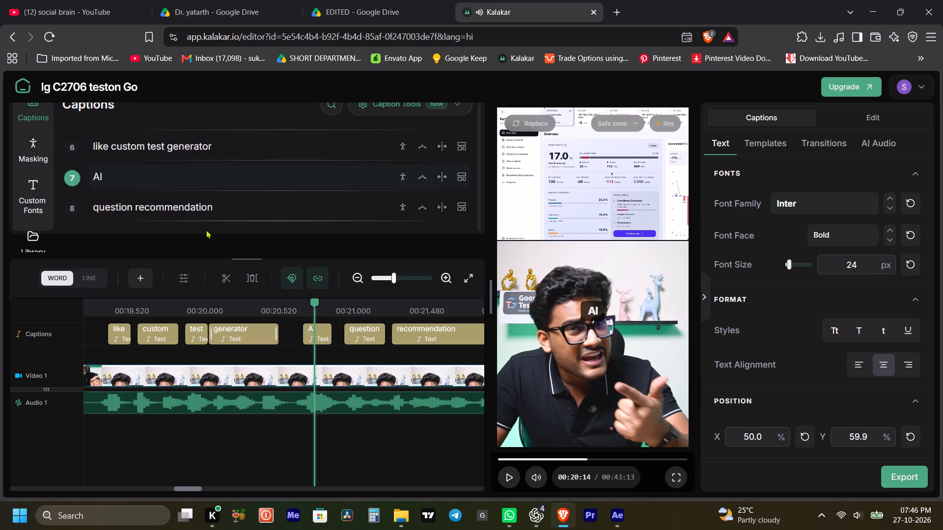
{"action": "left_click", "coordinate": [125, 209]}
{"action": "left_click", "coordinate": [180, 202]}
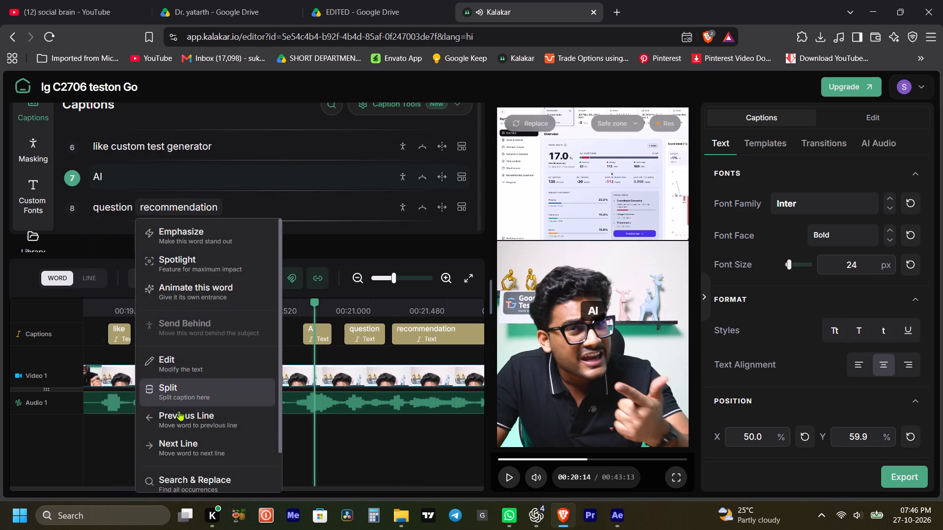
{"action": "left_click", "coordinate": [180, 411]}
{"action": "left_click", "coordinate": [246, 176]}
Play onward and move the word "AI" after "and" into the following caption "analysis The test".
{"action": "key", "text": "space"}
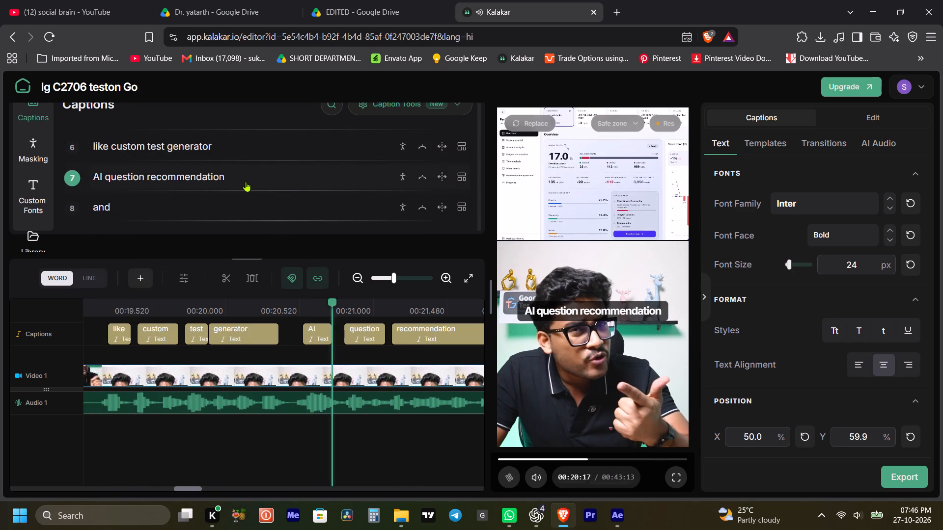
{"action": "key", "text": "space"}
{"action": "key", "text": "space"}
{"action": "key", "text": "space"}
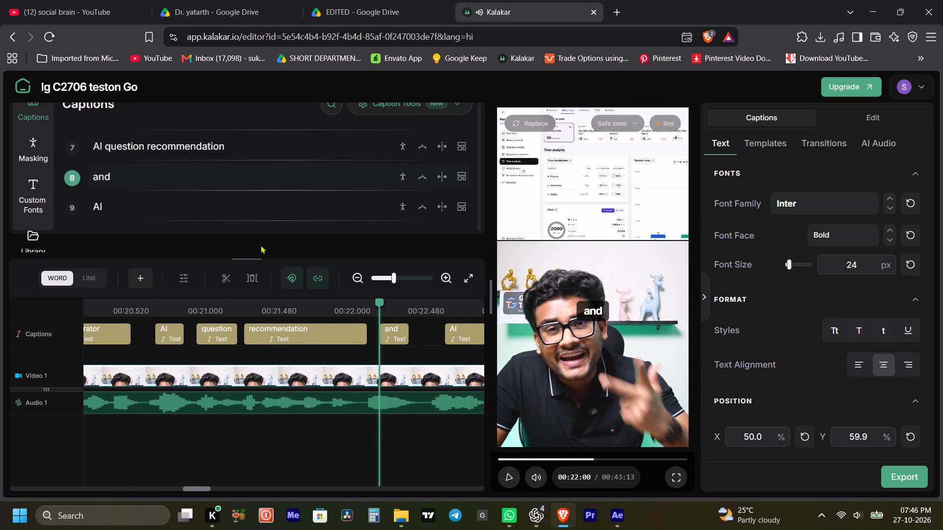
{"action": "key", "text": "space"}
{"action": "key", "text": "space"}
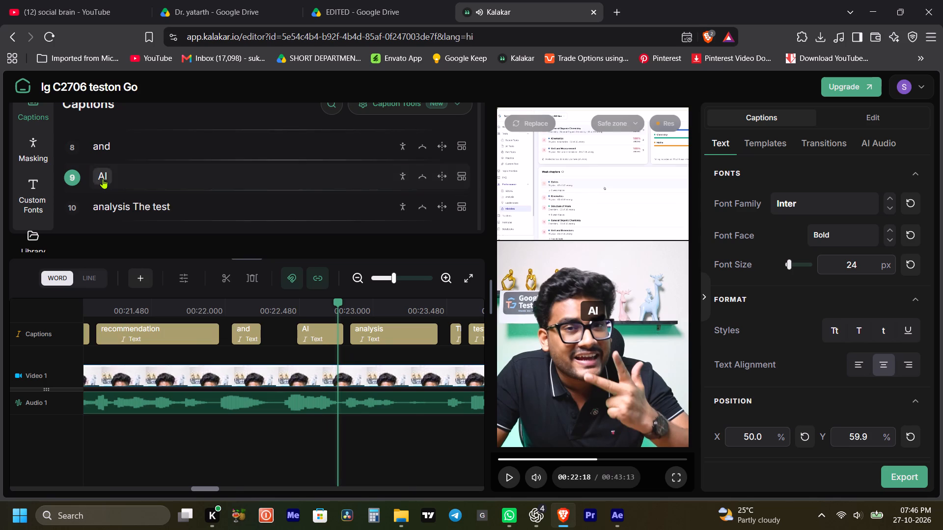
{"action": "left_click", "coordinate": [103, 179]}
{"action": "left_click", "coordinate": [138, 410]}
Move "The test" out of the "AI analysis The test" caption into the following caption "series I am talking".
{"action": "key", "text": "space"}
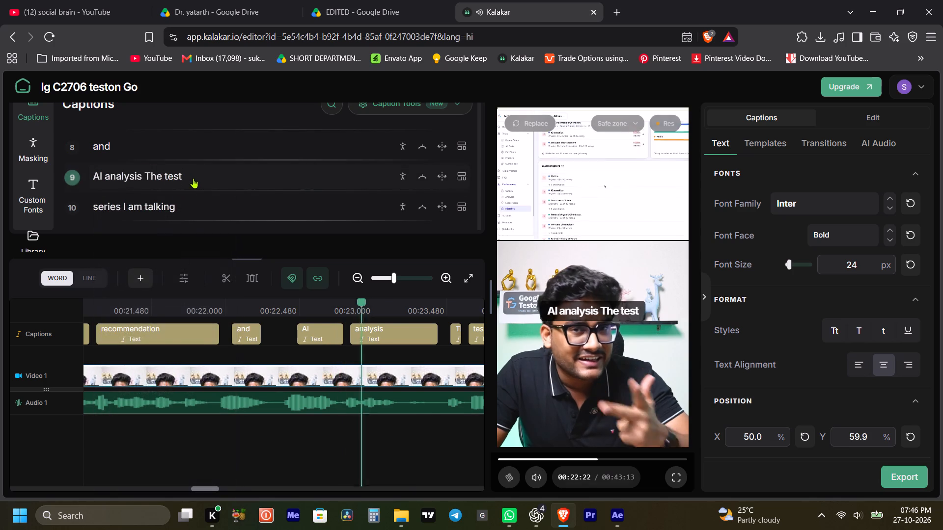
{"action": "key", "text": "space"}
{"action": "left_click", "coordinate": [154, 178]}
{"action": "left_click", "coordinate": [208, 423]}
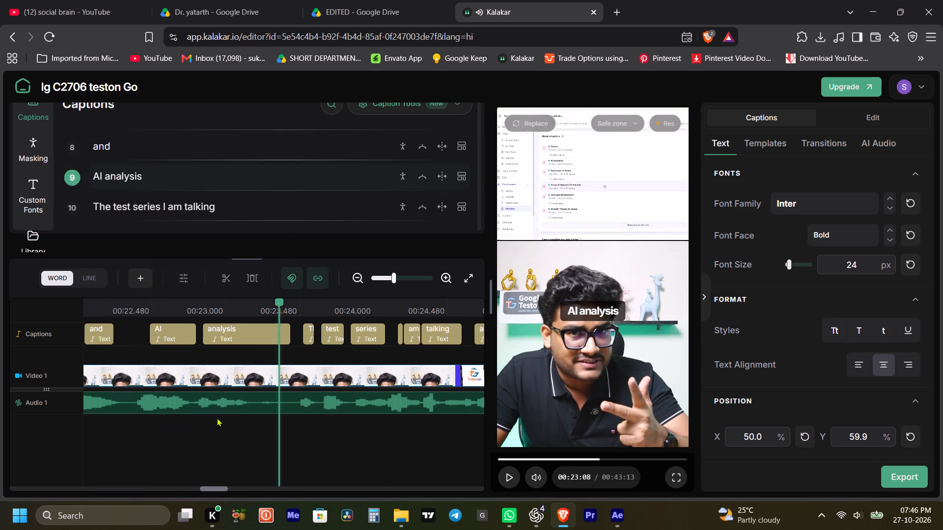
Shorten the "analysis" caption clip to end at 00:23:10, just before the split-screen shot changes.
{"action": "key", "text": "space"}
{"action": "key", "text": "space"}
{"action": "left_click", "coordinate": [285, 314]}
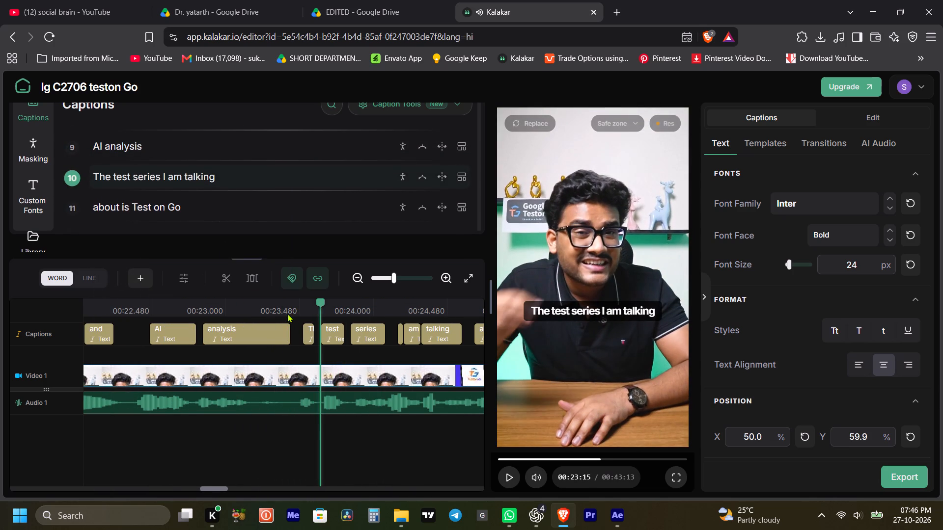
{"action": "left_click_drag", "start_coordinate": [348, 461], "coordinate": [347, 456]}
{"action": "key", "text": "Right"}
{"action": "key", "text": "Right"}
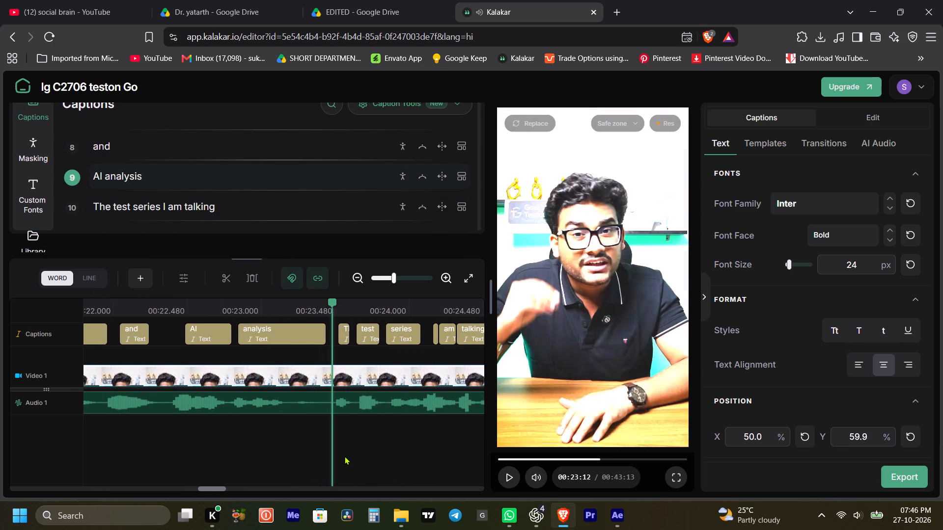
{"action": "key", "text": "Left"}
{"action": "key", "text": "Left"}
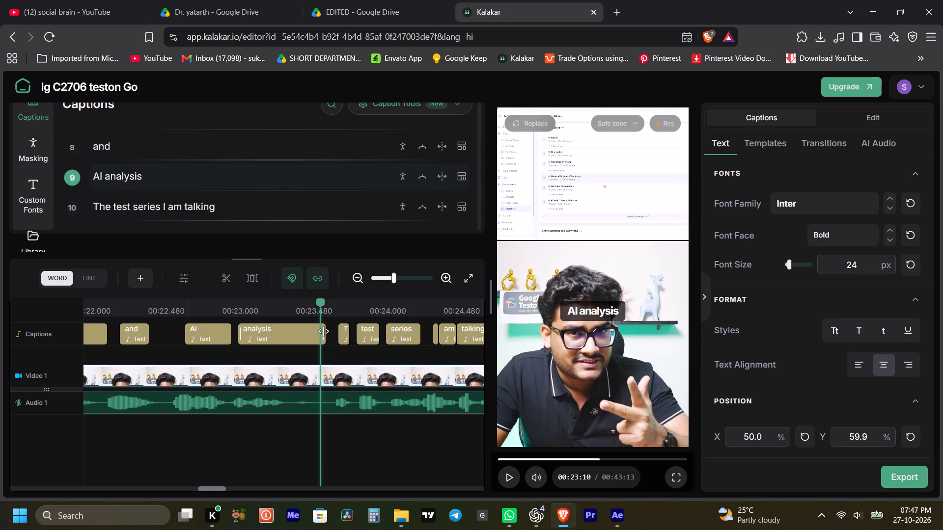
{"action": "left_click_drag", "start_coordinate": [324, 331], "coordinate": [318, 331]}
{"action": "left_click", "coordinate": [331, 344]}
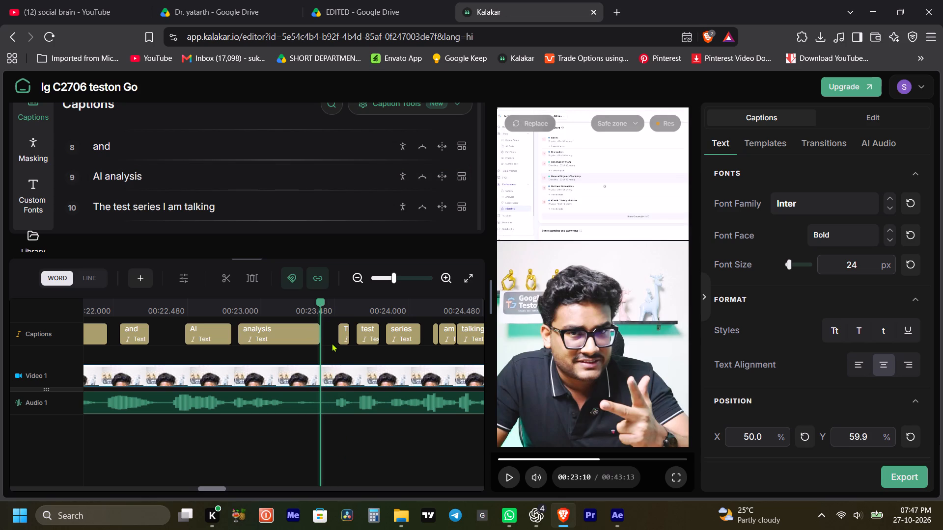
Play onward from the split-screen cut and delete the words "about", "is" and "Test" where the TestonGO logo shot appears.
{"action": "key", "text": "Left"}
{"action": "key", "text": "Right"}
{"action": "key", "text": "Right"}
{"action": "key", "text": "Right"}
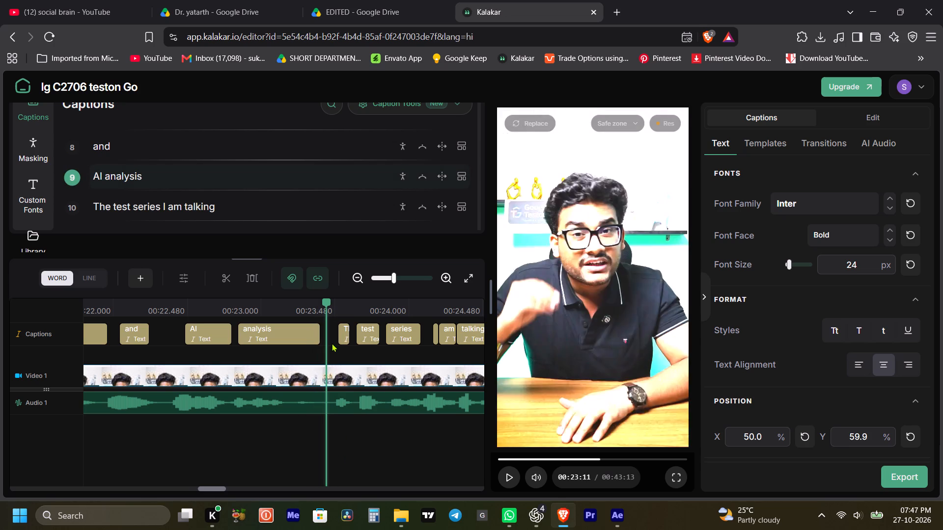
{"action": "key", "text": "space"}
{"action": "key", "text": "space"}
{"action": "key", "text": "space"}
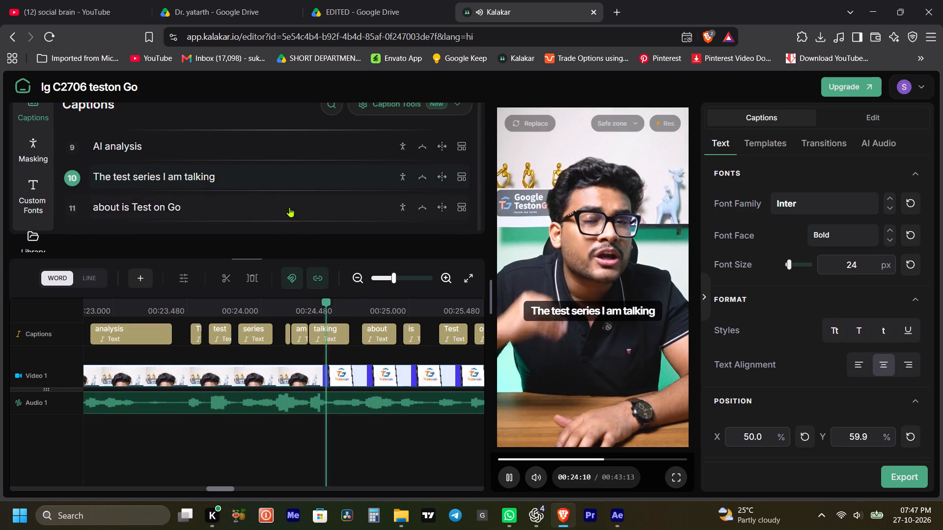
{"action": "key", "text": "space"}
{"action": "key", "text": "space"}
{"action": "key", "text": "space"}
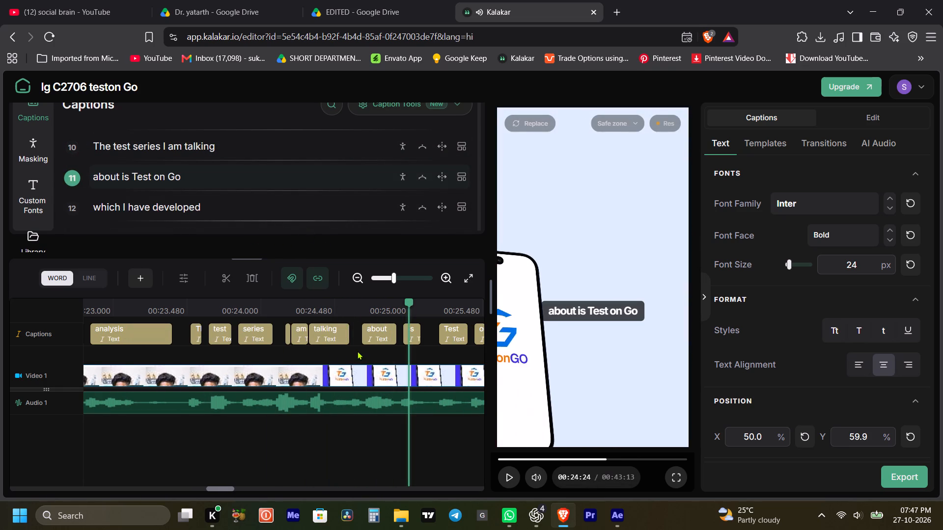
{"action": "left_click_drag", "start_coordinate": [360, 351], "coordinate": [469, 335]}
{"action": "key", "text": "BackSpace"}
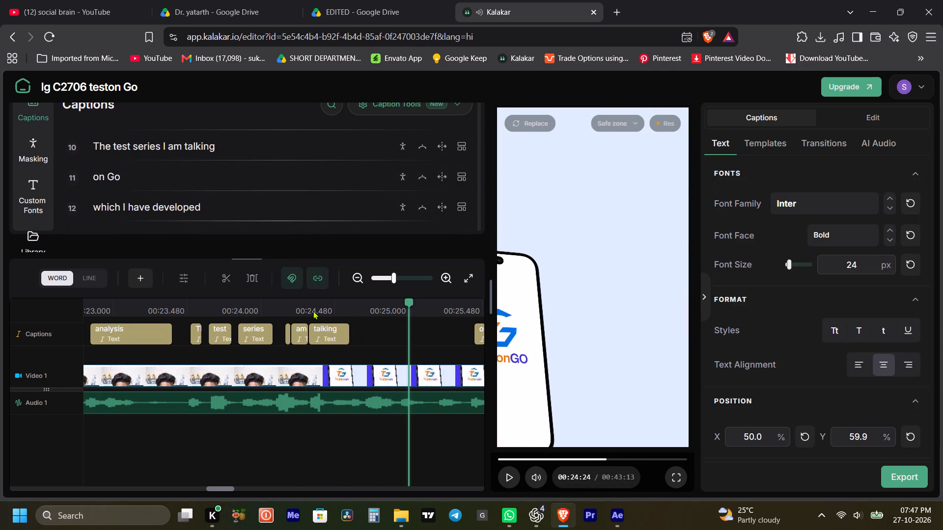
Replay the passage before the logo shot and split "I am talking" from "The test series" into its own caption.
{"action": "left_click", "coordinate": [312, 311]}
{"action": "key", "text": "space"}
{"action": "key", "text": "space"}
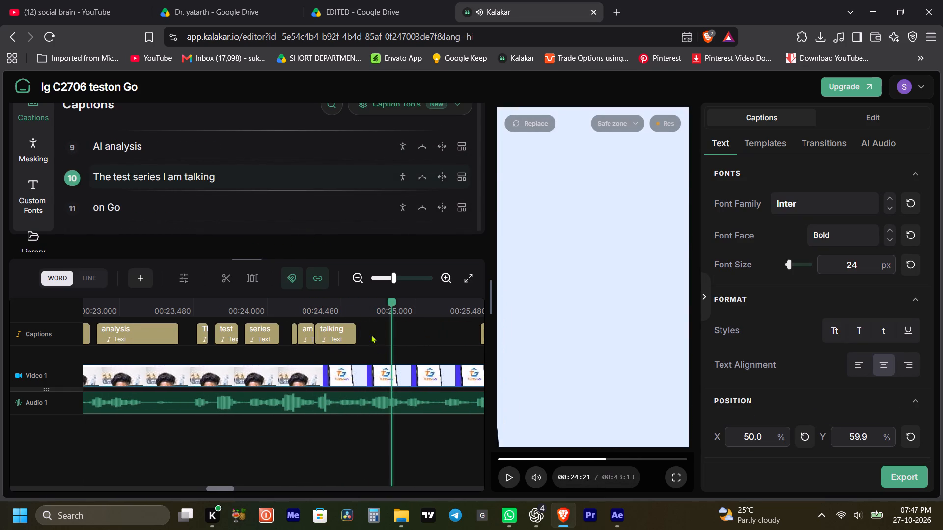
{"action": "left_click", "coordinate": [324, 305]}
{"action": "key", "text": "space"}
{"action": "key", "text": "space"}
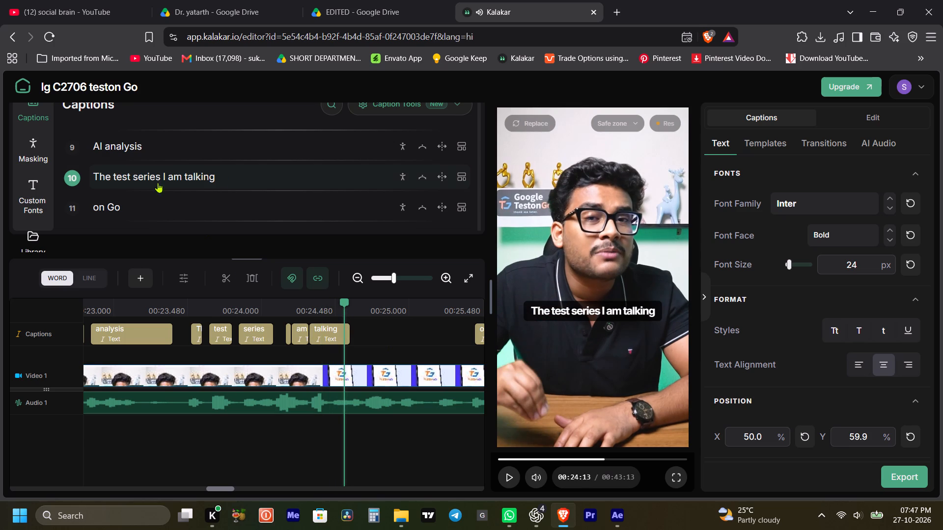
{"action": "left_click", "coordinate": [166, 175]}
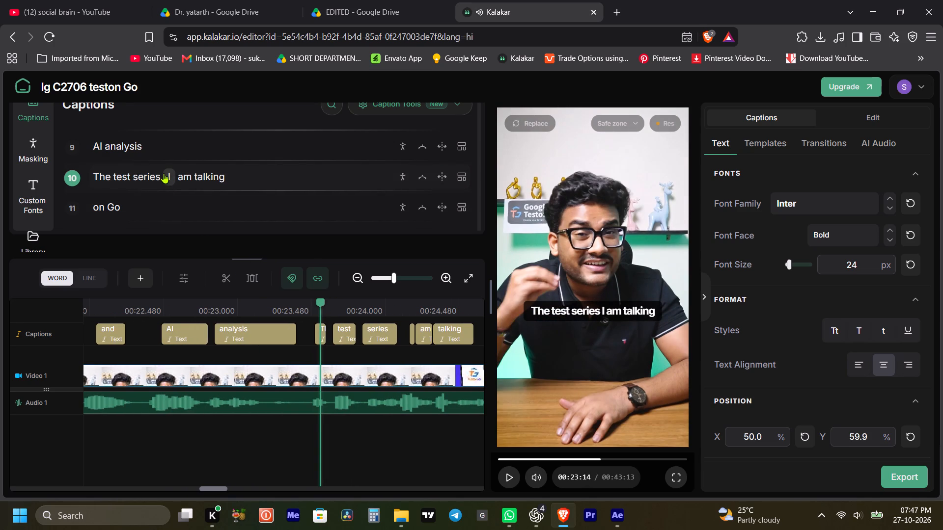
{"action": "left_click", "coordinate": [164, 173]}
{"action": "left_click", "coordinate": [202, 366]}
{"action": "left_click", "coordinate": [94, 205]}
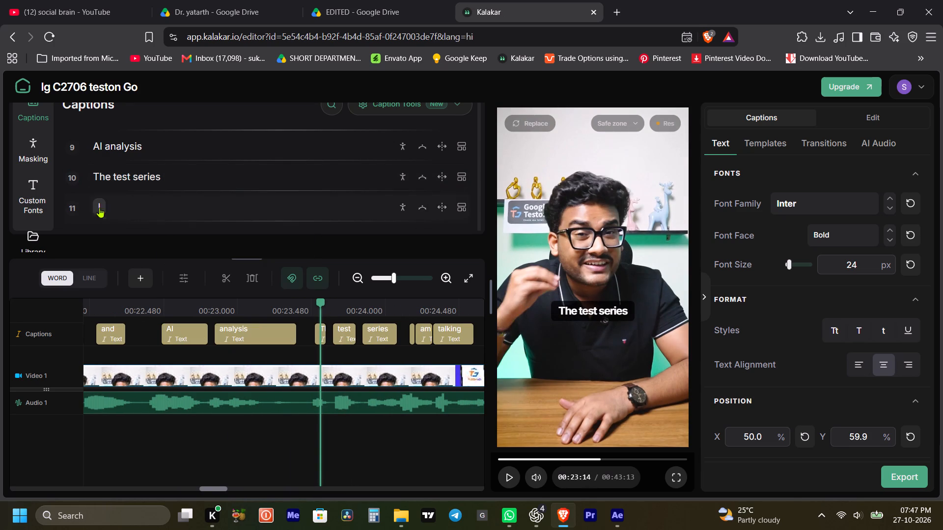
{"action": "left_click", "coordinate": [132, 442]}
{"action": "left_click", "coordinate": [163, 201]}
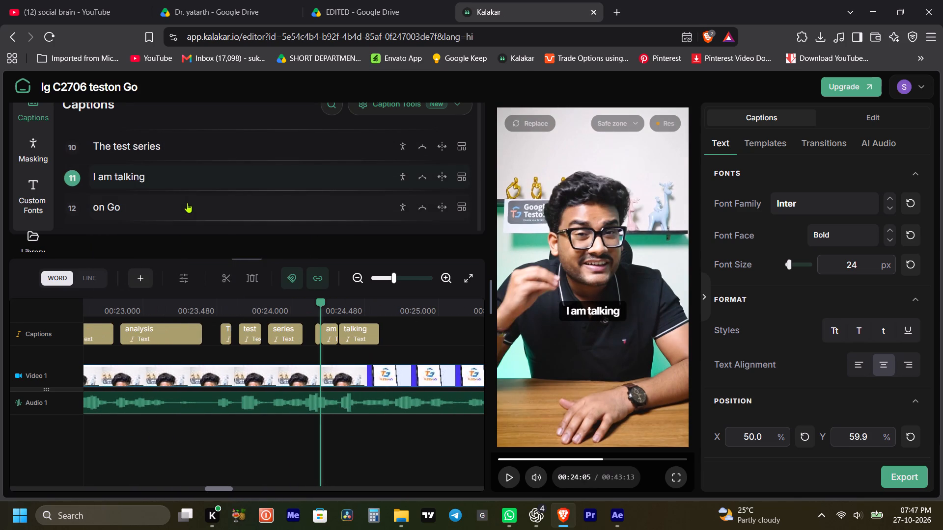
Play onward and delete the words "on", "Go" and "which" over the TestonGO phone shot.
{"action": "key", "text": "space"}
{"action": "key", "text": "space"}
{"action": "key", "text": "space"}
{"action": "key", "text": "space"}
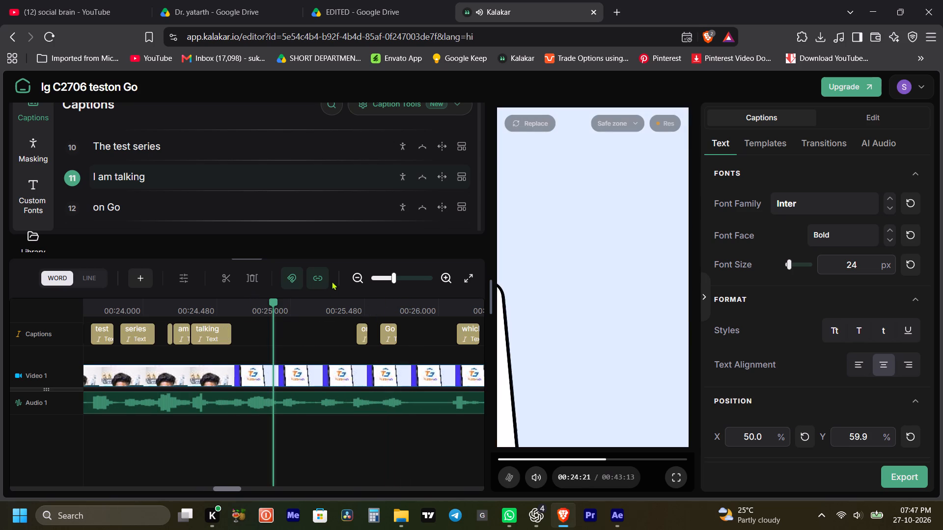
{"action": "key", "text": "space"}
{"action": "key", "text": "space"}
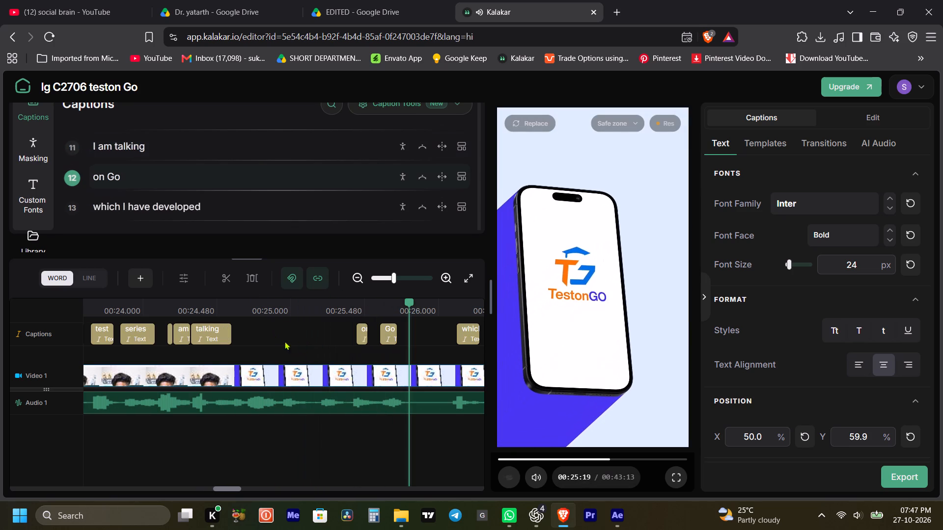
{"action": "left_click_drag", "start_coordinate": [267, 338], "coordinate": [470, 335]}
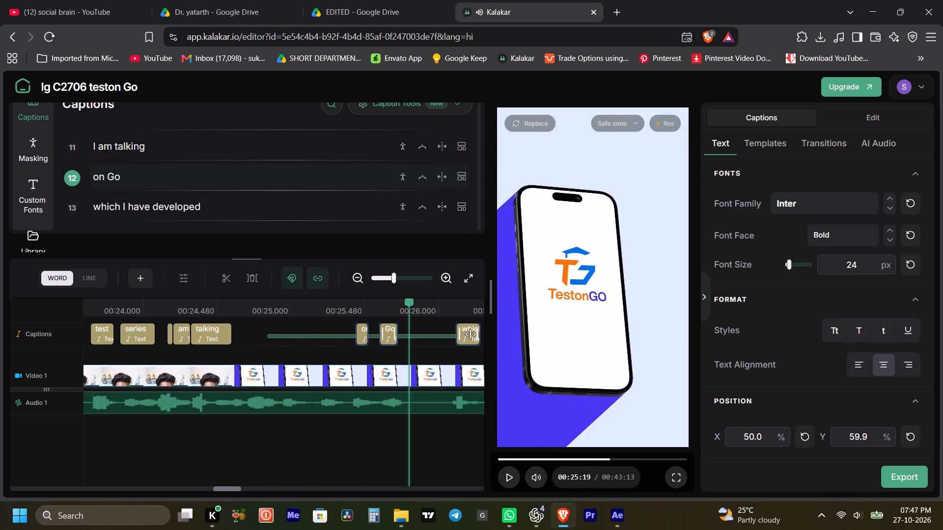
{"action": "key", "text": "BackSpace"}
Play onward and delete the caption "I have developed" over the rest of the TestonGO phone shot.
{"action": "key", "text": "space"}
{"action": "key", "text": "space"}
{"action": "key", "text": "space"}
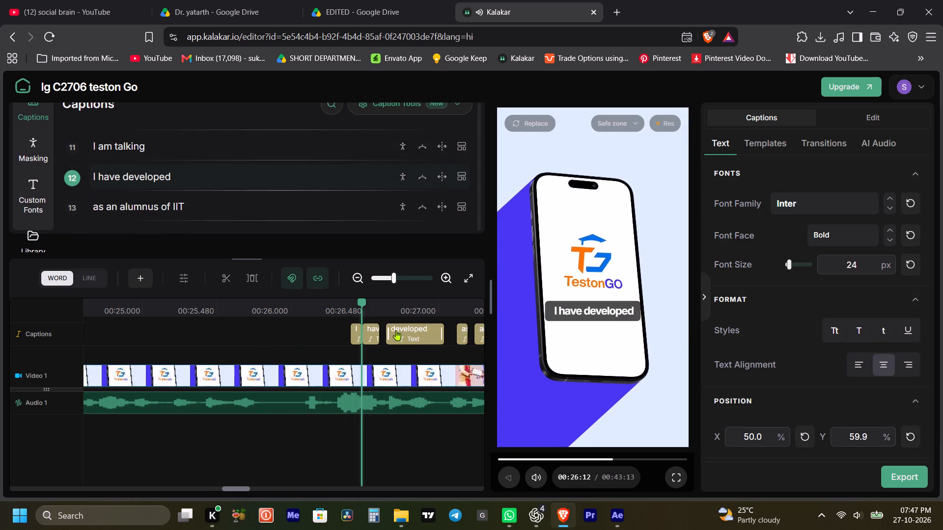
{"action": "key", "text": "space"}
{"action": "key", "text": "space"}
{"action": "key", "text": "space"}
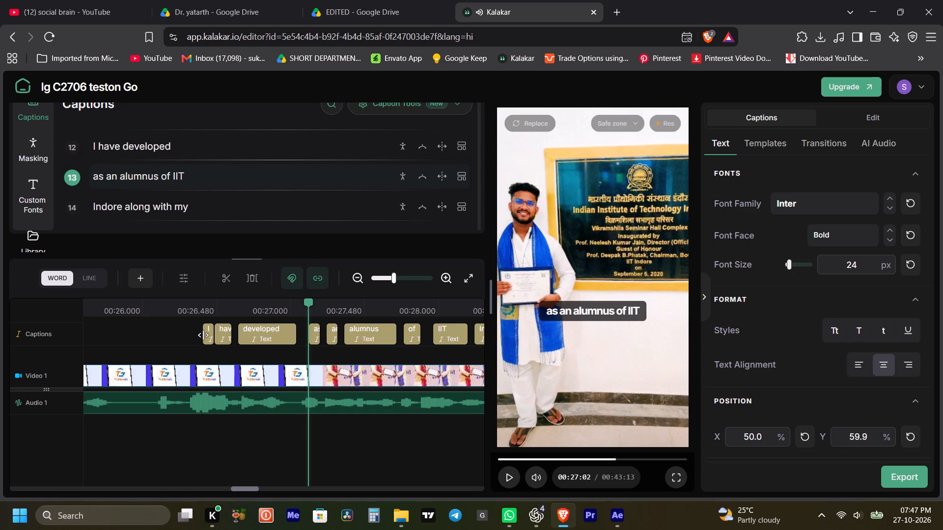
{"action": "left_click_drag", "start_coordinate": [169, 336], "coordinate": [290, 344]}
{"action": "key", "text": "BackSpace"}
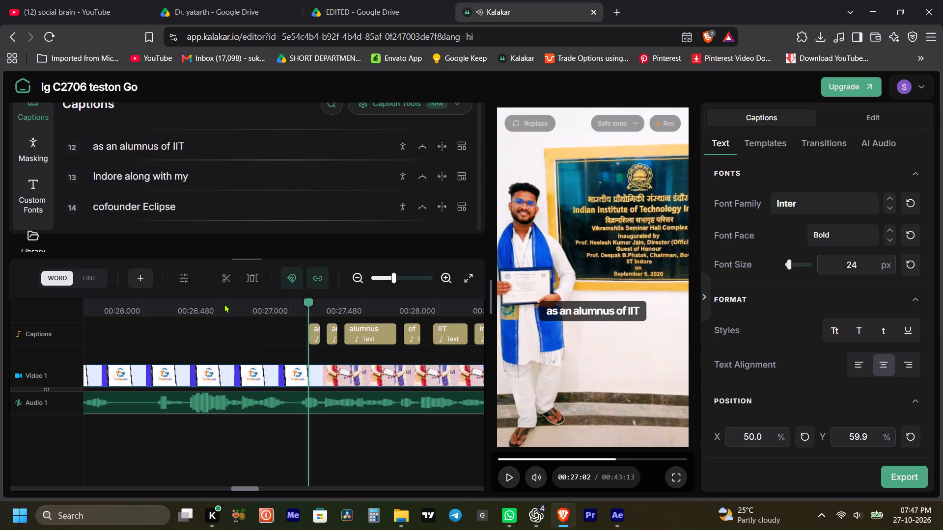
Replay from the TestonGO phone shot and move "IIT" from "as an alumnus of IIT" into the following caption "Indore along with my".
{"action": "left_click", "coordinate": [224, 304]}
{"action": "key", "text": "space"}
{"action": "key", "text": "space"}
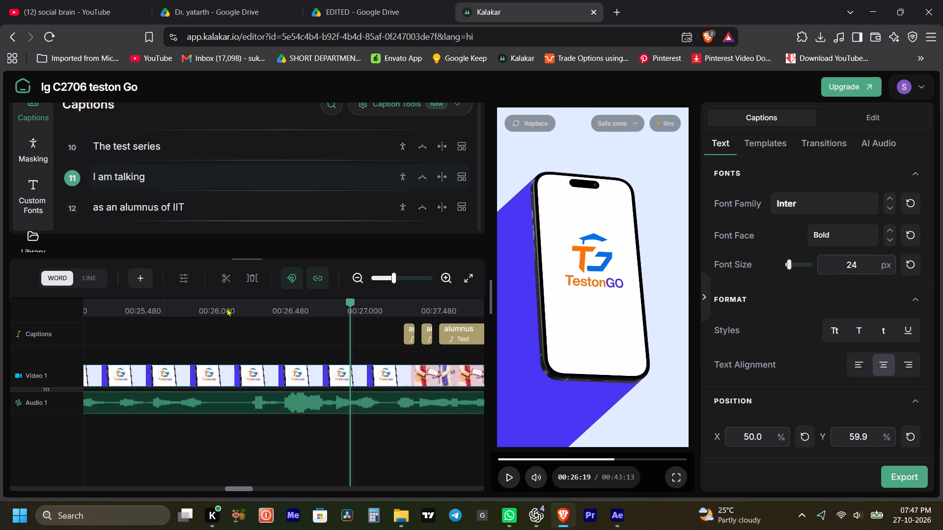
{"action": "left_click", "coordinate": [281, 425]}
{"action": "left_click", "coordinate": [214, 314]}
{"action": "key", "text": "space"}
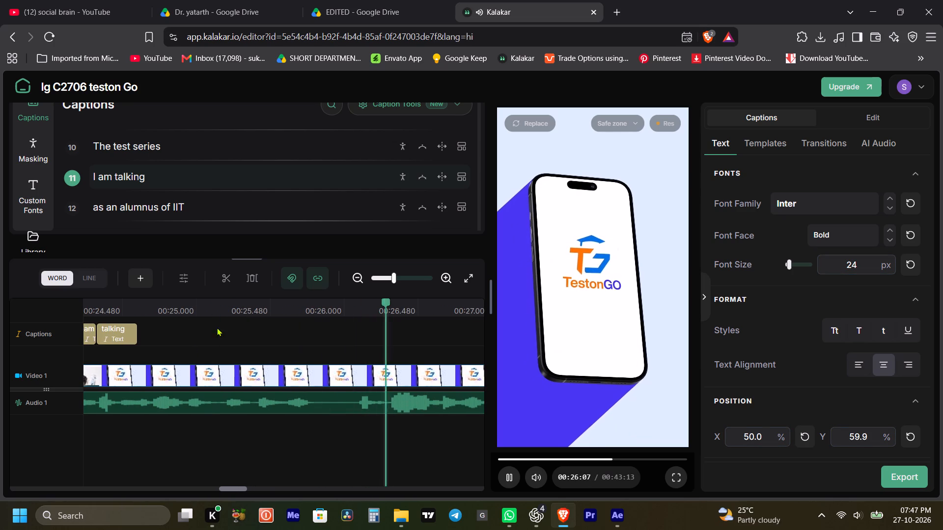
{"action": "key", "text": "space"}
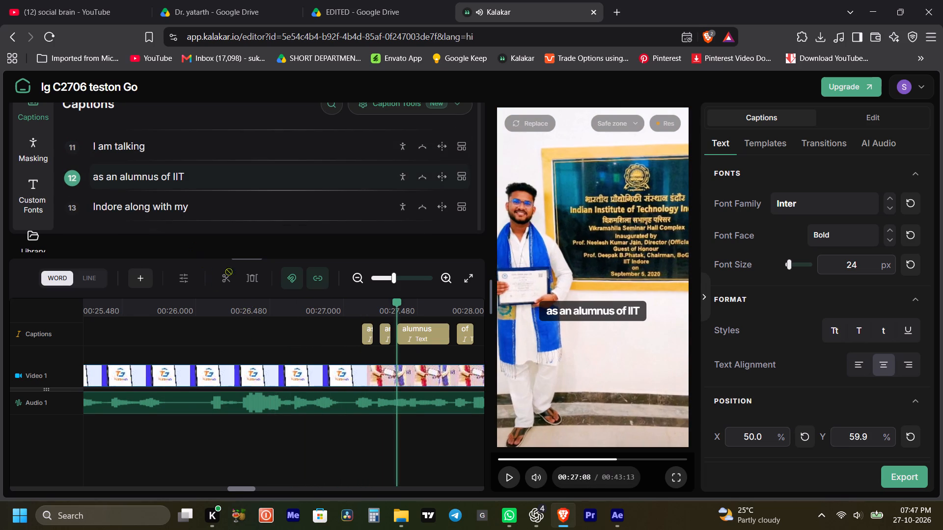
{"action": "key", "text": "space"}
{"action": "key", "text": "space"}
{"action": "key", "text": "space"}
{"action": "key", "text": "space"}
{"action": "key", "text": "space"}
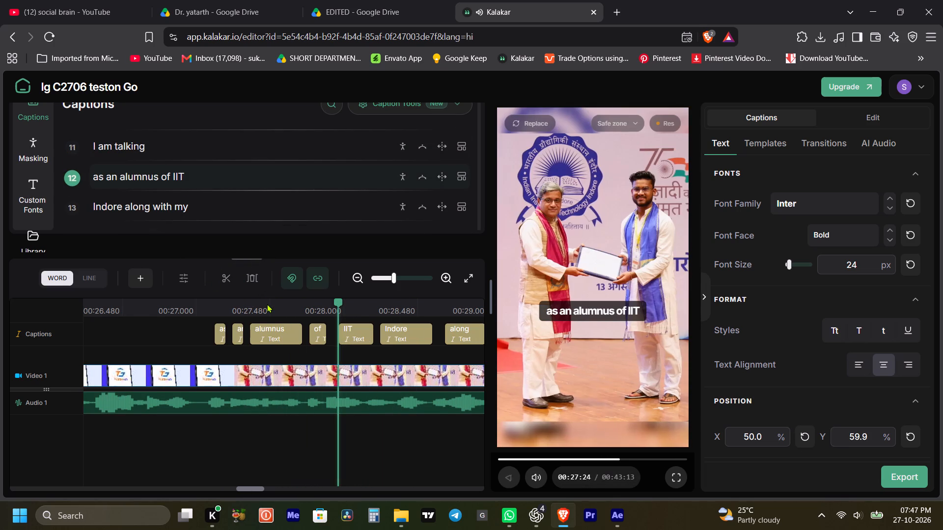
{"action": "key", "text": "space"}
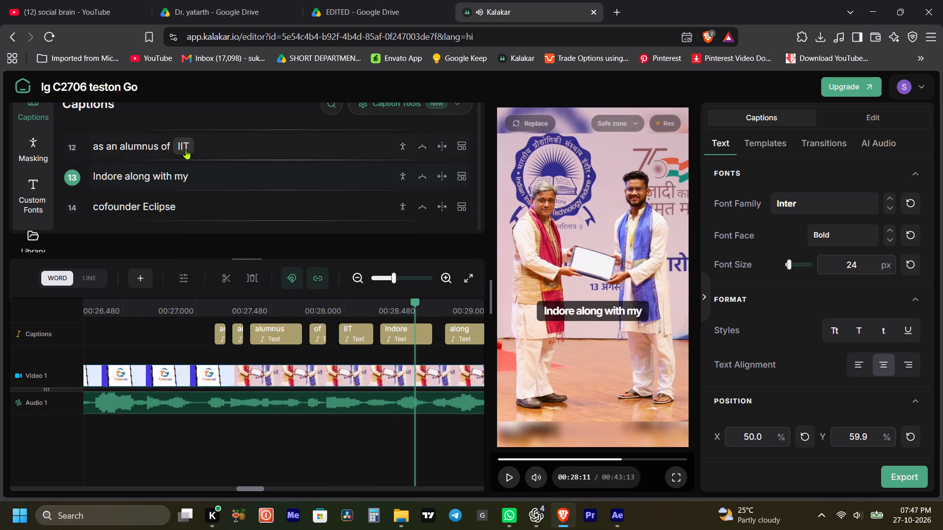
{"action": "left_click", "coordinate": [184, 149]}
{"action": "left_click", "coordinate": [203, 383]}
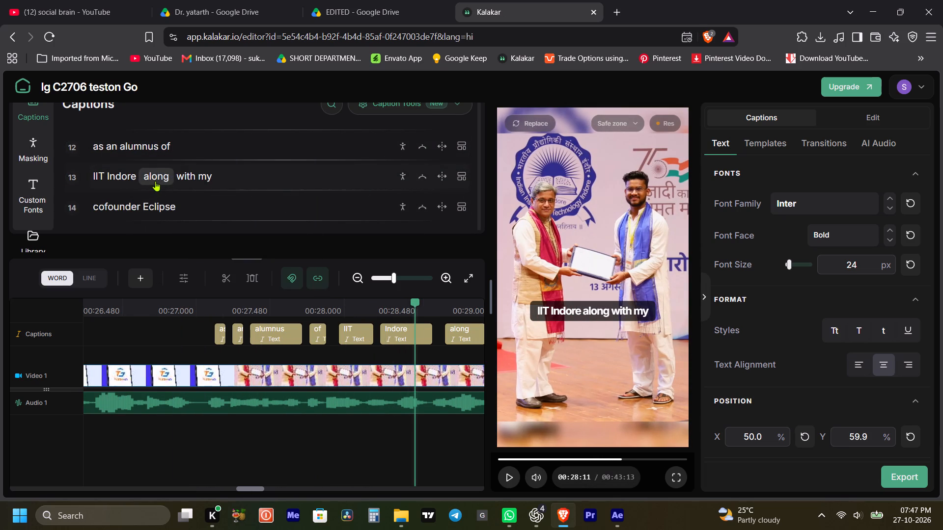
Play from "as an alumnus of" through "cofounder Eclipse", checking the captions' wording and timing against the speech.
{"action": "left_click", "coordinate": [190, 142]}
{"action": "key", "text": "space"}
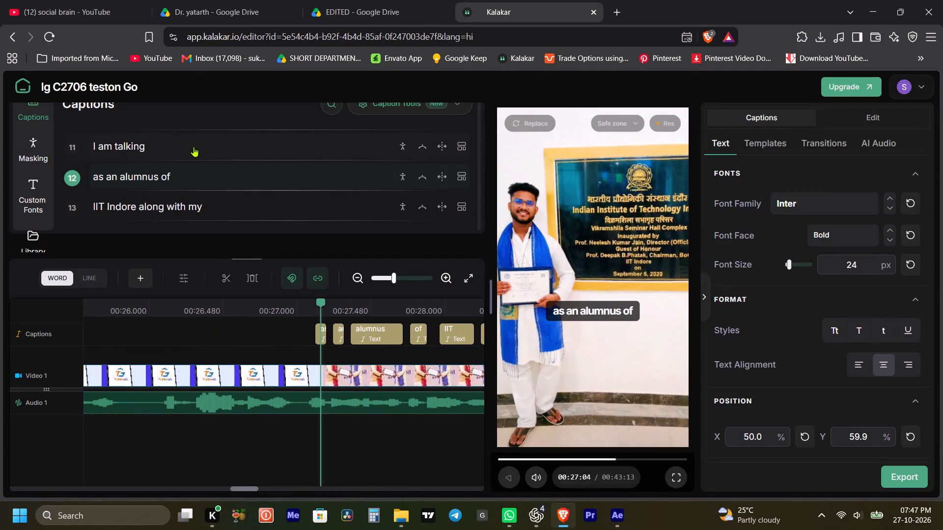
{"action": "key", "text": "space"}
{"action": "key", "text": "space"}
{"action": "key", "text": "space"}
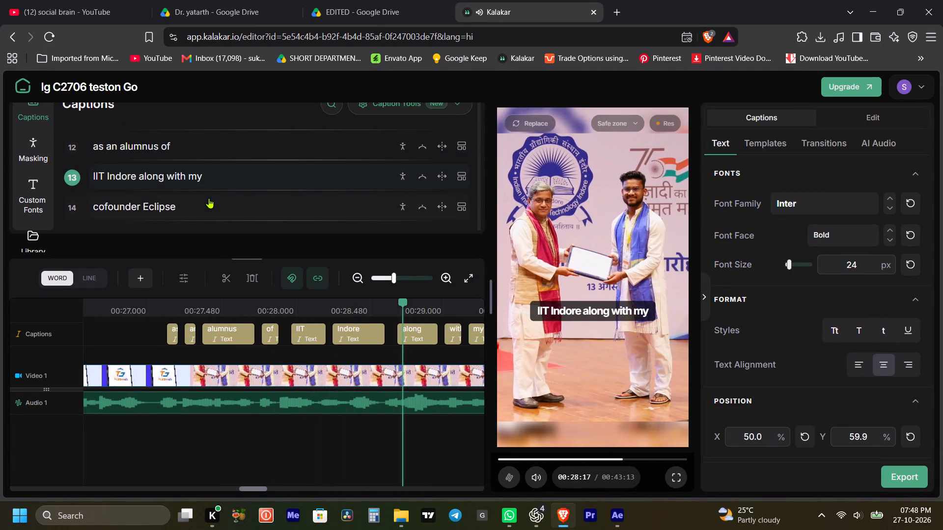
{"action": "key", "text": "space"}
{"action": "key", "text": "space"}
{"action": "key", "text": "space"}
{"action": "key", "text": "space"}
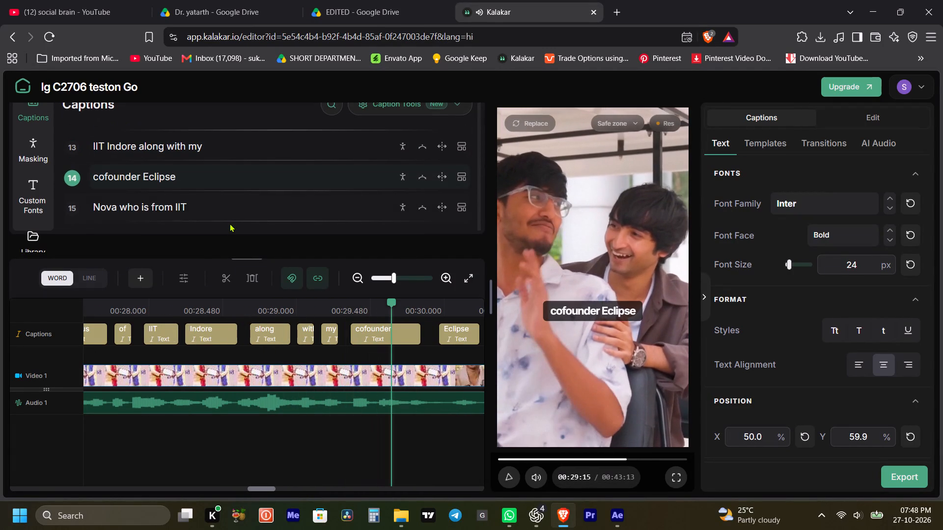
{"action": "key", "text": "space"}
{"action": "key", "text": "space"}
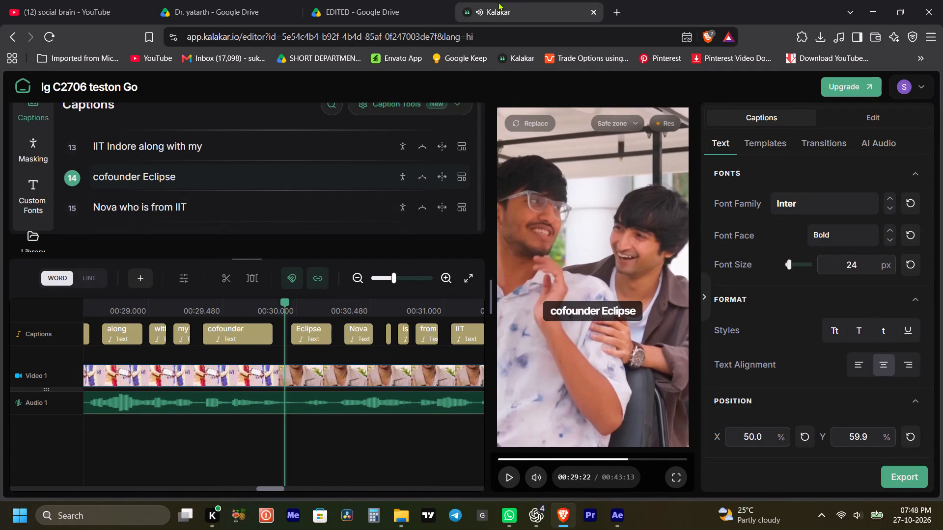
Switch to Google Drive, close the unneeded folder tab, and go up from EDITED through Iqlipse nova to SHORT DEPARTMENT to check the cofounder name's spelling.
{"action": "left_click", "coordinate": [368, 5]}
{"action": "left_click", "coordinate": [220, 0]}
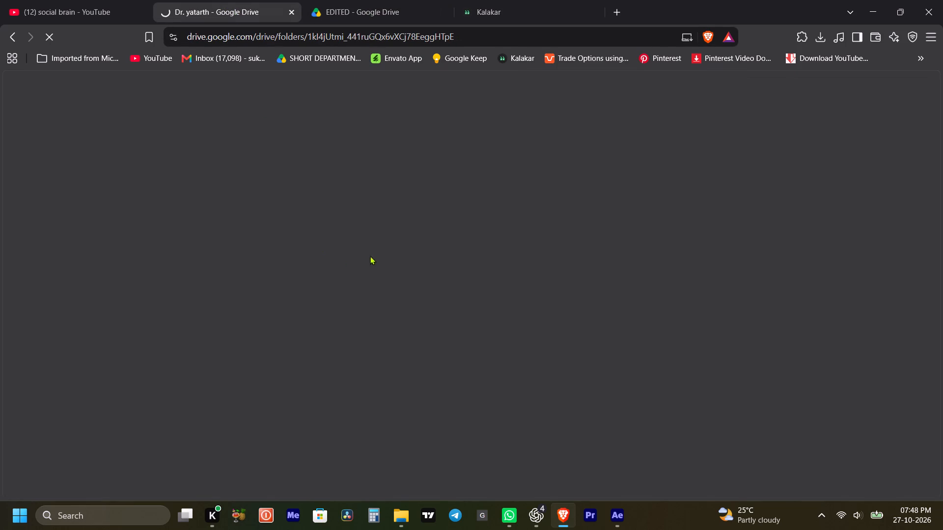
{"action": "left_click", "coordinate": [290, 9]}
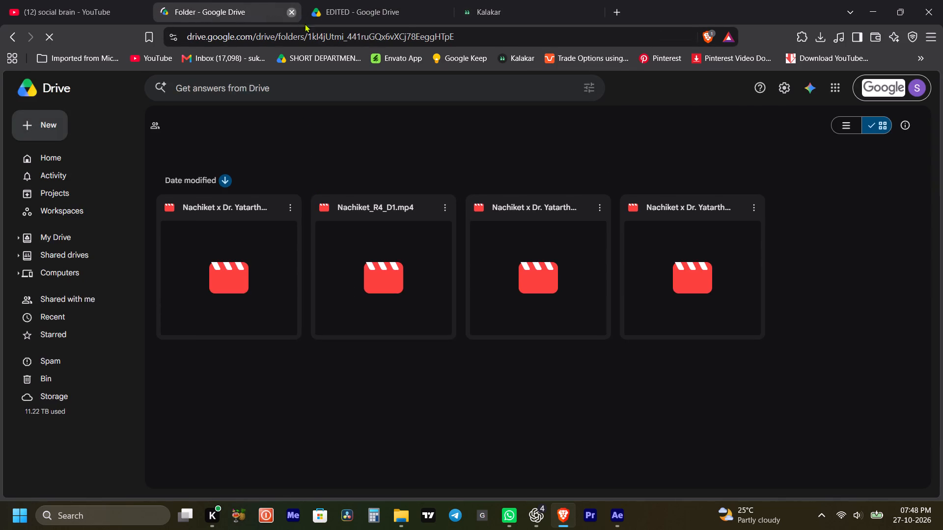
{"action": "left_click", "coordinate": [231, 18]}
{"action": "left_click", "coordinate": [164, 265]}
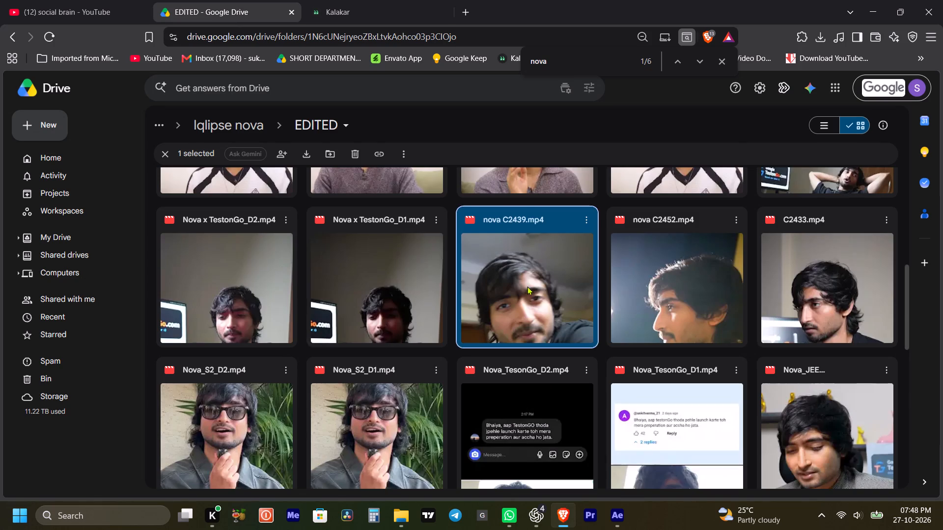
{"action": "scroll", "coordinate": [527, 290], "scroll_direction": "up", "scroll_amount": 11}
{"action": "left_click", "coordinate": [226, 125]}
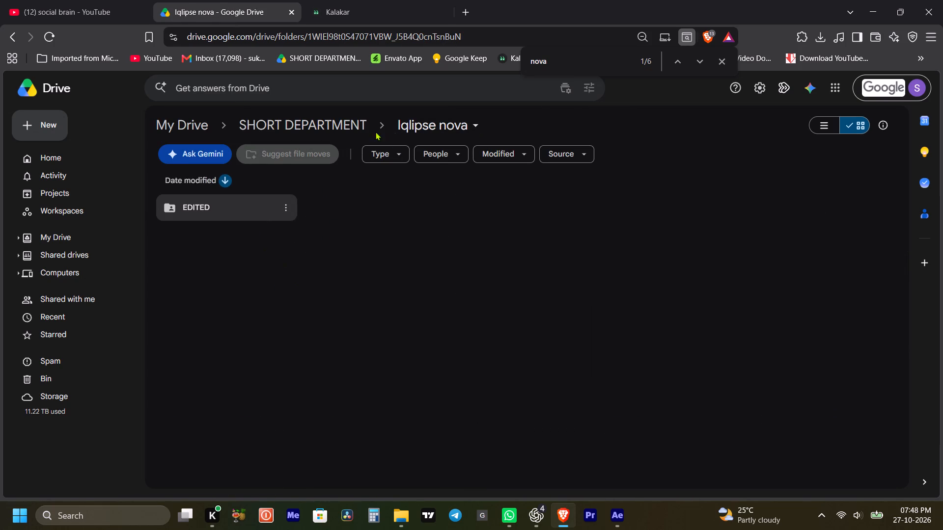
{"action": "left_click", "coordinate": [425, 127]}
{"action": "left_click", "coordinate": [329, 125]}
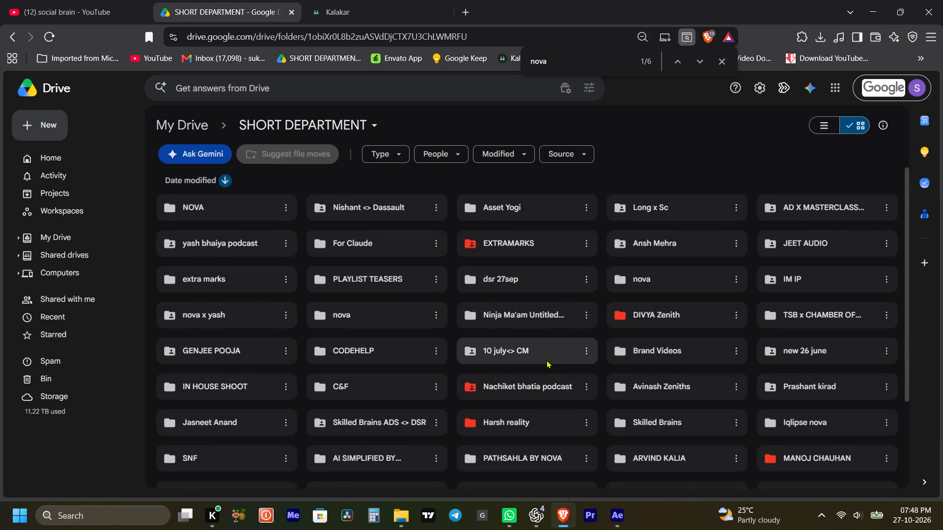
Search the SHORT DEPARTMENT folder for "nova" and copy "Iqlipse" from the name of the Iqlipse nova folder.
{"action": "scroll", "coordinate": [546, 360], "scroll_direction": "down", "scroll_amount": 1}
{"action": "key", "text": "ctrl+f"}
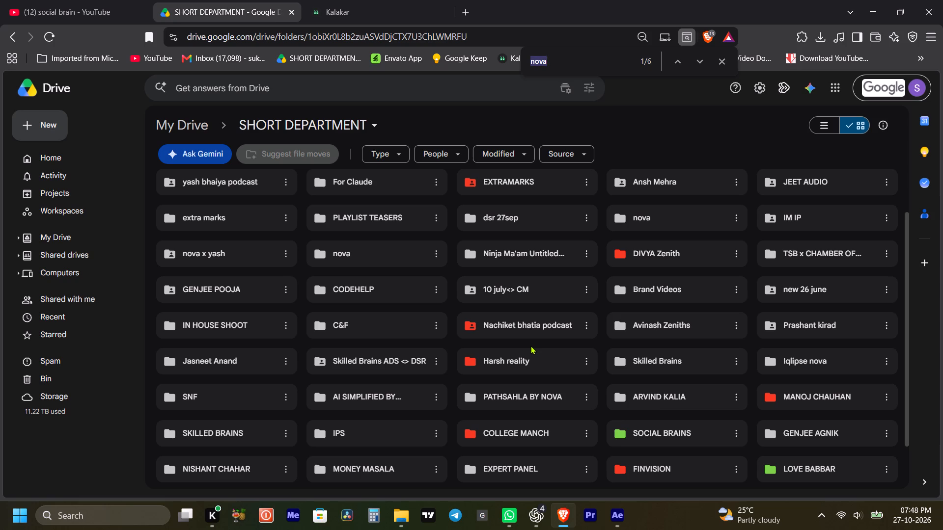
{"action": "left_click", "coordinate": [588, 58]}
{"action": "key", "text": "Return"}
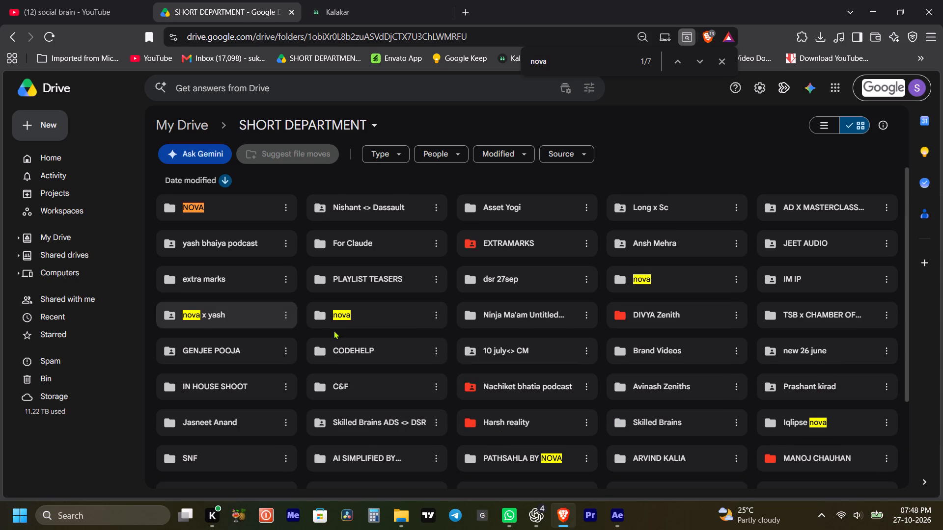
{"action": "left_click", "coordinate": [785, 418]}
{"action": "right_click", "coordinate": [785, 418]}
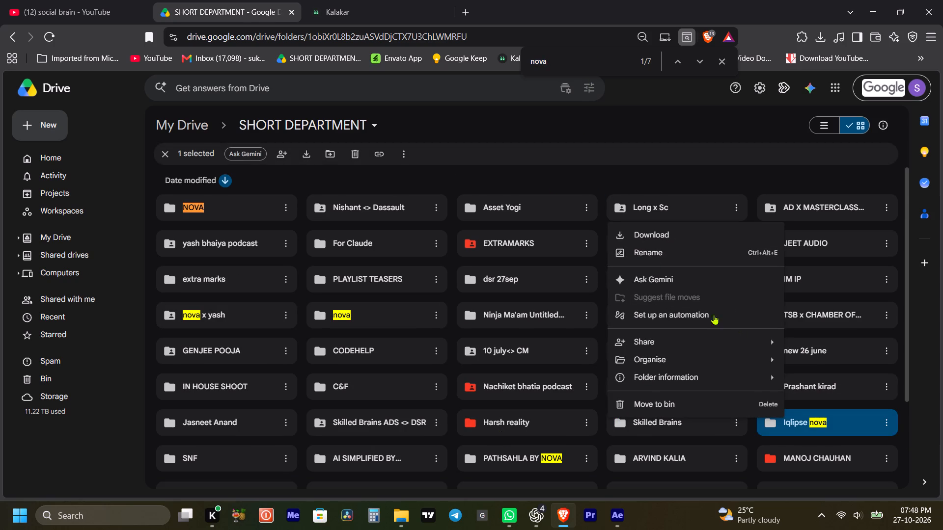
{"action": "left_click", "coordinate": [655, 253]}
{"action": "left_click", "coordinate": [356, 282]}
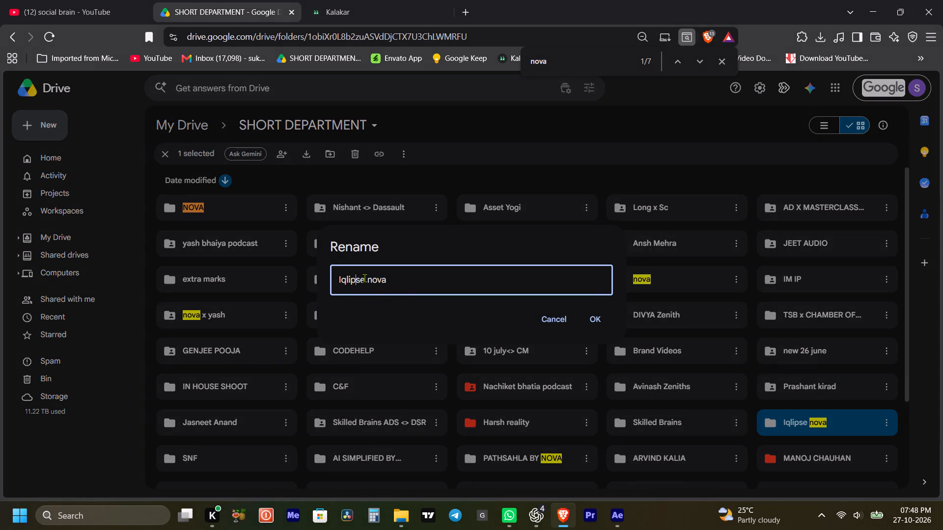
{"action": "left_click_drag", "start_coordinate": [364, 278], "coordinate": [319, 286]}
{"action": "key", "text": "ctrl+c"}
{"action": "key", "text": "ctrl+c"}
Search the web for "Iqlipse nova" in a new browser tab to check the cofounder name's spelling.
{"action": "left_click_drag", "start_coordinate": [374, 11], "coordinate": [386, 13]}
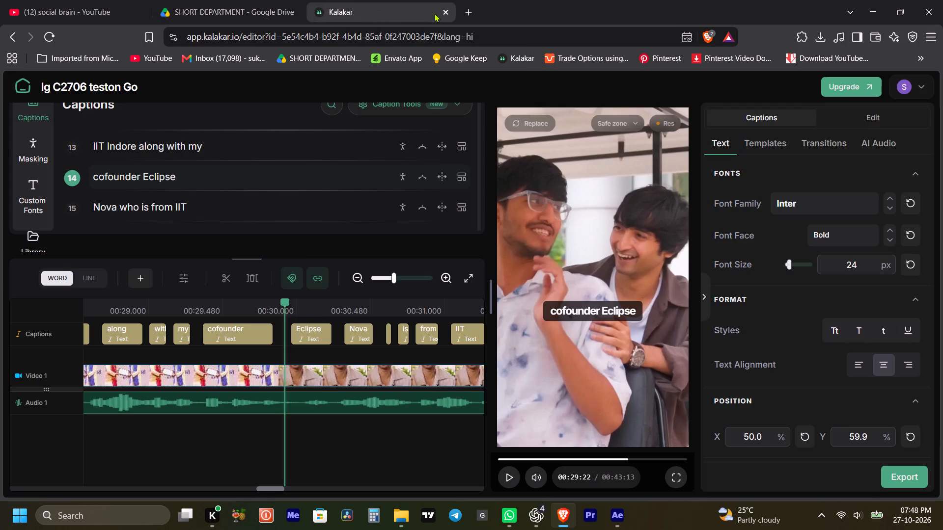
{"action": "left_click_drag", "start_coordinate": [467, 9], "coordinate": [462, 14]}
{"action": "left_click", "coordinate": [463, 41]}
{"action": "key", "text": "ctrl+v"}
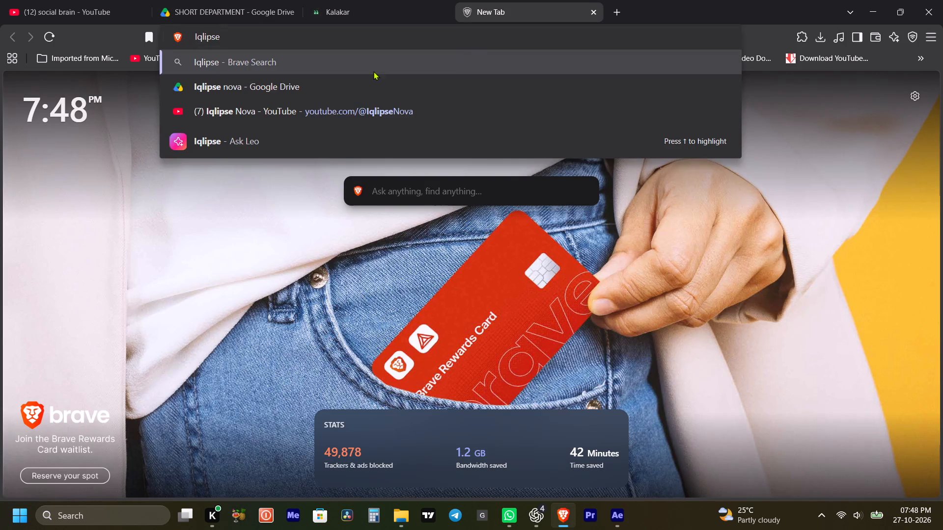
{"action": "left_click", "coordinate": [246, 90]}
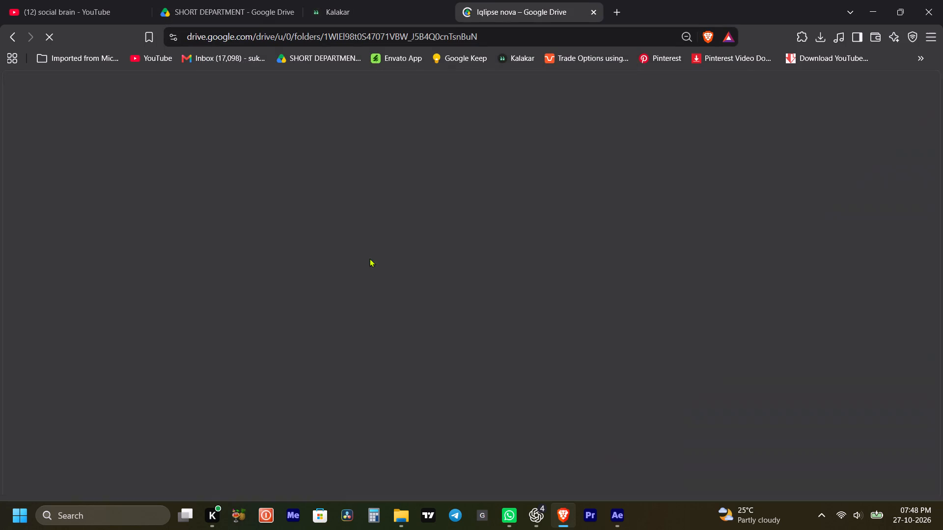
{"action": "left_click", "coordinate": [621, 15]}
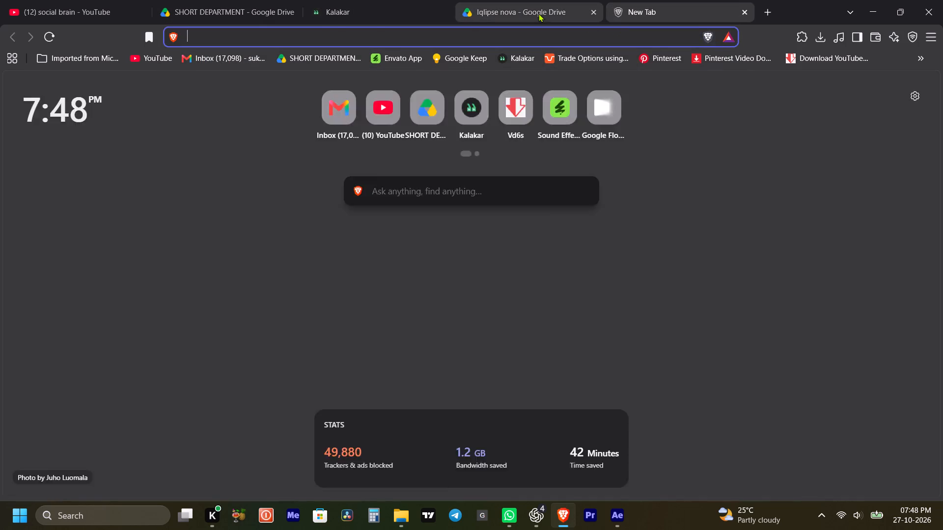
{"action": "left_click", "coordinate": [538, 13]}
{"action": "left_click", "coordinate": [533, 29]}
{"action": "key", "text": "ctrl+v"}
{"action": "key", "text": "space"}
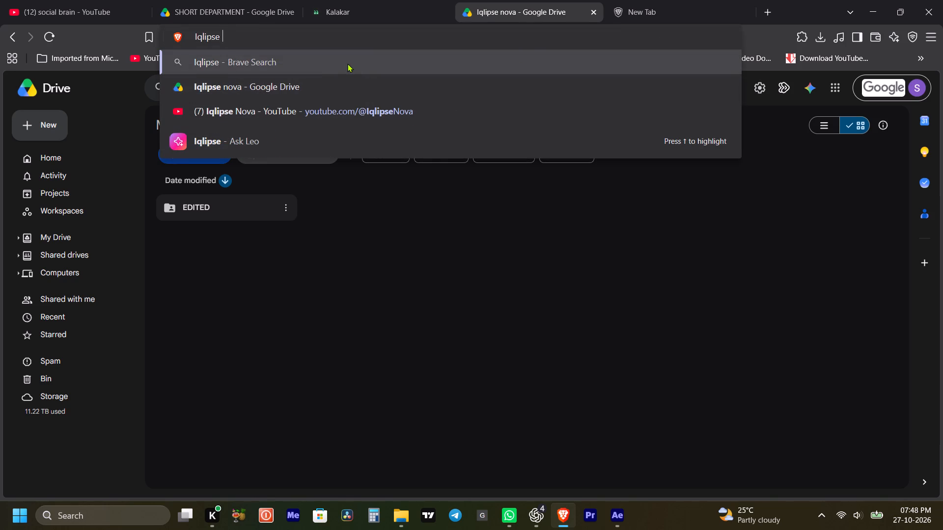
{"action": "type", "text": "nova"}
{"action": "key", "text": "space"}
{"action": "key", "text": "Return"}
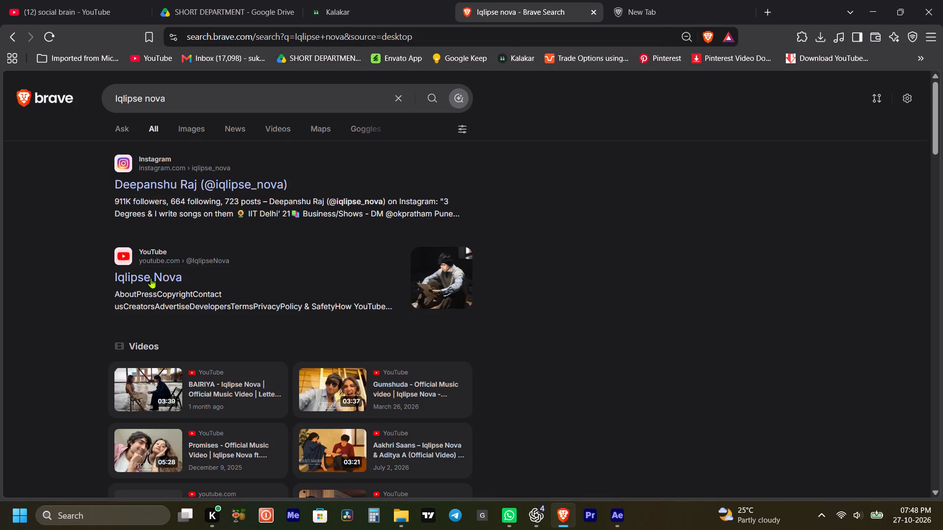
Copy "Iqlipse" from the YouTube search result and replace "Eclipse" with it in Kalakar's caption "cofounder Eclipse".
{"action": "left_click_drag", "start_coordinate": [92, 269], "coordinate": [149, 279]}
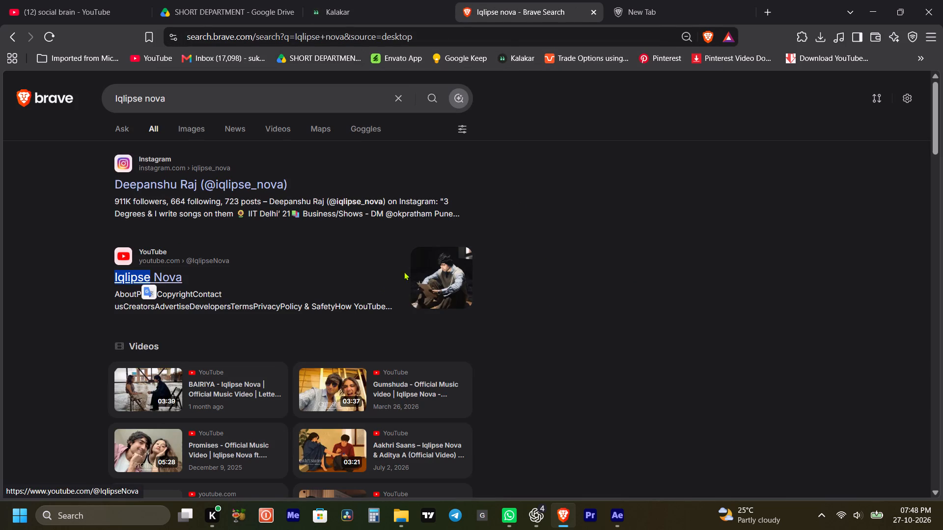
{"action": "key", "text": "ctrl+c"}
{"action": "key", "text": "ctrl+c"}
{"action": "left_click", "coordinate": [607, 521]}
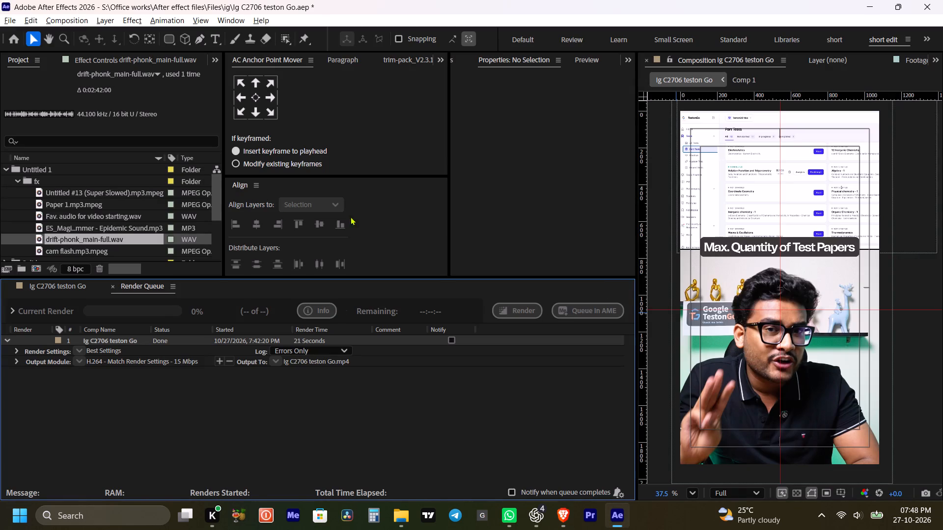
{"action": "left_click", "coordinate": [572, 510]}
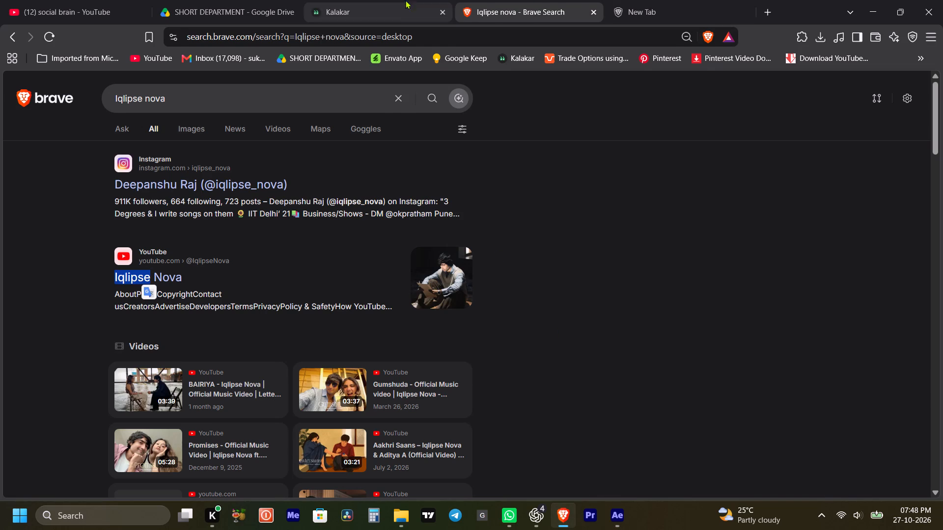
{"action": "left_click", "coordinate": [388, 0]}
{"action": "left_click", "coordinate": [159, 176]}
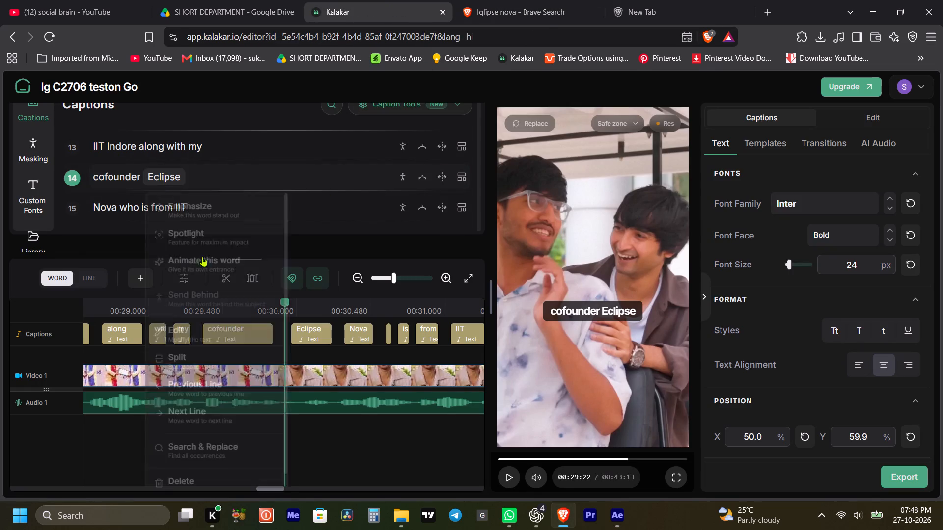
{"action": "left_click", "coordinate": [189, 337]}
{"action": "key", "text": "ctrl+v"}
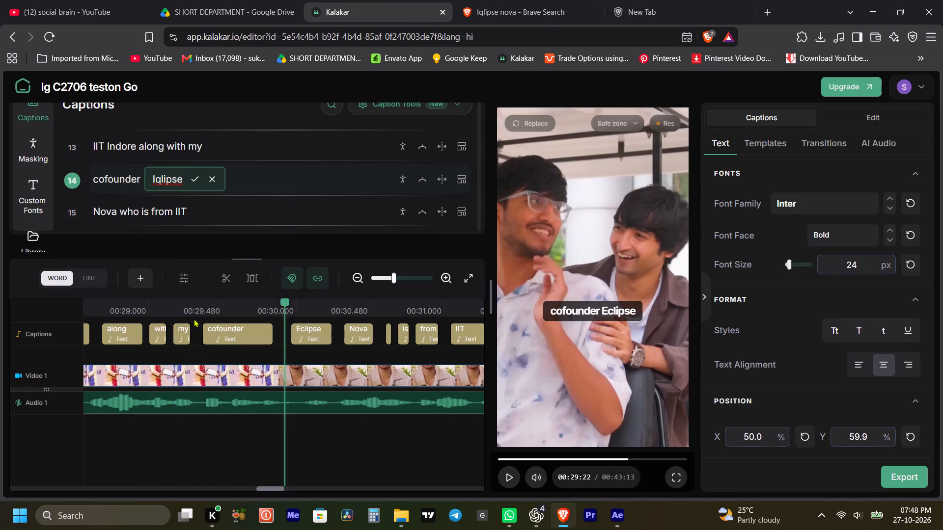
{"action": "left_click", "coordinate": [194, 179]}
Move "Nova" from "Nova who is from IIT" into the preceding caption "cofounder Iqlipse" and replay from that caption.
{"action": "left_click", "coordinate": [104, 210]}
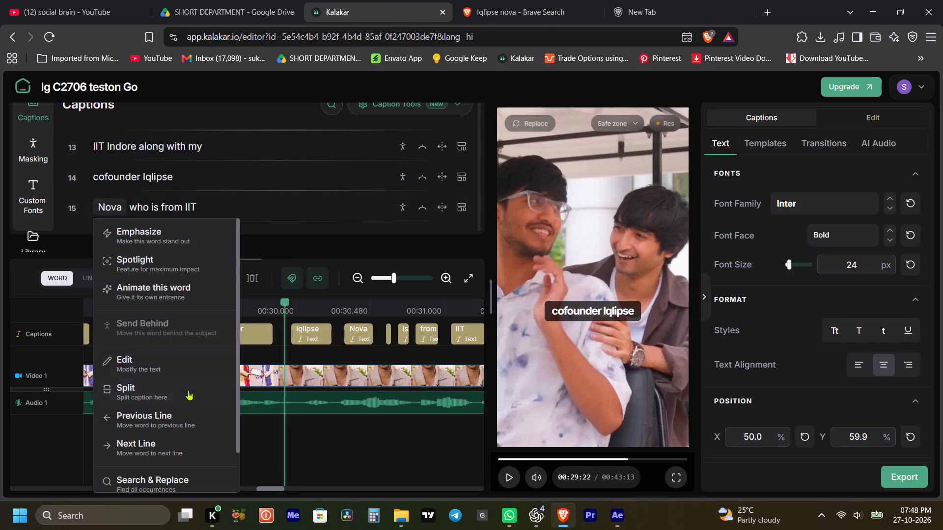
{"action": "left_click", "coordinate": [179, 422]}
{"action": "left_click", "coordinate": [222, 179]}
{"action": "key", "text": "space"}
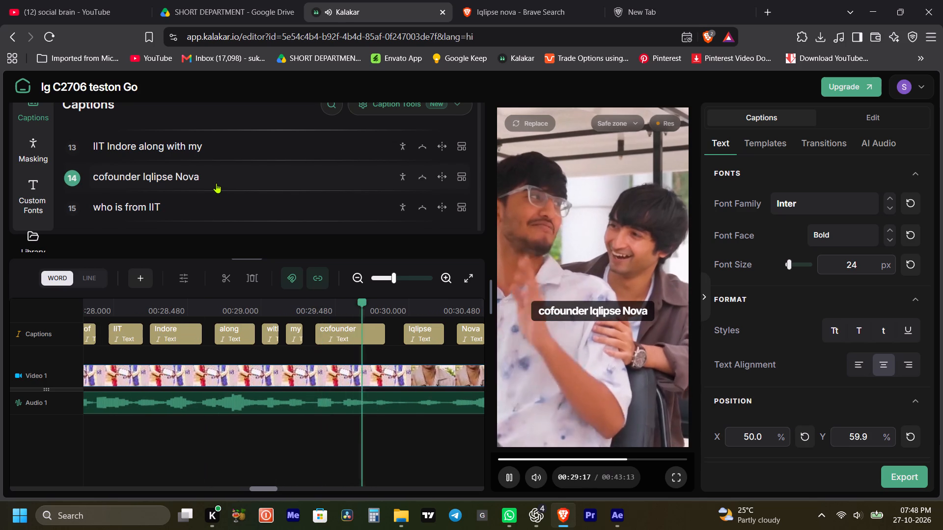
Play onward in Kalakar and move "Delhi" from "Delhi with a team of" up into the preceding caption "who is from IIT".
{"action": "key", "text": "space"}
{"action": "key", "text": "space"}
{"action": "key", "text": "space"}
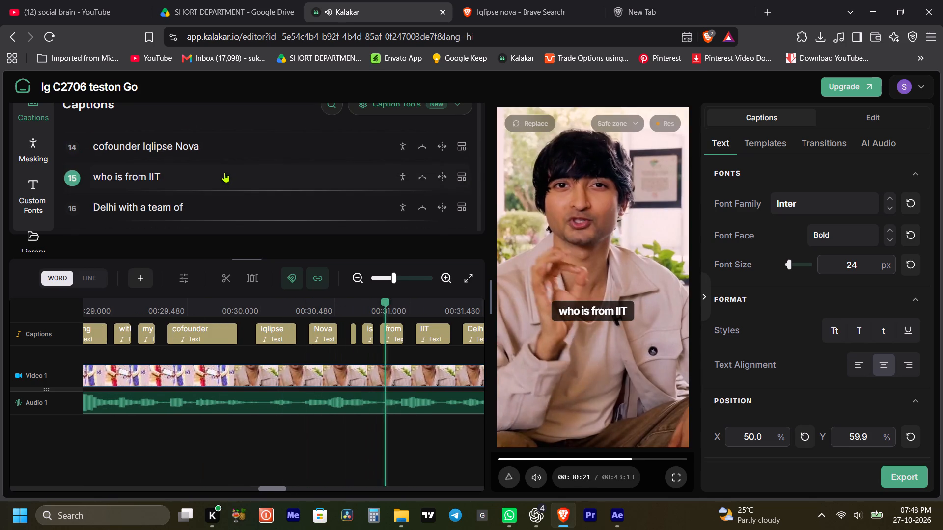
{"action": "key", "text": "space"}
{"action": "key", "text": "space"}
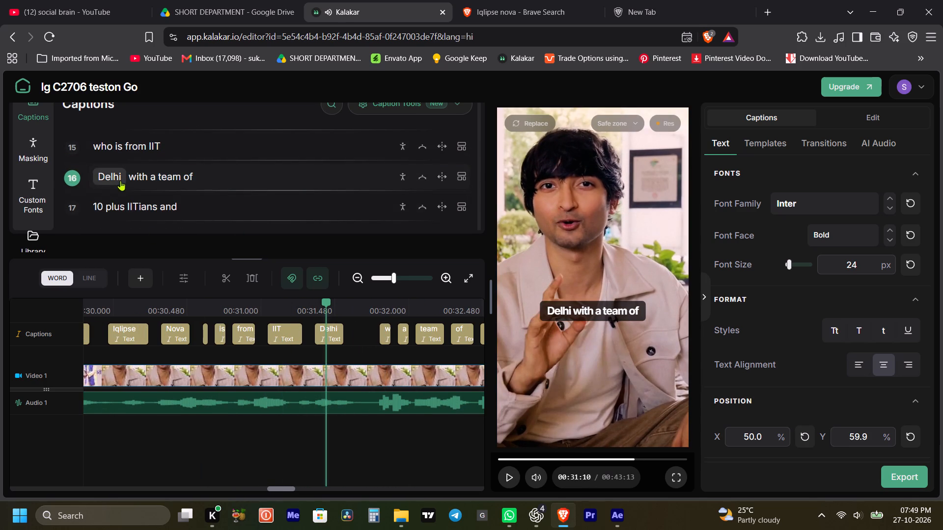
{"action": "left_click", "coordinate": [113, 178]}
{"action": "left_click", "coordinate": [148, 382]}
Replay from "who is from IIT Delhi" and regroup the words so "and NITians" joins "10 plus IITians", leaving "I bet with my" as its own caption.
{"action": "left_click", "coordinate": [216, 145]}
{"action": "key", "text": "space"}
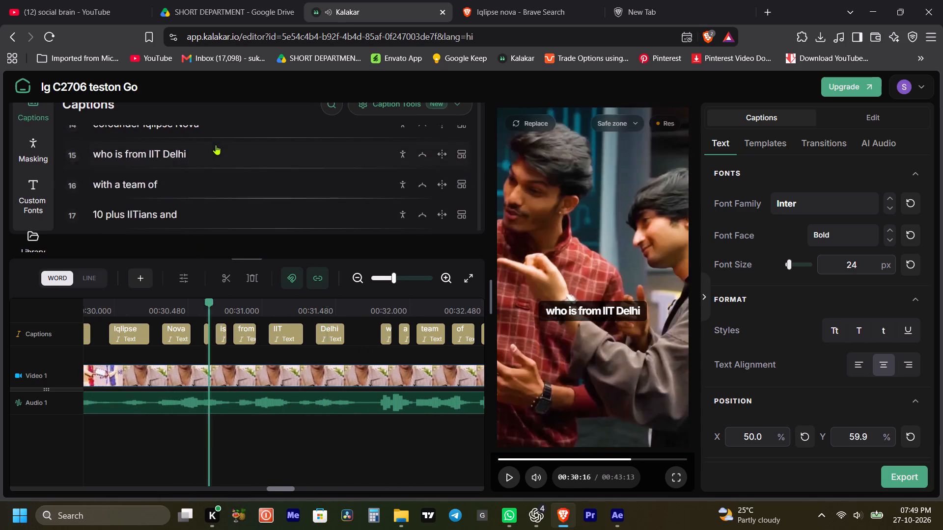
{"action": "key", "text": "space"}
{"action": "key", "text": "space"}
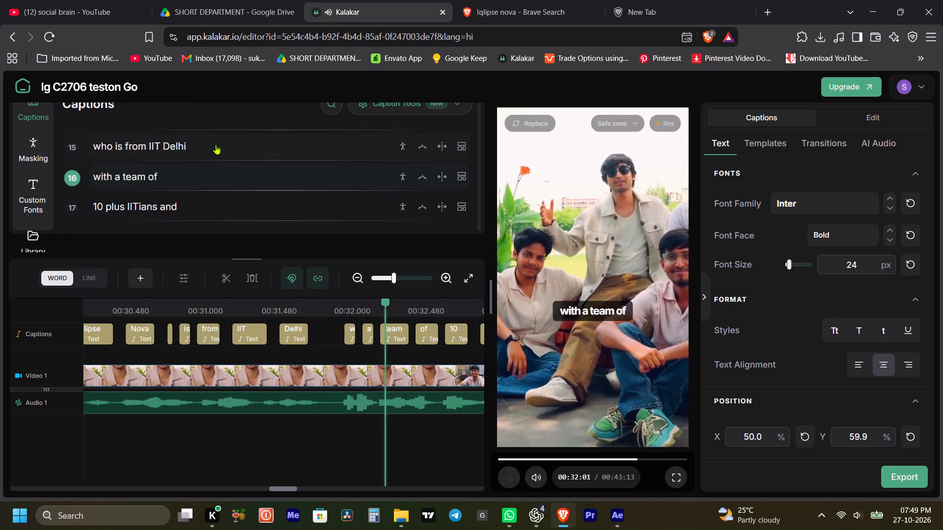
{"action": "key", "text": "space"}
{"action": "key", "text": "space"}
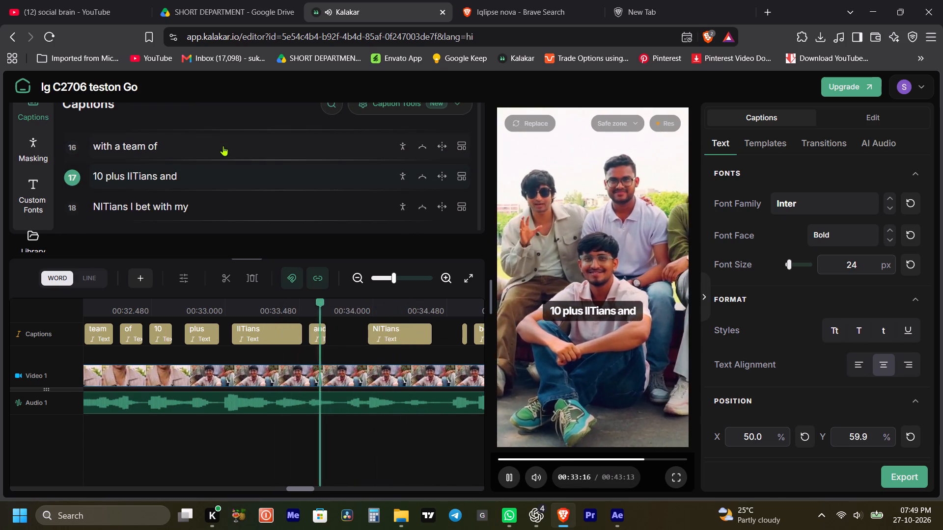
{"action": "key", "text": "space"}
{"action": "key", "text": "space"}
{"action": "key", "text": "space"}
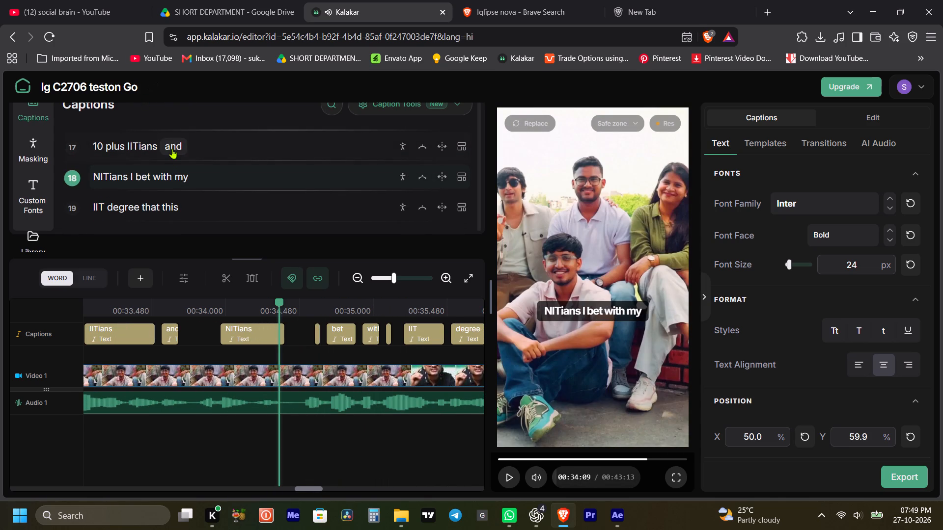
{"action": "left_click", "coordinate": [172, 149]}
{"action": "left_click", "coordinate": [202, 383]}
{"action": "key", "text": "space"}
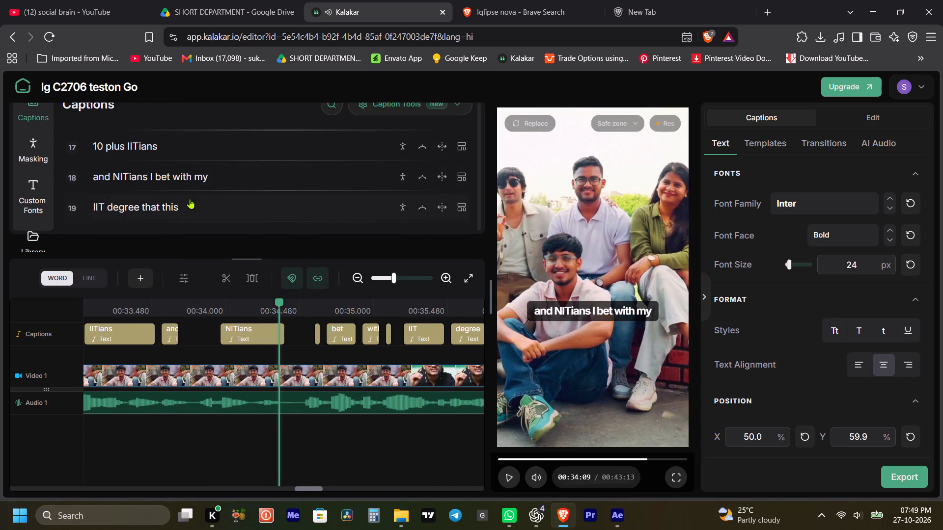
{"action": "key", "text": "space"}
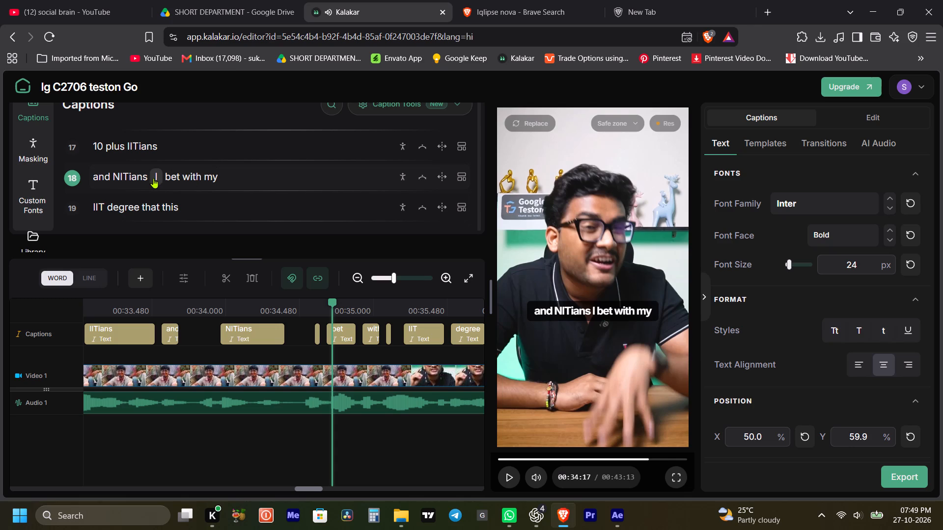
{"action": "left_click", "coordinate": [141, 176]}
{"action": "left_click", "coordinate": [172, 388]}
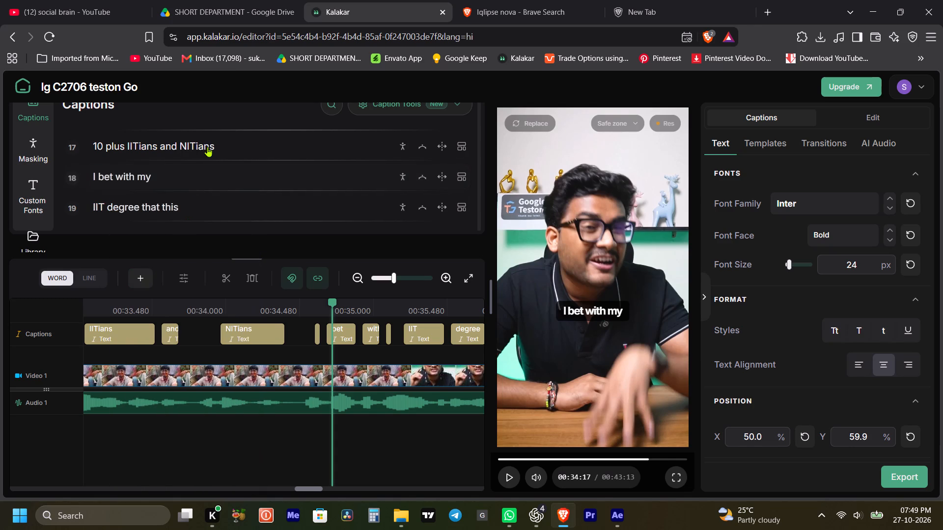
Replay from "10 plus IITians and NITians" through "material you need for", checking the captions' wording and grouping against the speech.
{"action": "left_click", "coordinate": [224, 146]}
{"action": "key", "text": "space"}
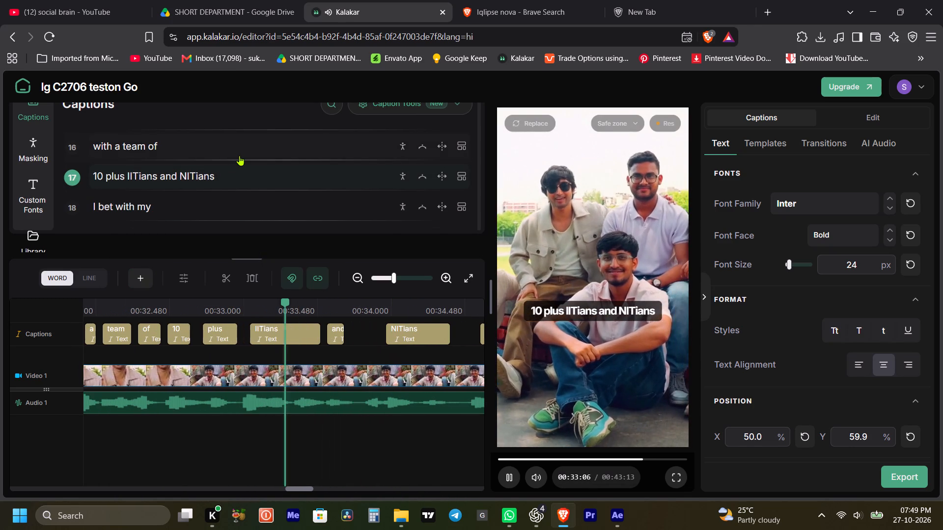
{"action": "key", "text": "space"}
{"action": "key", "text": "space"}
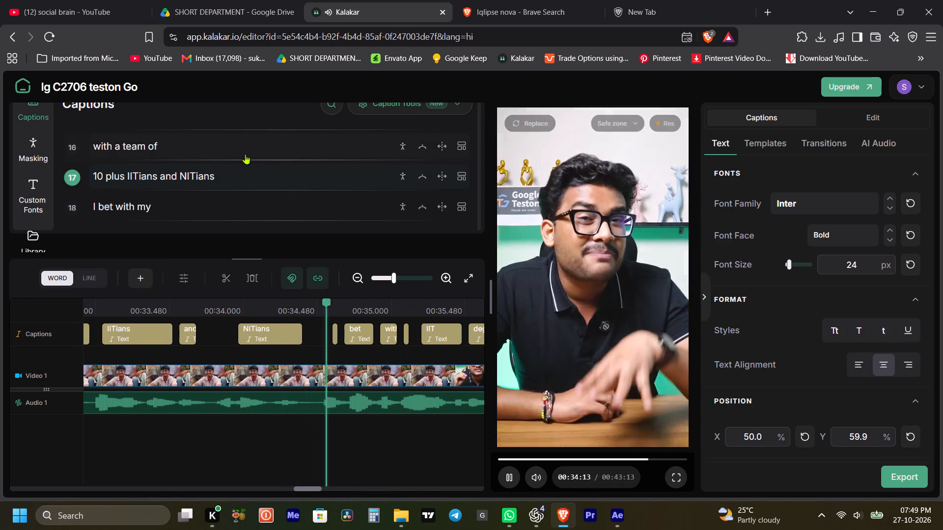
{"action": "key", "text": "space"}
{"action": "key", "text": "space"}
{"action": "key", "text": "space"}
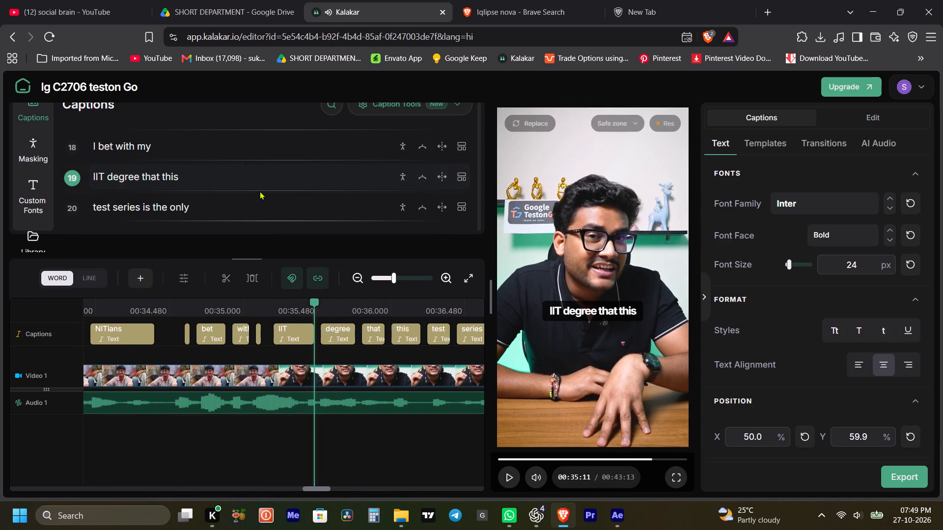
{"action": "key", "text": "space"}
{"action": "key", "text": "space"}
{"action": "key", "text": "space"}
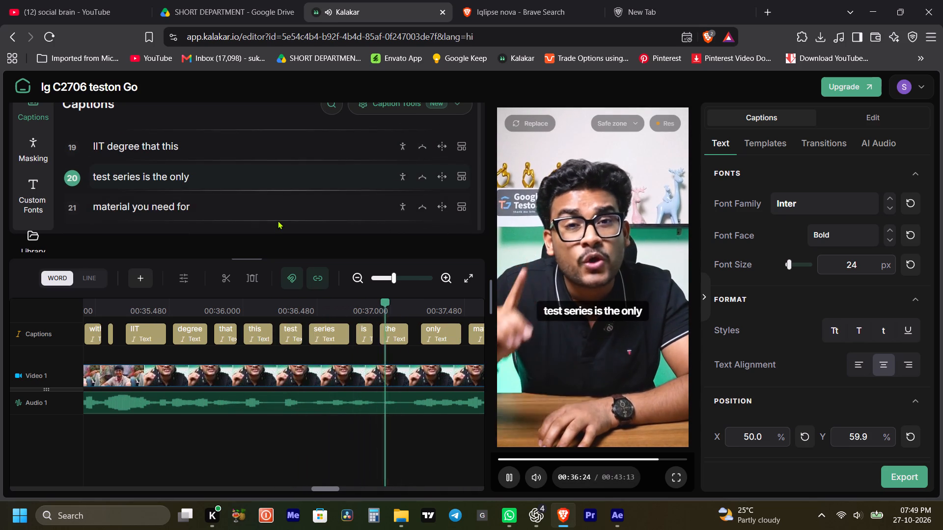
{"action": "key", "text": "space"}
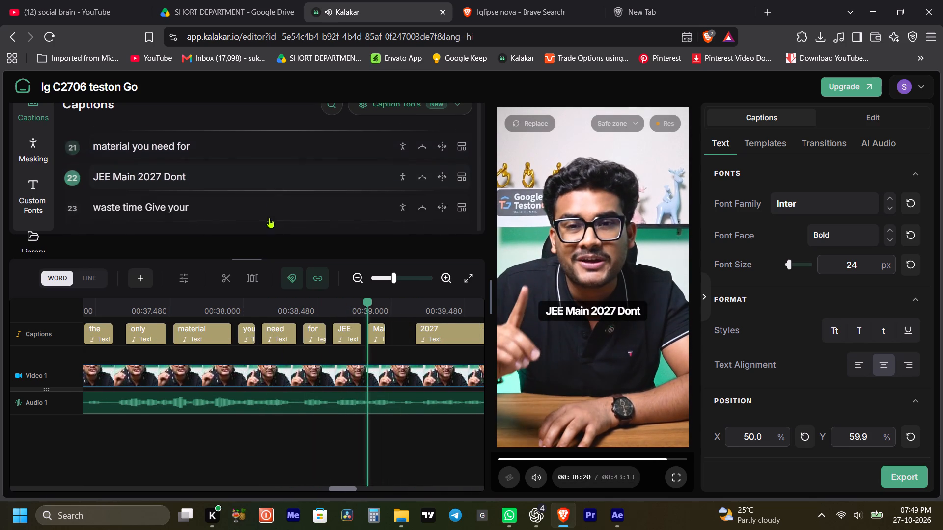
Play onward and move "Dont" from "JEE Main 2027 Dont" down into the following caption "waste time Give your".
{"action": "key", "text": "space"}
{"action": "key", "text": "space"}
{"action": "key", "text": "space"}
{"action": "key", "text": "space"}
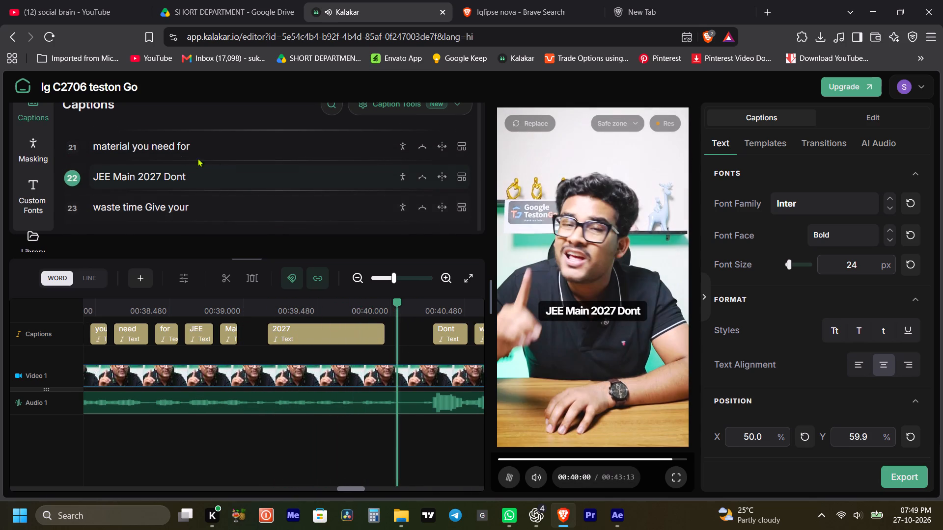
{"action": "left_click", "coordinate": [180, 177]}
{"action": "left_click", "coordinate": [199, 415]}
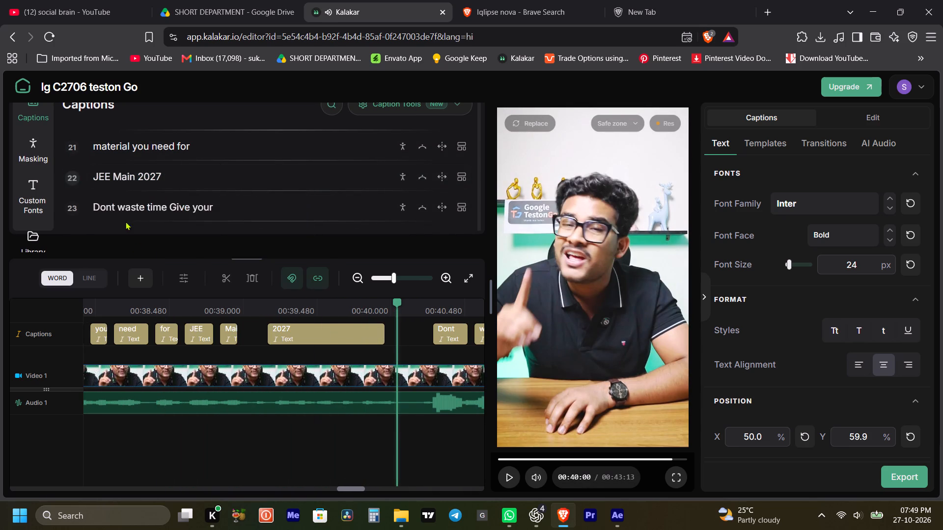
Correct "Dont" to "Don't" in the caption "Dont waste time Give your".
{"action": "left_click", "coordinate": [108, 205]}
{"action": "left_click", "coordinate": [133, 363]}
{"action": "key", "text": "Right"}
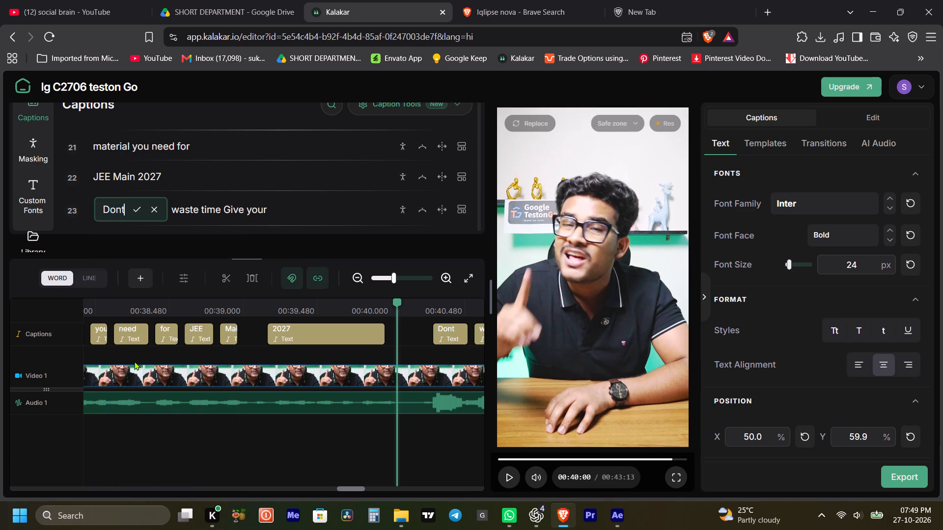
{"action": "key", "text": "Left"}
{"action": "key", "text": "Left"}
{"action": "key", "text": "Right"}
{"action": "key", "text": "apostrophe"}
{"action": "key", "text": "Return"}
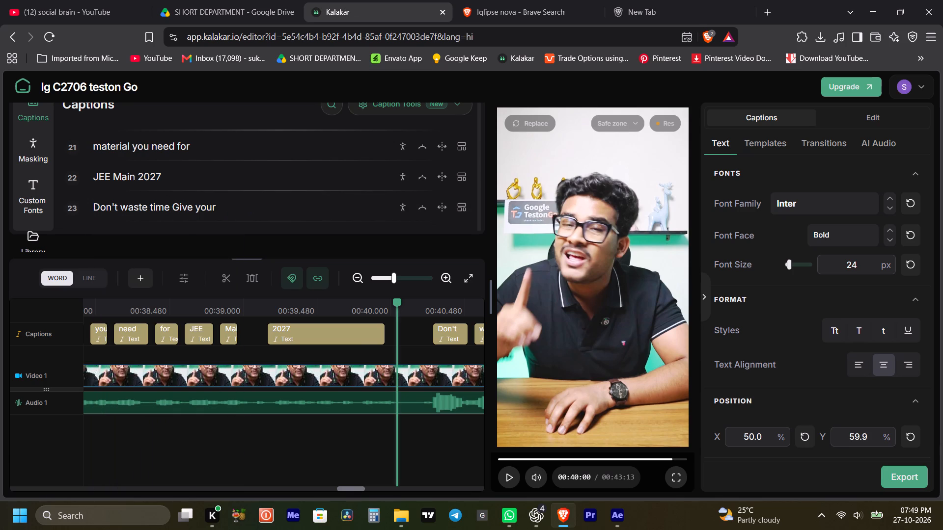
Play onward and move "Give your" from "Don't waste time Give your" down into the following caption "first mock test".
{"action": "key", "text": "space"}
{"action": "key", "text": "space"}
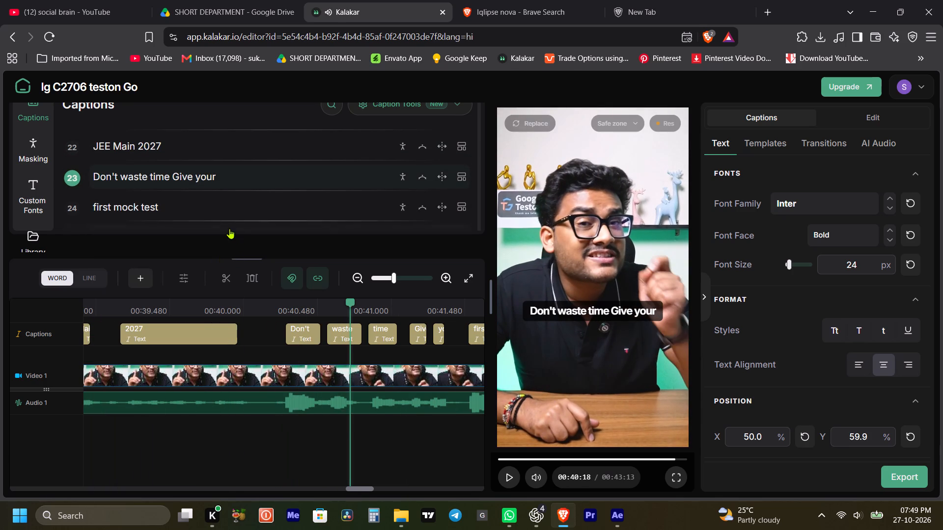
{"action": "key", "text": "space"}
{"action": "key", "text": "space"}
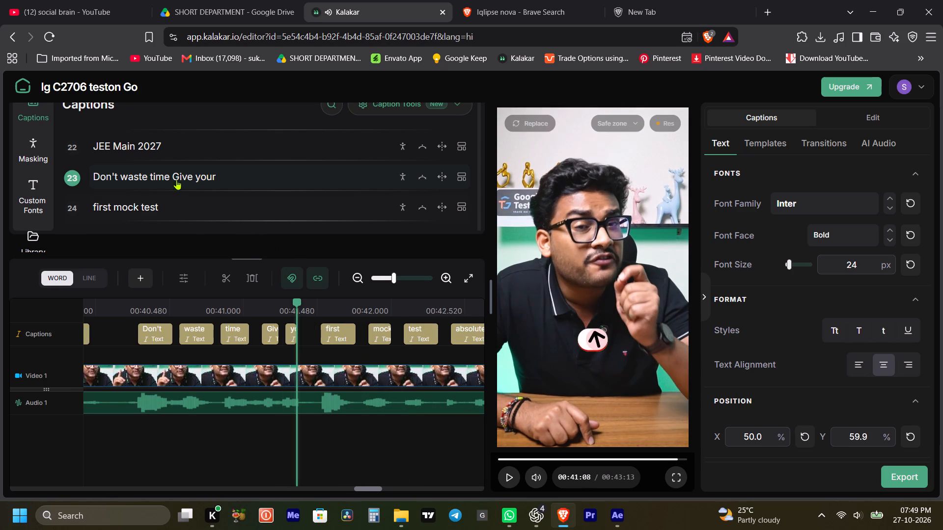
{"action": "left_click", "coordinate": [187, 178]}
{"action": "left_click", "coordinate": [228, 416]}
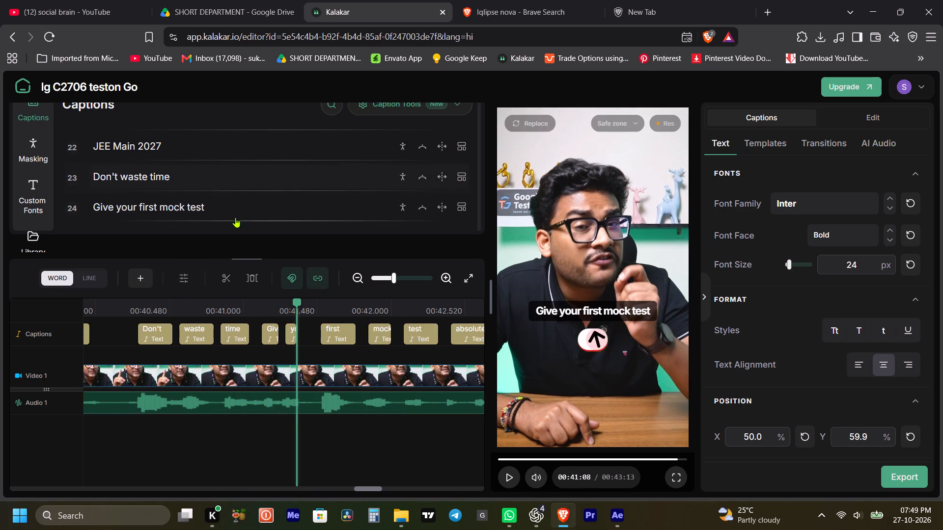
Replay the "Click The link below" button's entrance and delete the overlapping caption words "Give your first mock test" from the timeline.
{"action": "left_click", "coordinate": [251, 299]}
{"action": "key", "text": "space"}
{"action": "key", "text": "space"}
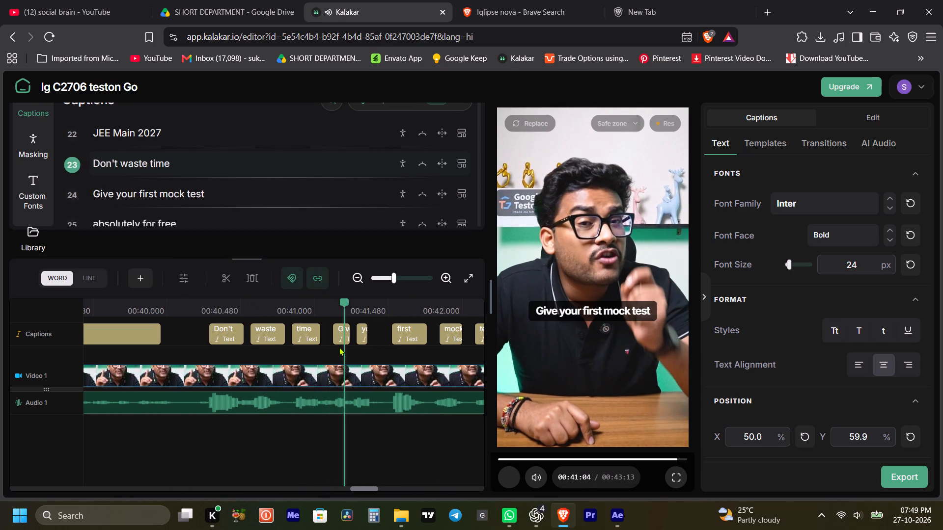
{"action": "key", "text": "space"}
{"action": "key", "text": "space"}
{"action": "key", "text": "space"}
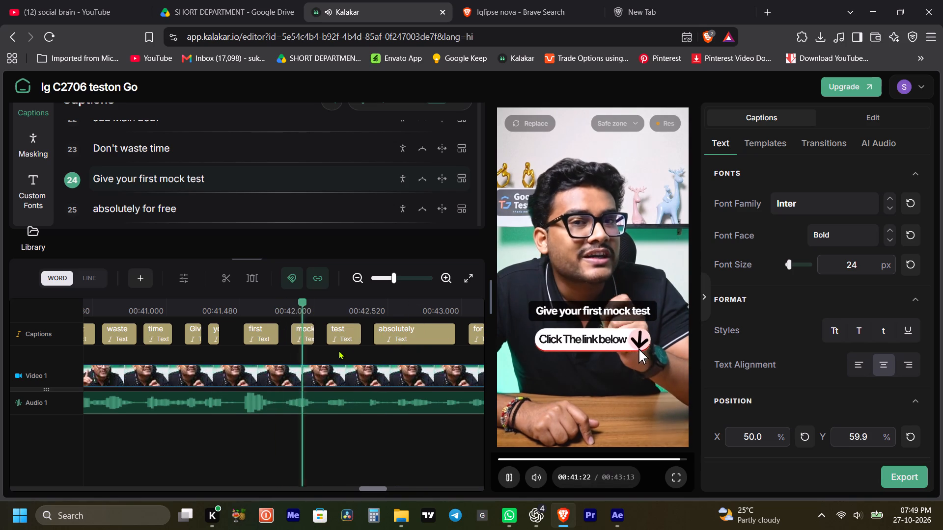
{"action": "key", "text": "space"}
{"action": "left_click", "coordinate": [200, 303]}
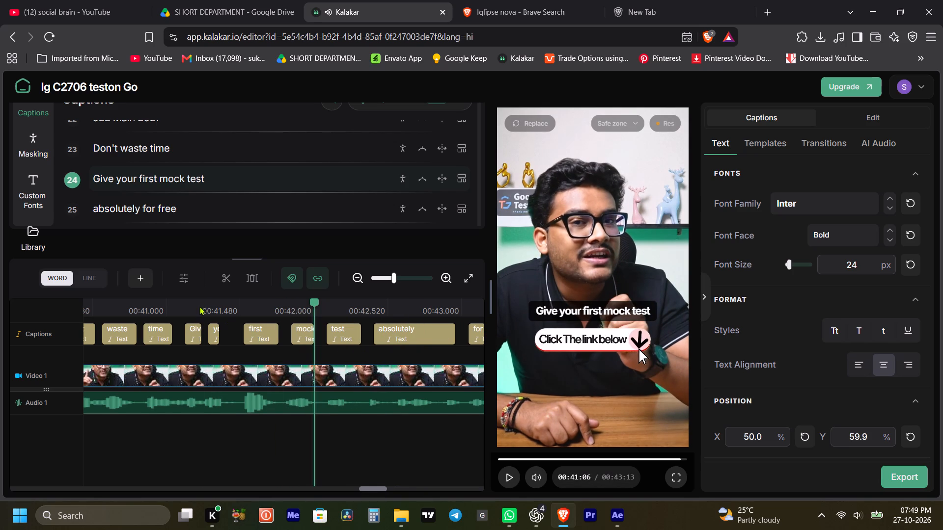
{"action": "key", "text": "space"}
{"action": "key", "text": "space"}
{"action": "left_click", "coordinate": [198, 308]}
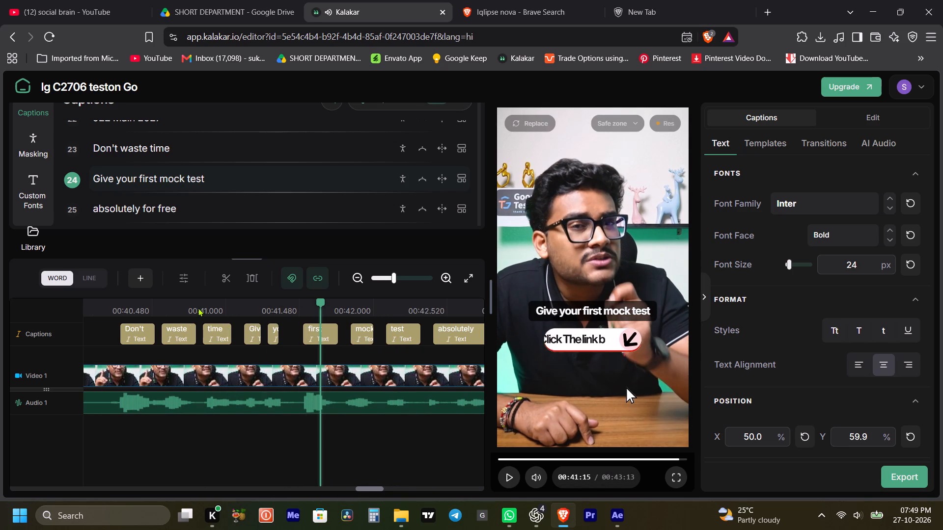
{"action": "key", "text": "space"}
{"action": "key", "text": "space"}
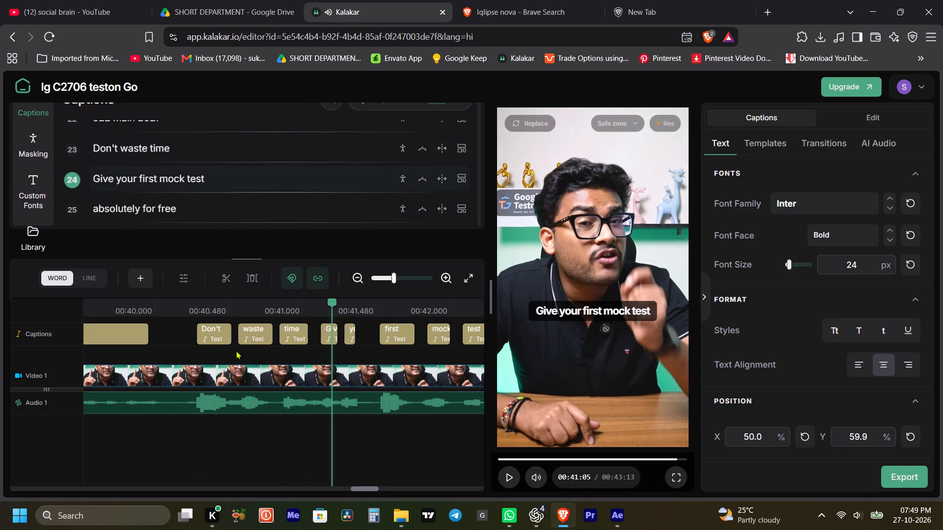
{"action": "left_click_drag", "start_coordinate": [323, 352], "coordinate": [479, 334]}
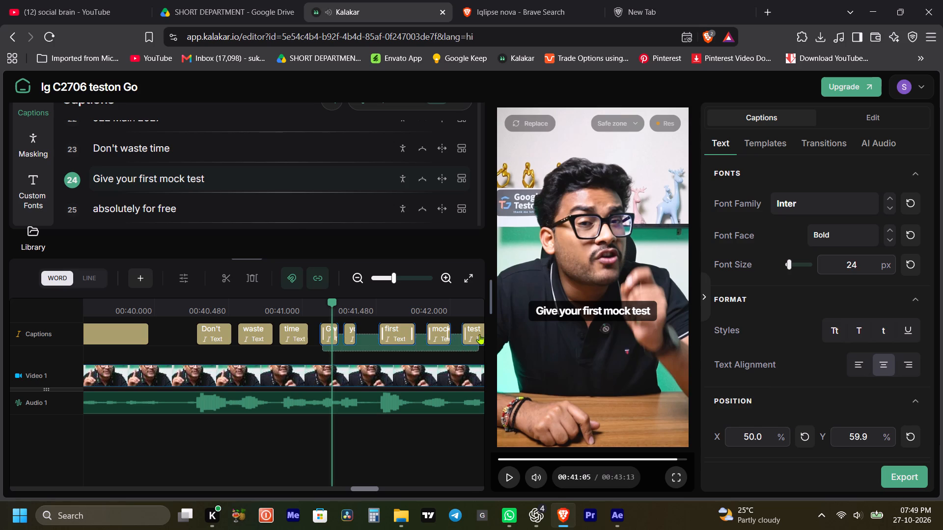
{"action": "left_click_drag", "start_coordinate": [479, 334], "coordinate": [480, 334]}
{"action": "key", "text": "BackSpace"}
Play to the closing words and delete the "absolutely for free" caption words shown over the link button shot.
{"action": "key", "text": "space"}
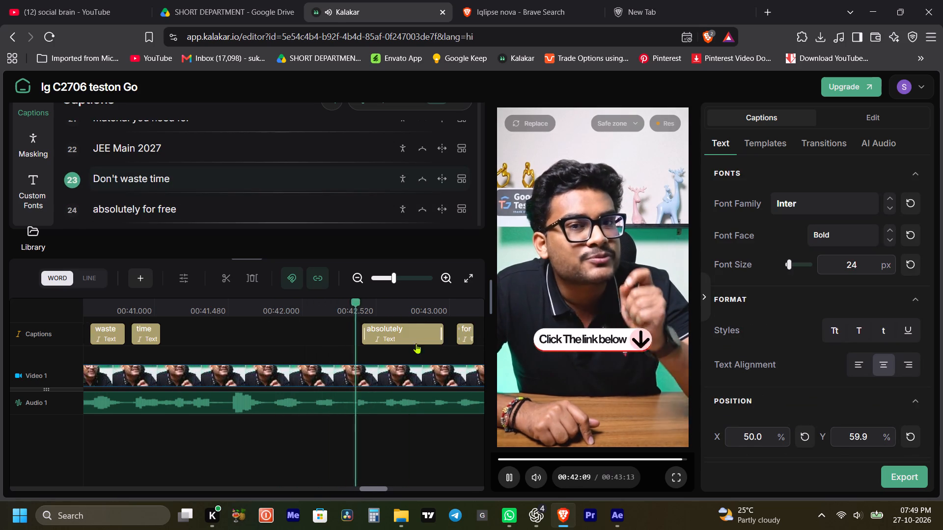
{"action": "key", "text": "space"}
{"action": "left_click_drag", "start_coordinate": [215, 349], "coordinate": [419, 333]}
{"action": "key", "text": "BackSpace"}
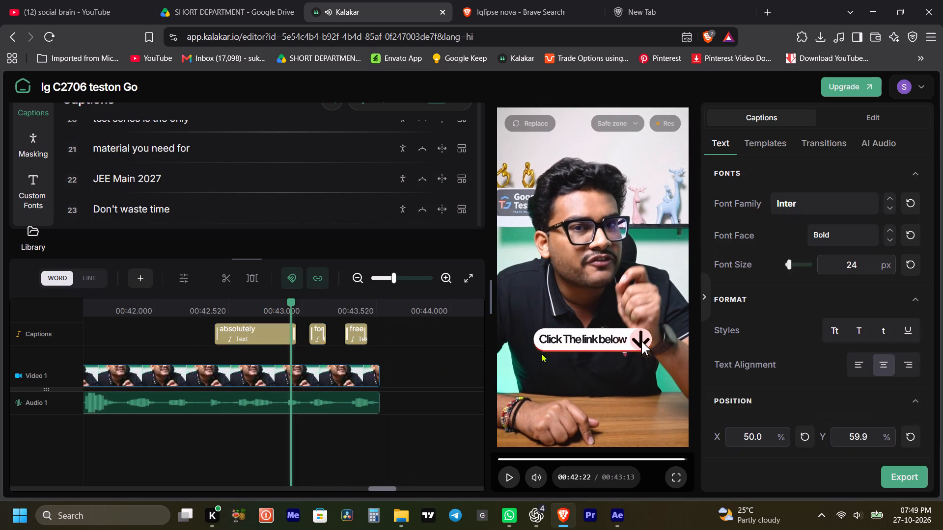
Set the export type to Green / Blue Screen and start rendering the captions.
{"action": "left_click", "coordinate": [896, 483]}
{"action": "left_click", "coordinate": [767, 172]}
{"action": "left_click", "coordinate": [770, 228]}
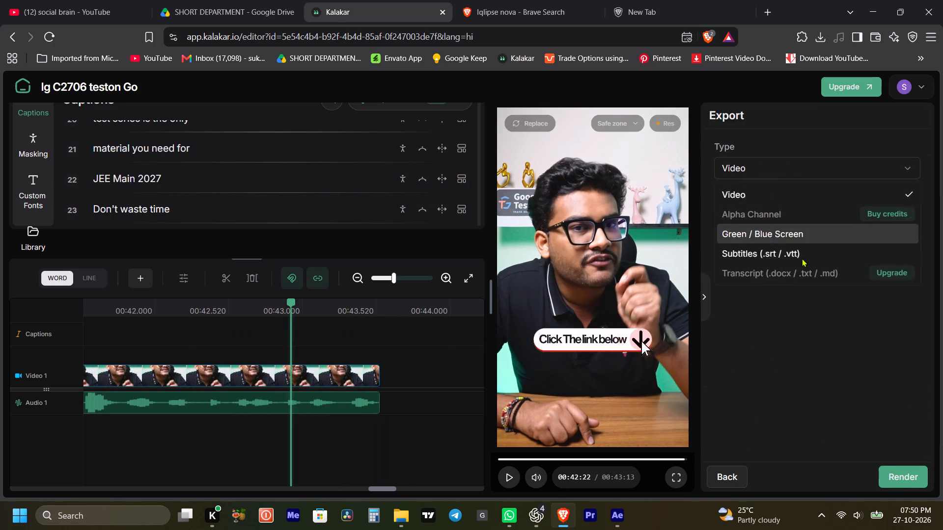
{"action": "left_click_drag", "start_coordinate": [882, 468], "coordinate": [892, 471]}
{"action": "left_click", "coordinate": [907, 477]}
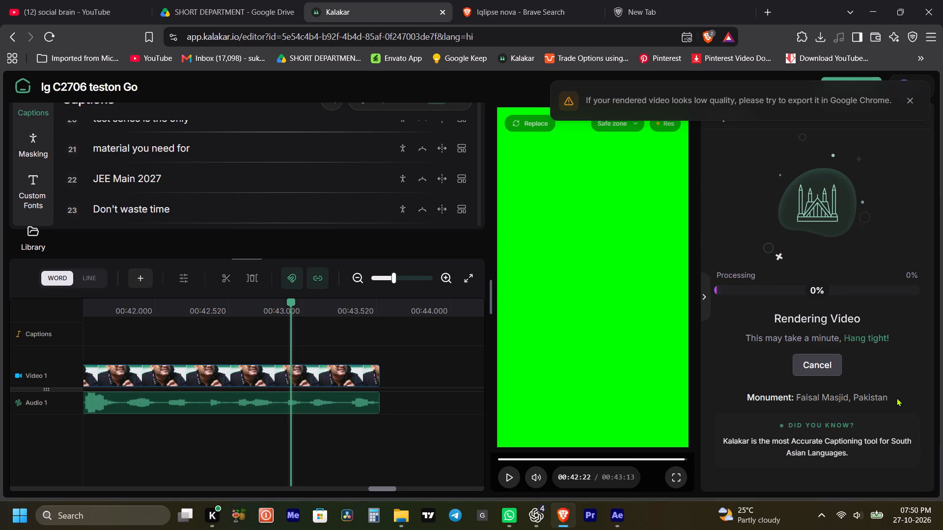
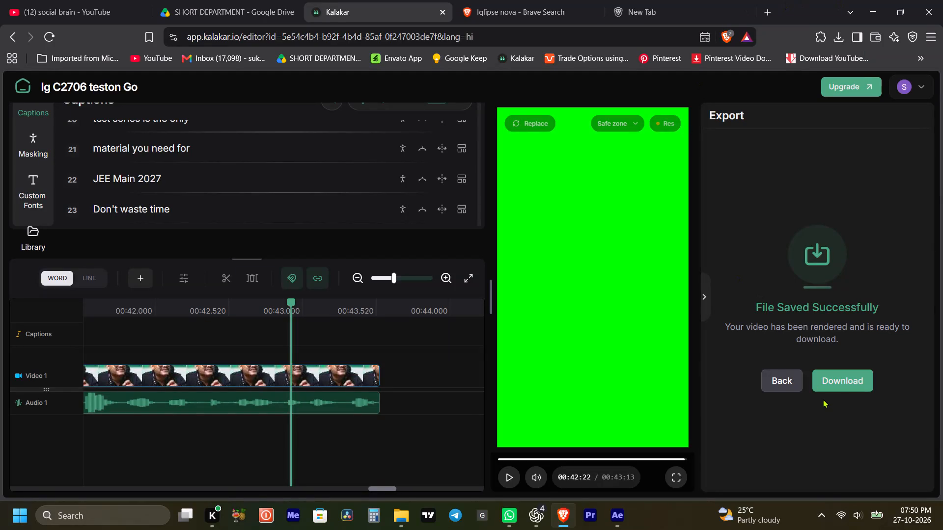
Download the rendered caption video as ig-c2706-teston-go into the video Assits folder under Office works.
{"action": "left_click", "coordinate": [824, 386]}
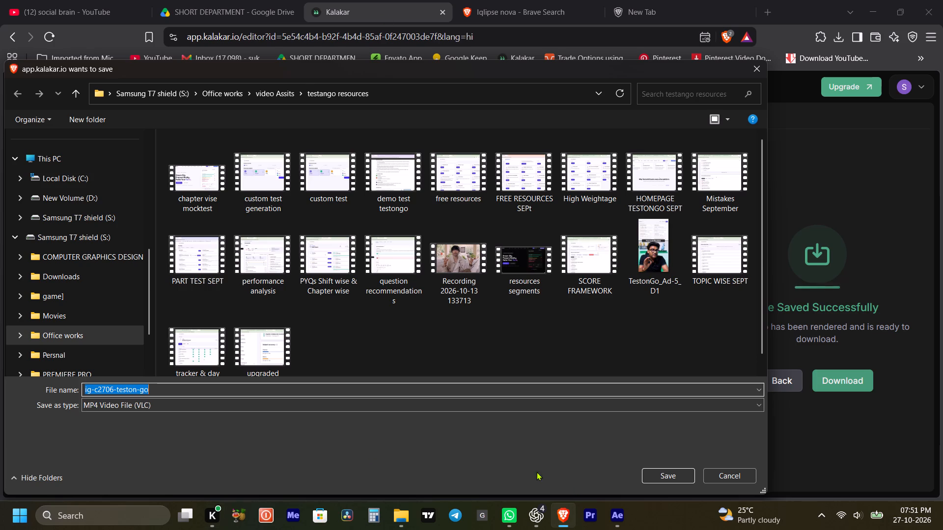
{"action": "left_click", "coordinate": [737, 475]}
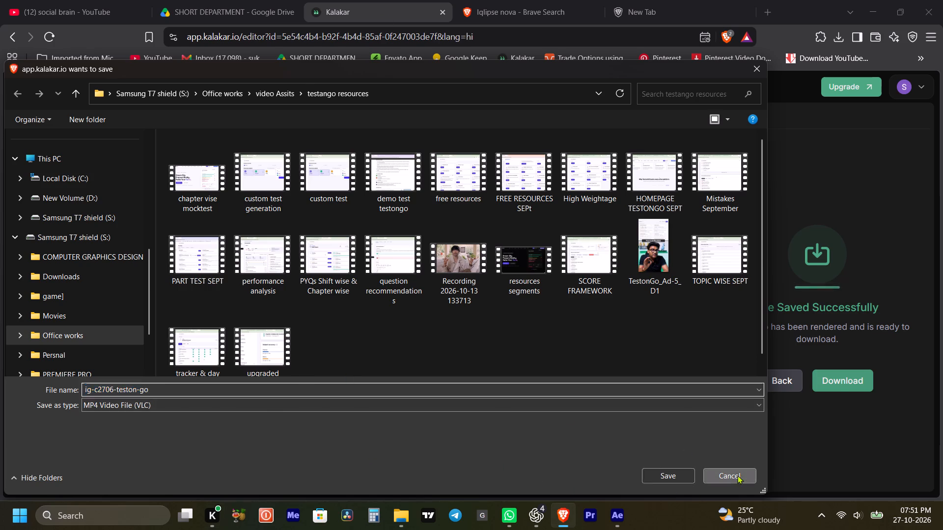
{"action": "left_click", "coordinate": [835, 386]}
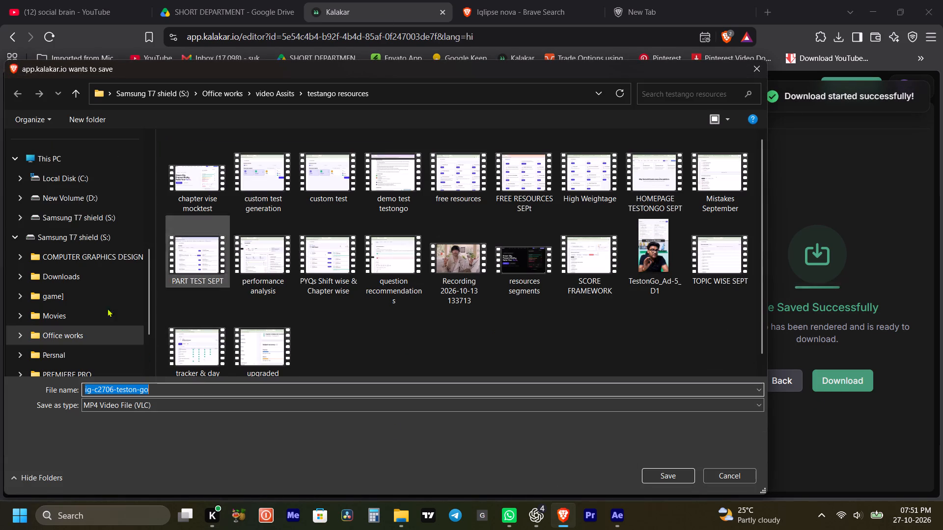
{"action": "left_click", "coordinate": [77, 332]}
{"action": "left_click", "coordinate": [163, 389]}
{"action": "key", "text": "ctrl+c"}
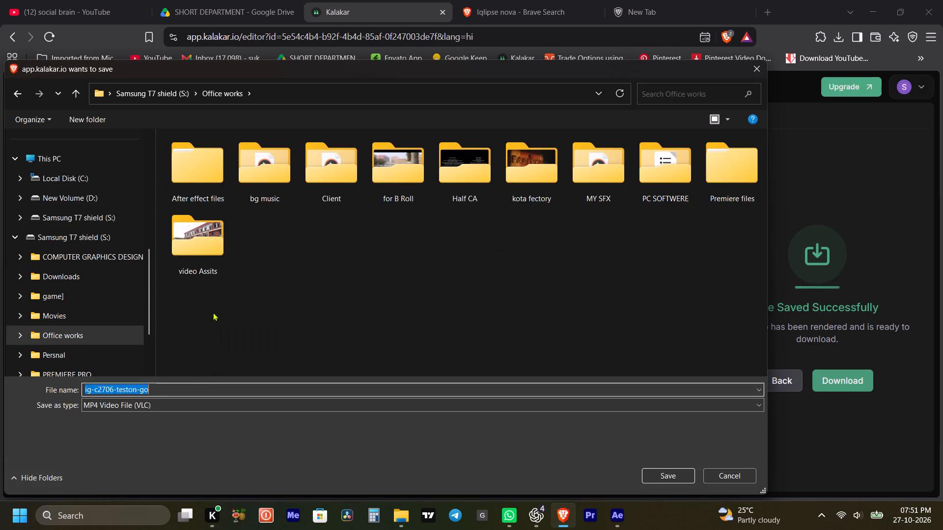
{"action": "key", "text": "ctrl+c"}
{"action": "double_click", "coordinate": [203, 251]}
{"action": "left_click", "coordinate": [167, 391]}
{"action": "key", "text": "ctrl+c"}
{"action": "key", "text": "ctrl+c"}
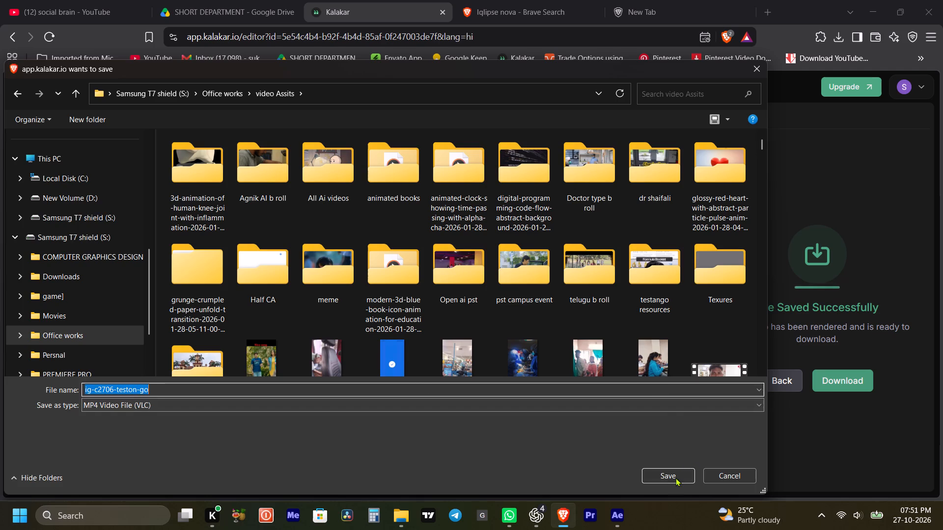
{"action": "left_click_drag", "start_coordinate": [671, 480], "coordinate": [676, 478]}
Switch to After Effects and import the downloaded ig-c2706-teston-go.mp4 into the project's fx folder.
{"action": "left_click_drag", "start_coordinate": [726, 59], "coordinate": [618, 509]}
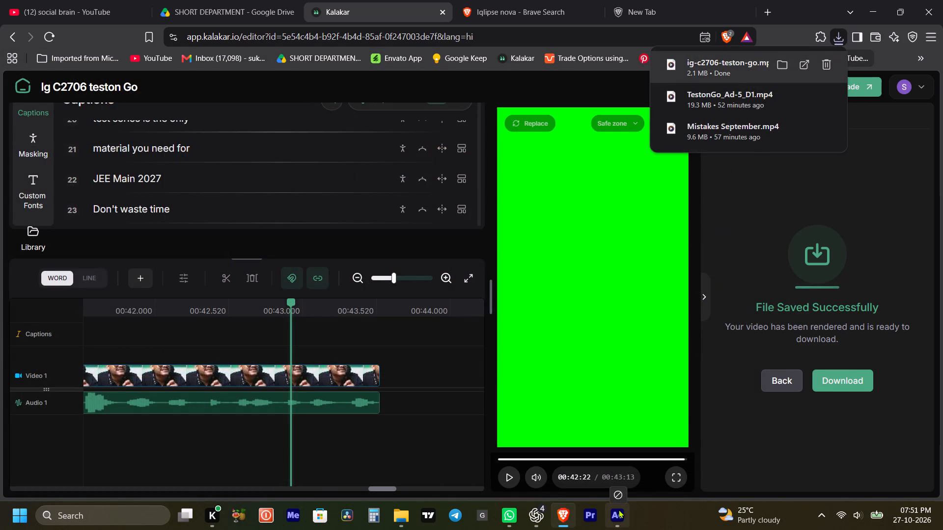
{"action": "left_click_drag", "start_coordinate": [618, 509], "coordinate": [55, 191]}
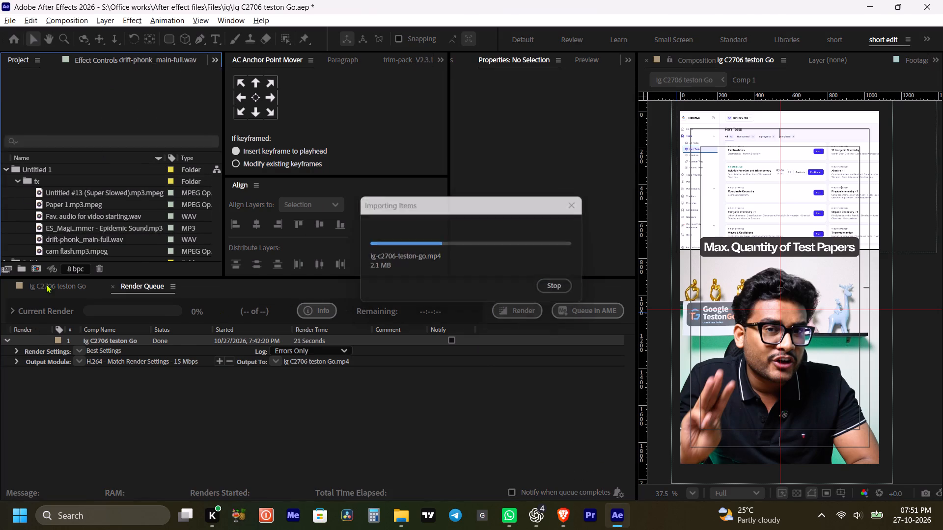
Add ig-c2706-teston-go.mp4 as the top layer of the Ig C2706 teston Go composition, starting at 0:00:00:00.
{"action": "left_click", "coordinate": [47, 284]}
{"action": "left_click_drag", "start_coordinate": [452, 302], "coordinate": [395, 317]}
{"action": "left_click_drag", "start_coordinate": [427, 307], "coordinate": [403, 312]}
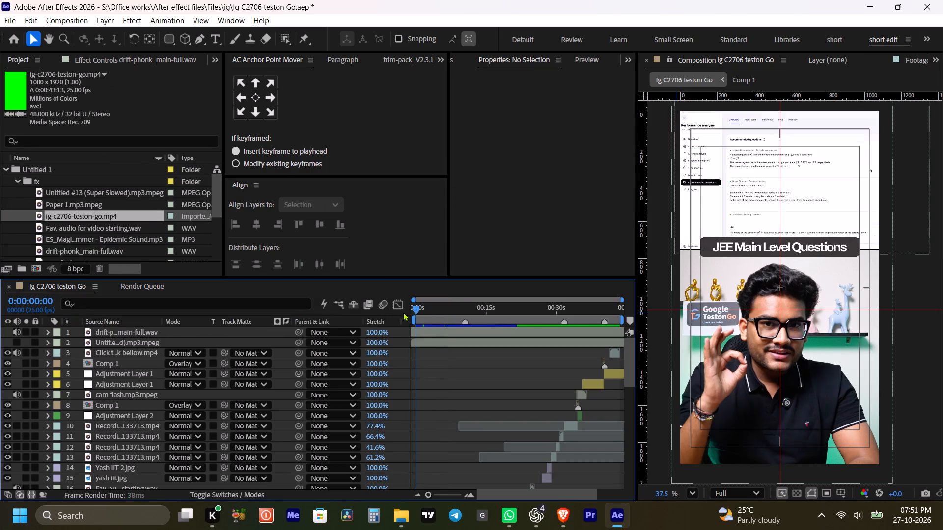
{"action": "left_click_drag", "start_coordinate": [403, 312], "coordinate": [398, 314]}
{"action": "left_click_drag", "start_coordinate": [63, 211], "coordinate": [429, 329]}
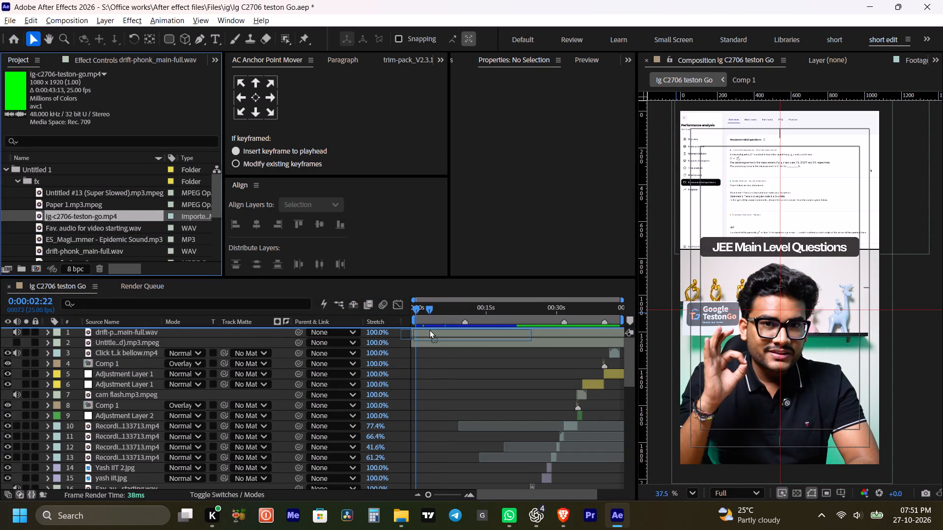
{"action": "left_click_drag", "start_coordinate": [429, 329], "coordinate": [428, 329]}
{"action": "left_click_drag", "start_coordinate": [424, 308], "coordinate": [399, 311]}
{"action": "key", "text": "bracketleft"}
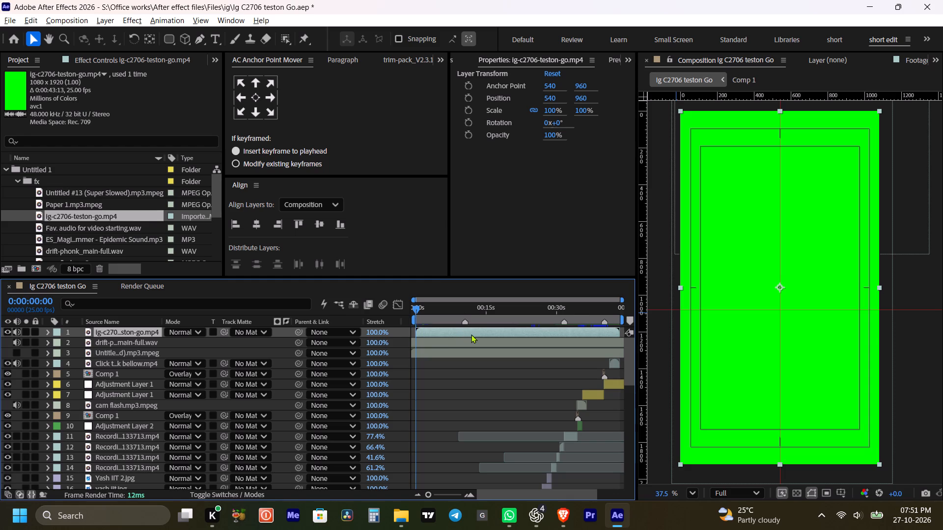
Apply Keylight (1.2) to the caption layer and sample its green background as the Screen Colour.
{"action": "key", "text": "ctrl+space"}
{"action": "type", "text": "key"}
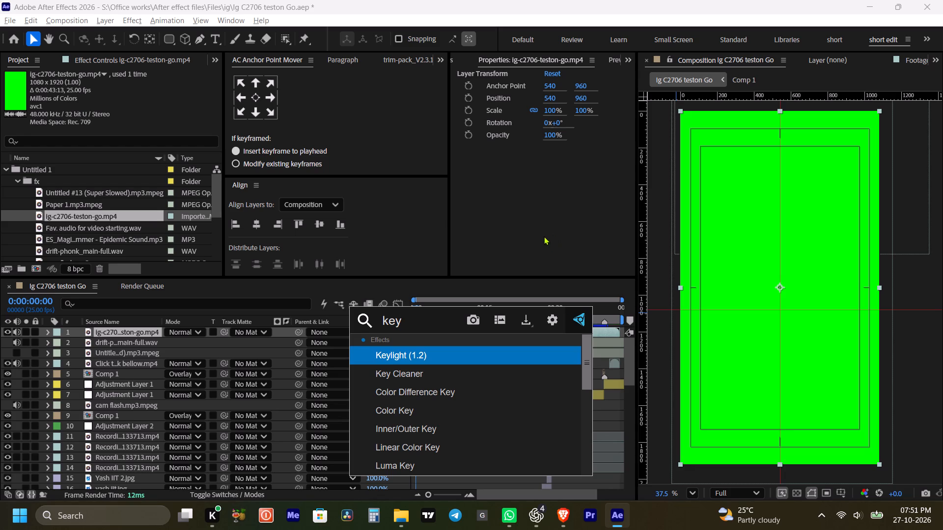
{"action": "left_click_drag", "start_coordinate": [406, 354], "coordinate": [402, 350]}
{"action": "left_click", "coordinate": [139, 169]}
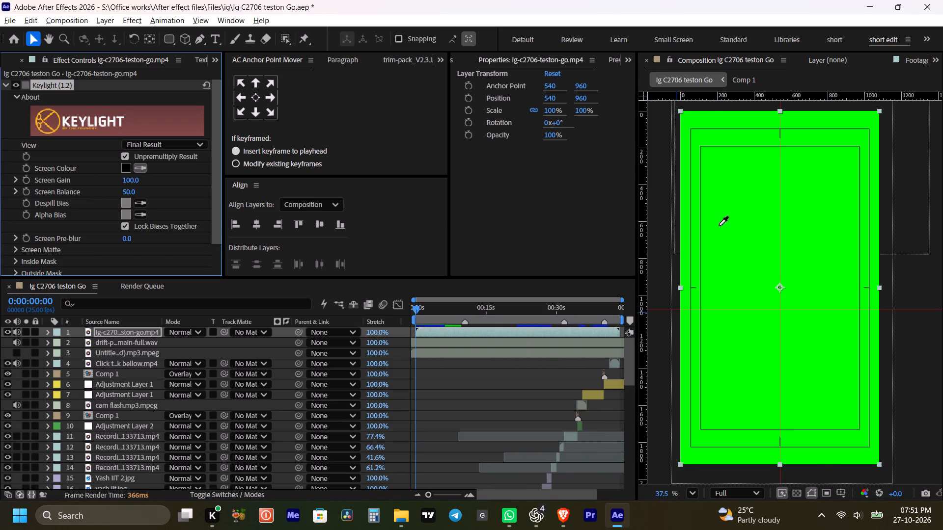
{"action": "left_click", "coordinate": [719, 226]}
{"action": "key", "text": "v"}
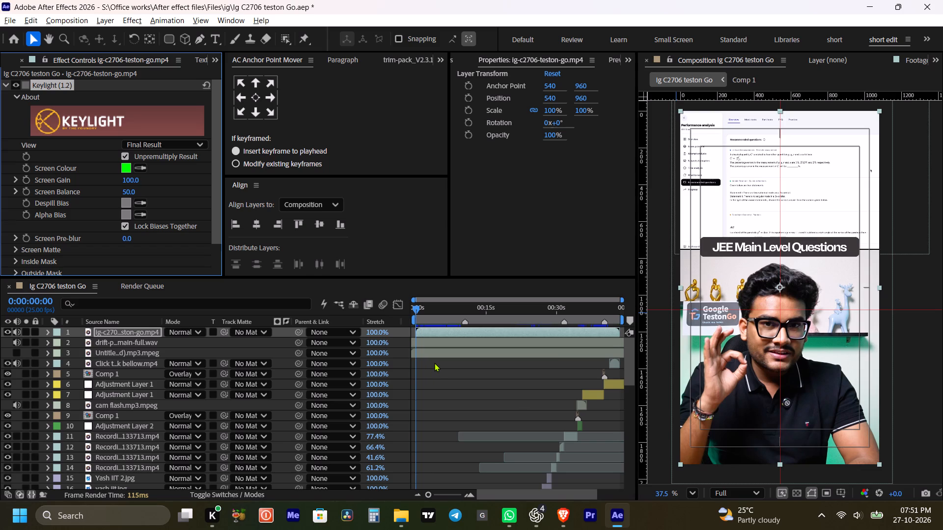
Mute the caption layer's audio and align the layer's start to 0:00:00:00.
{"action": "scroll", "coordinate": [434, 363], "scroll_direction": "down", "scroll_amount": 1}
{"action": "scroll", "coordinate": [434, 351], "scroll_direction": "up", "scroll_amount": 2}
{"action": "left_click_drag", "start_coordinate": [434, 330], "coordinate": [428, 331]}
{"action": "left_click", "coordinate": [14, 332]}
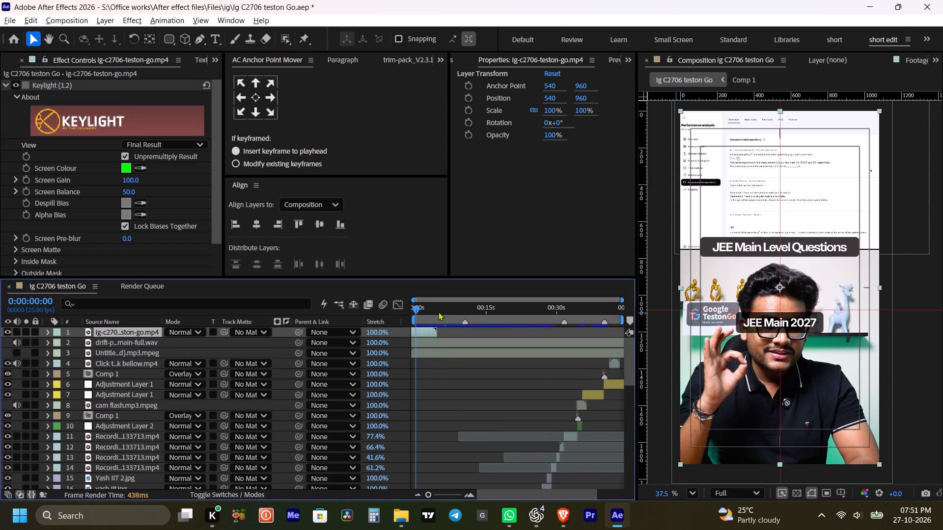
{"action": "key", "text": "bracketleft"}
Preview the composition from the beginning to check the captions against the existing on-screen titles.
{"action": "left_click_drag", "start_coordinate": [432, 311], "coordinate": [390, 322]}
{"action": "key", "text": "space"}
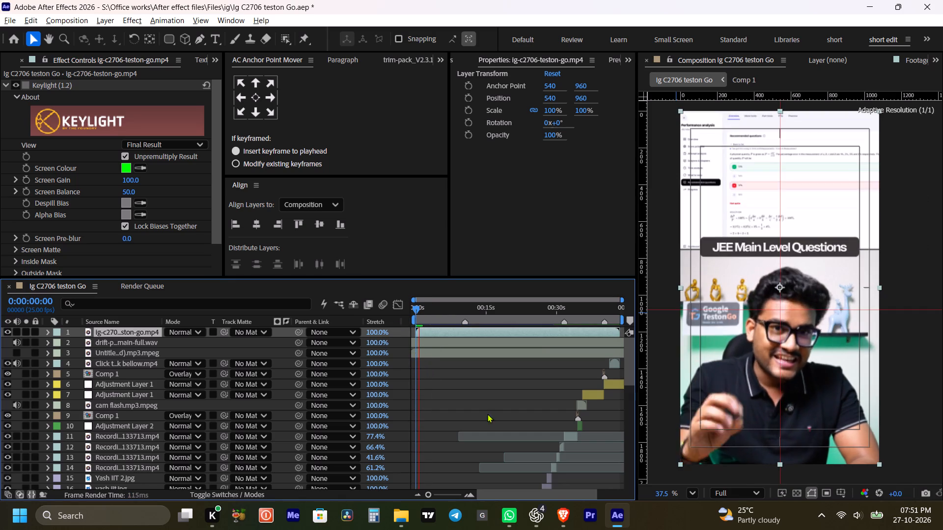
{"action": "scroll", "coordinate": [494, 381], "scroll_direction": "down", "scroll_amount": 5}
{"action": "scroll", "coordinate": [419, 375], "scroll_direction": "down", "scroll_amount": 10}
{"action": "scroll", "coordinate": [428, 392], "scroll_direction": "up", "scroll_amount": 2, "text": "alt"}
{"action": "key", "text": "space"}
{"action": "left_click_drag", "start_coordinate": [478, 391], "coordinate": [485, 392]}
{"action": "scroll", "coordinate": [524, 385], "scroll_direction": "down", "scroll_amount": 1, "text": "alt"}
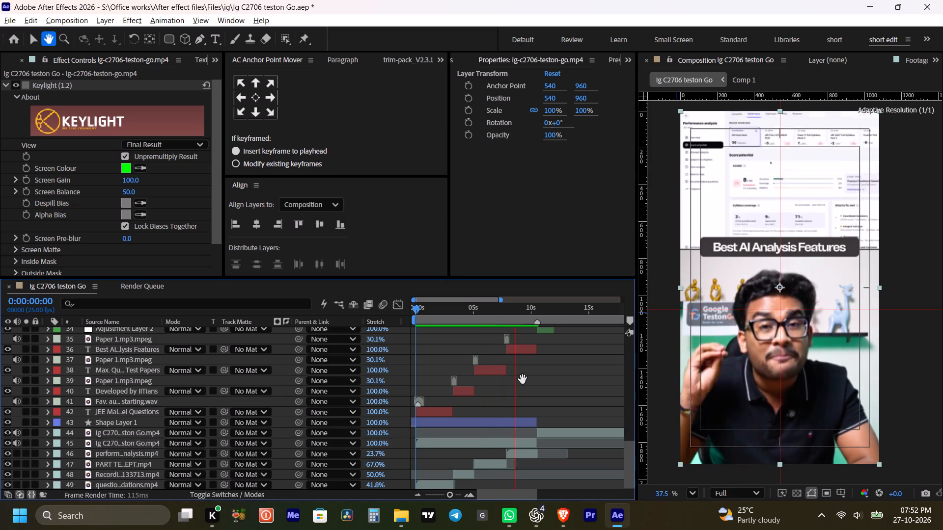
{"action": "scroll", "coordinate": [506, 374], "scroll_direction": "down", "scroll_amount": 1, "text": "alt"}
{"action": "scroll", "coordinate": [531, 372], "scroll_direction": "up", "scroll_amount": 2}
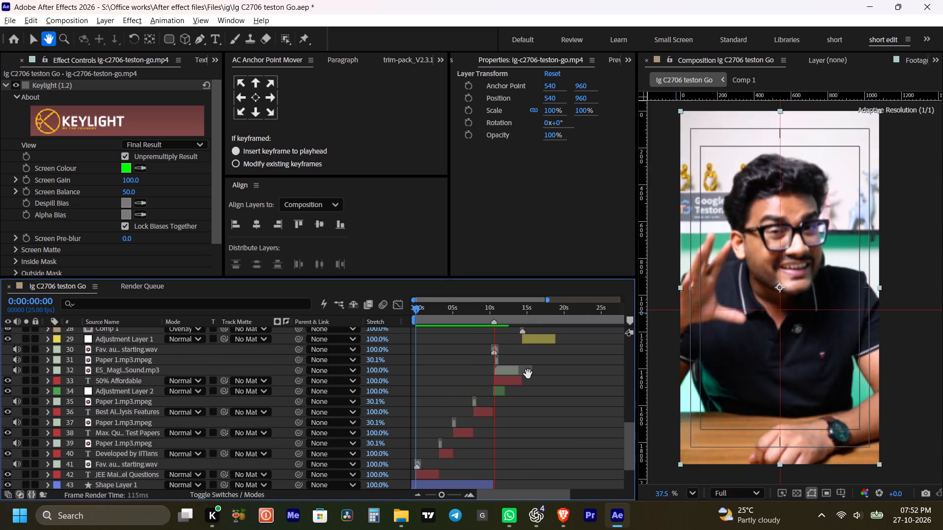
{"action": "key", "text": "space"}
{"action": "scroll", "coordinate": [507, 365], "scroll_direction": "up", "scroll_amount": 3}
{"action": "key", "text": "space"}
{"action": "key", "text": "space"}
{"action": "key", "text": "space"}
{"action": "left_click_drag", "start_coordinate": [528, 377], "coordinate": [509, 390]}
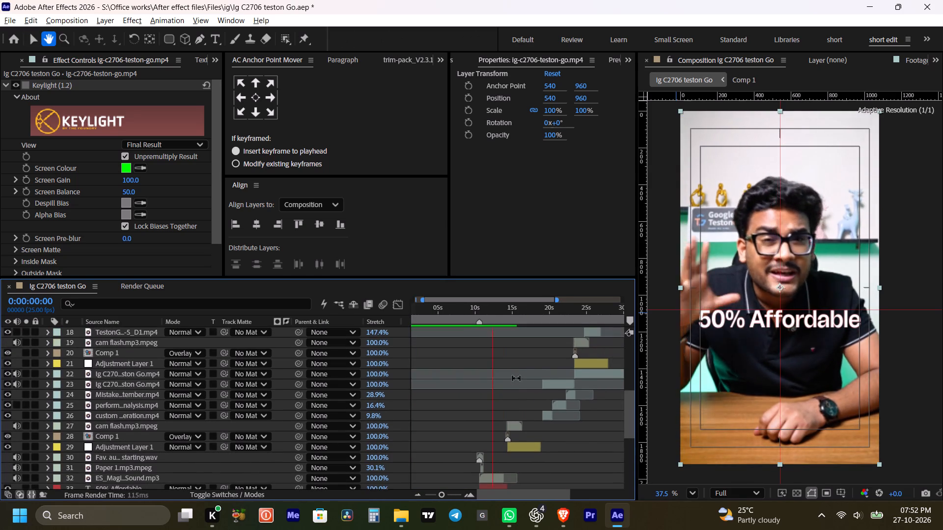
{"action": "scroll", "coordinate": [516, 378], "scroll_direction": "up", "scroll_amount": 3}
{"action": "key", "text": "space"}
{"action": "key", "text": "space"}
{"action": "key", "text": "space"}
{"action": "key", "text": "space"}
{"action": "key", "text": "space"}
{"action": "key", "text": "space"}
{"action": "key", "text": "space"}
{"action": "key", "text": "space"}
{"action": "key", "text": "space"}
{"action": "key", "text": "space"}
{"action": "key", "text": "space"}
{"action": "key", "text": "space"}
{"action": "key", "text": "space"}
{"action": "left_click_drag", "start_coordinate": [524, 371], "coordinate": [492, 367]}
{"action": "key", "text": "space"}
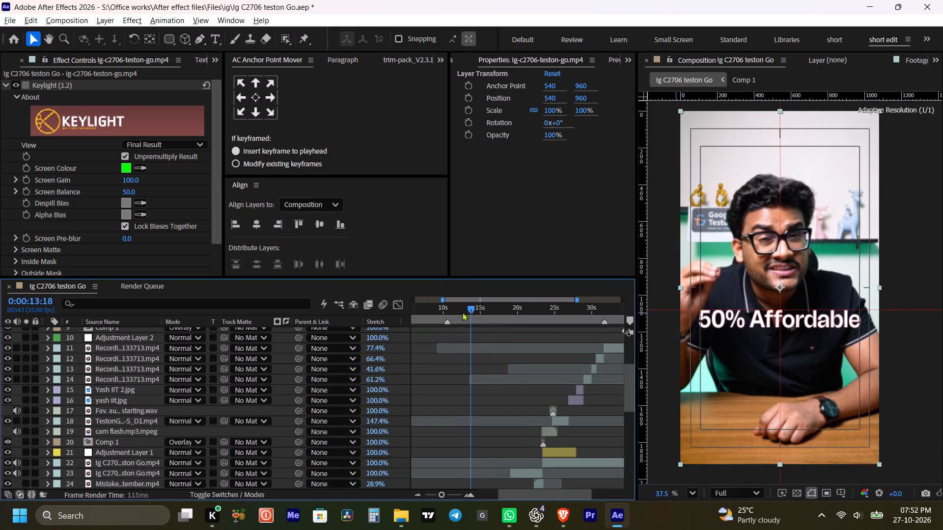
Replay from the 50% Affordable title onward to examine how the captions begin and line up with the footage.
{"action": "left_click", "coordinate": [462, 313]}
{"action": "key", "text": "space"}
{"action": "key", "text": "space"}
{"action": "left_click", "coordinate": [486, 337]}
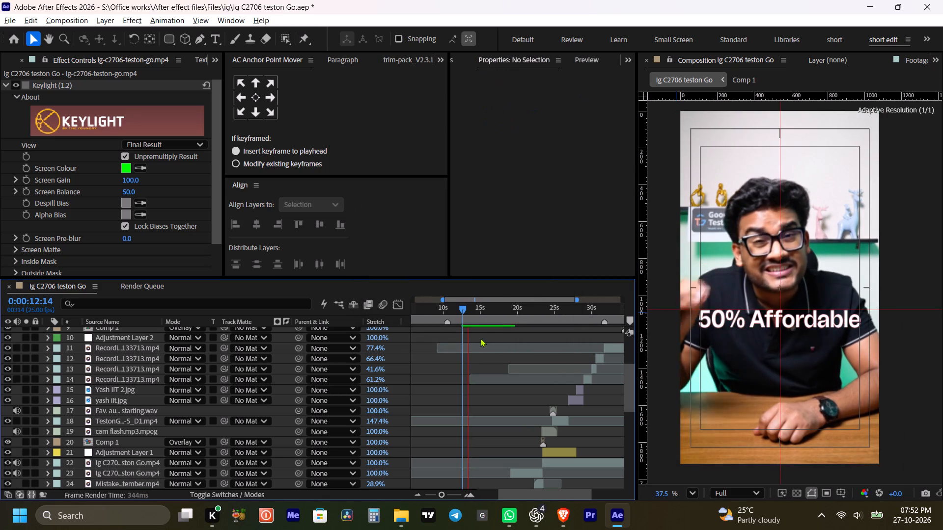
{"action": "key", "text": "space"}
{"action": "key", "text": "space"}
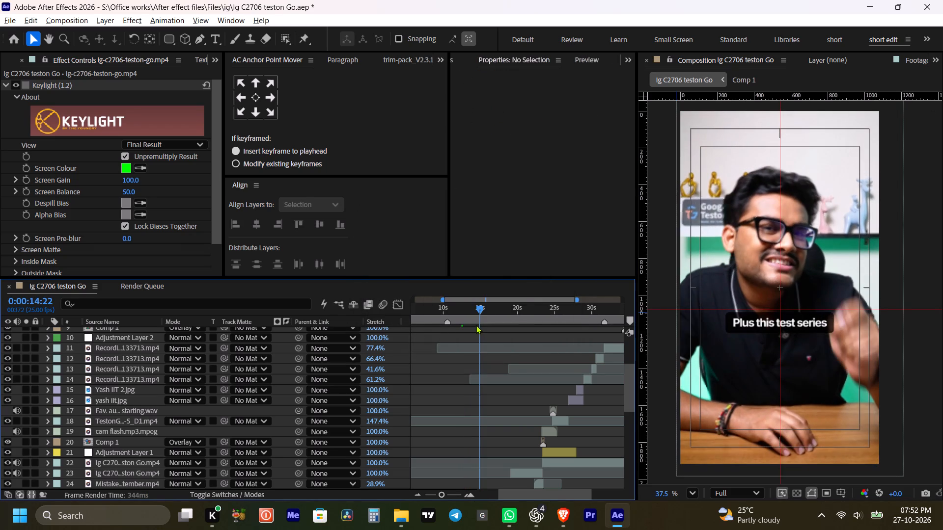
{"action": "key", "text": "space"}
{"action": "left_click", "coordinate": [468, 304]}
{"action": "key", "text": "space"}
{"action": "key", "text": "space"}
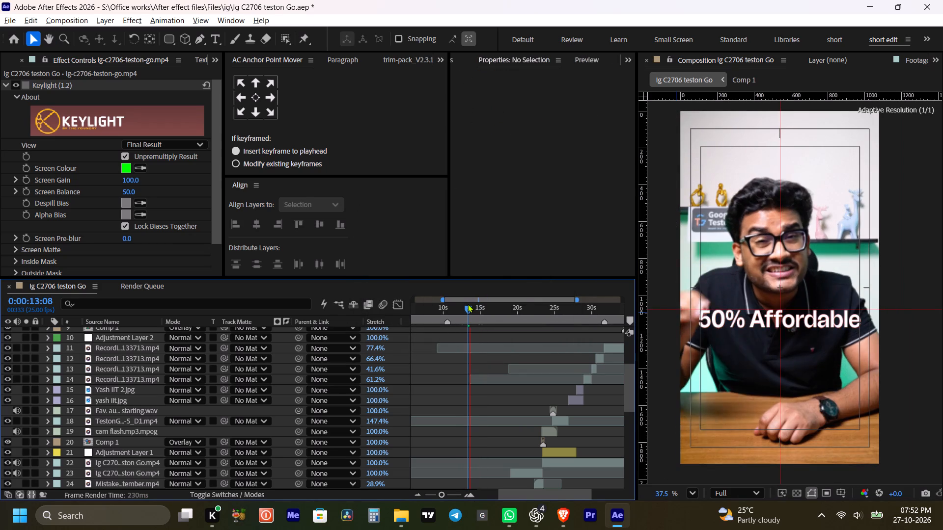
{"action": "key", "text": "space"}
{"action": "key", "text": "space"}
{"action": "key", "text": "space"}
{"action": "key", "text": "space"}
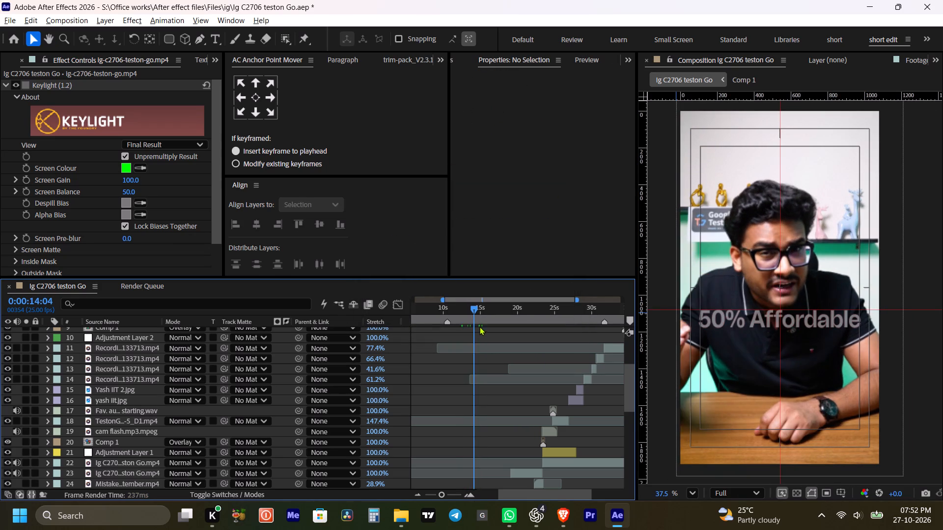
{"action": "key", "text": "space"}
{"action": "key", "text": "space"}
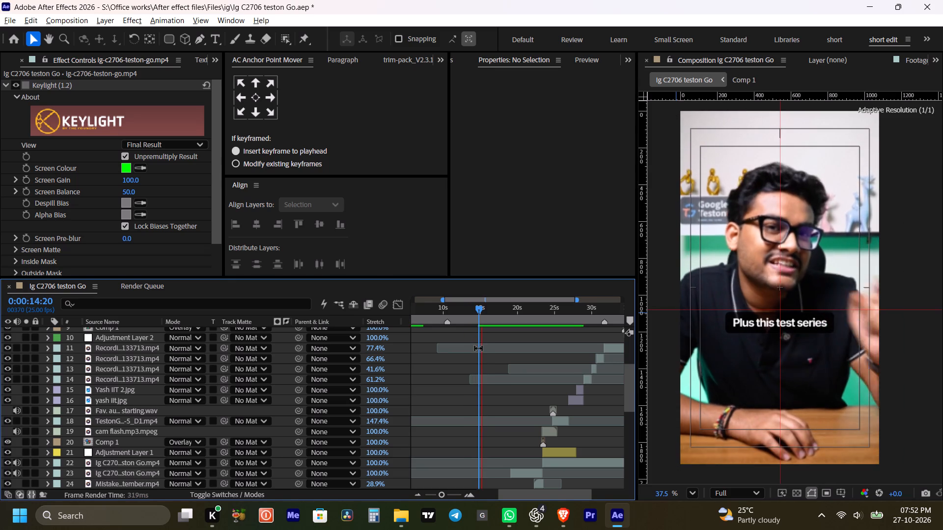
{"action": "key", "text": "space"}
{"action": "key", "text": "space"}
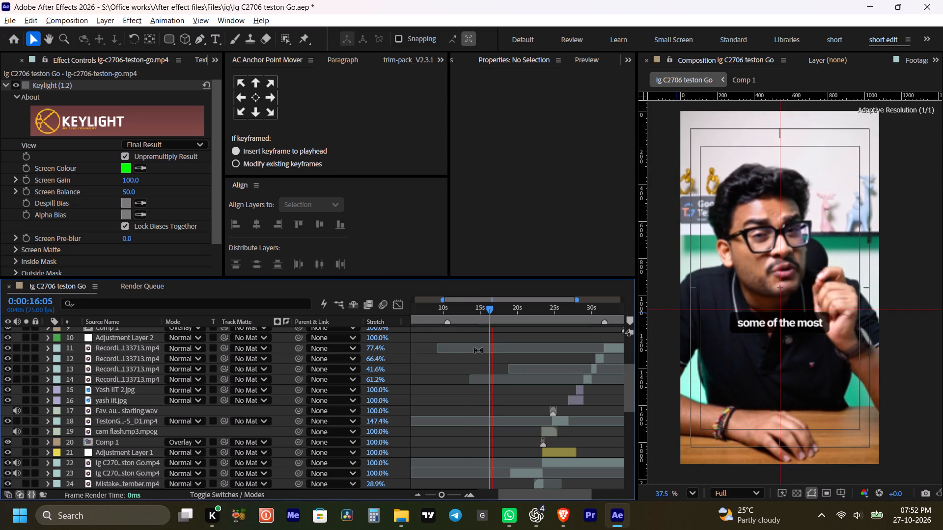
{"action": "scroll", "coordinate": [467, 350], "scroll_direction": "up", "scroll_amount": 8}
{"action": "scroll", "coordinate": [511, 367], "scroll_direction": "down", "scroll_amount": 3, "text": "alt"}
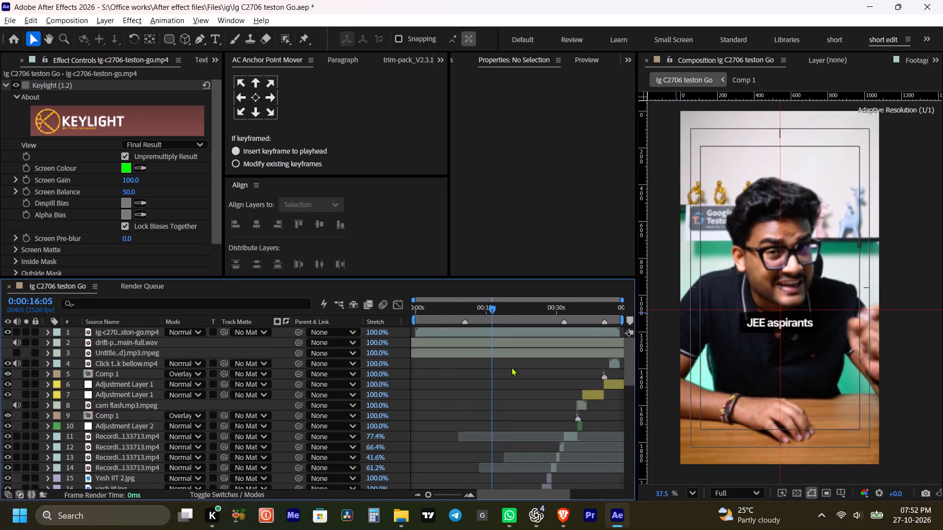
{"action": "scroll", "coordinate": [511, 368], "scroll_direction": "down", "scroll_amount": 7}
{"action": "key", "text": "space"}
Split the caption layer at 0:00:19:02, just before the "like custom test generator" caption.
{"action": "scroll", "coordinate": [501, 368], "scroll_direction": "up", "scroll_amount": 2, "text": "alt"}
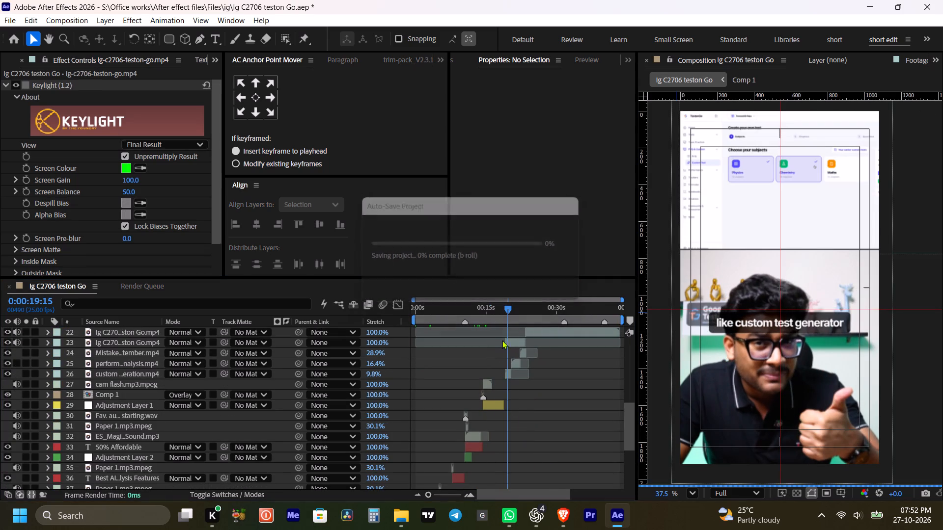
{"action": "scroll", "coordinate": [500, 353], "scroll_direction": "up", "scroll_amount": 2, "text": "alt"}
{"action": "left_click", "coordinate": [522, 311], "text": "shift"}
{"action": "scroll", "coordinate": [533, 346], "scroll_direction": "up", "scroll_amount": 16}
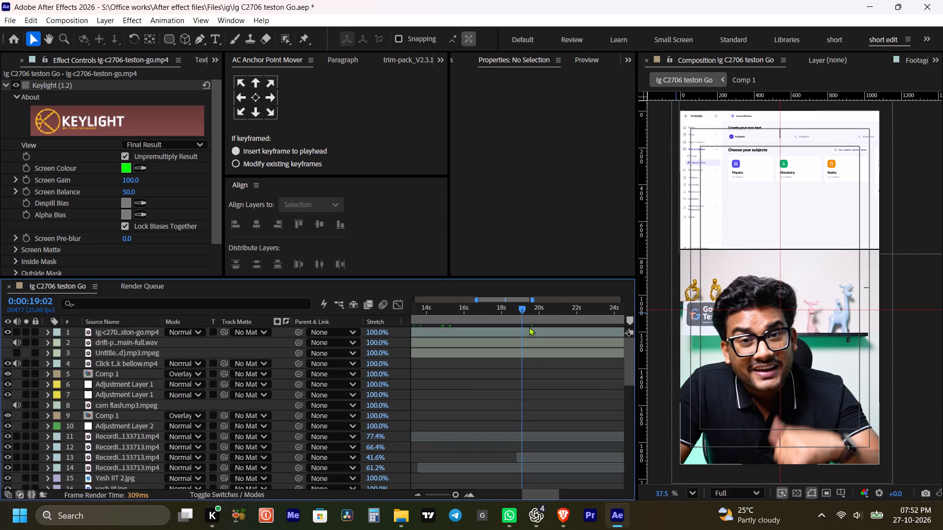
{"action": "double_click", "coordinate": [529, 327]}
{"action": "key", "text": "ctrl+shift+d"}
Play the split-screen section from 0:00:19:02 to check the captions over the test generator and AI analysis footage.
{"action": "key", "text": "space"}
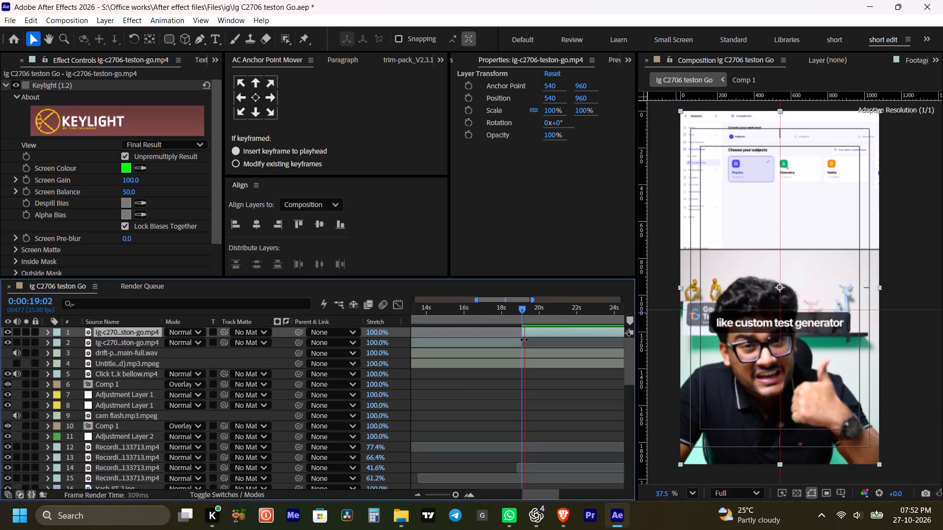
{"action": "key", "text": "space"}
{"action": "key", "text": "space"}
{"action": "key", "text": "space"}
{"action": "key", "text": "space"}
{"action": "left_click_drag", "start_coordinate": [555, 380], "coordinate": [502, 354]}
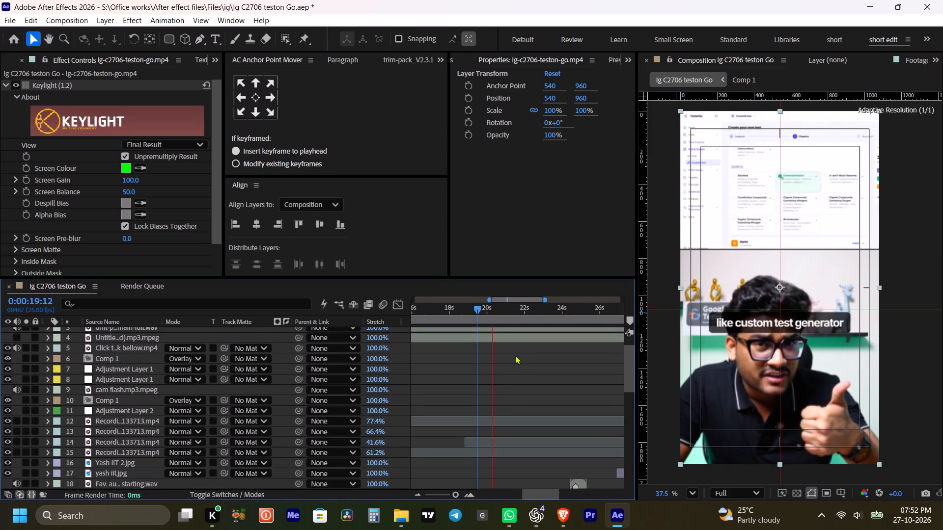
{"action": "key", "text": "space"}
{"action": "key", "text": "space"}
{"action": "key", "text": "space"}
{"action": "key", "text": "space"}
{"action": "key", "text": "space"}
{"action": "key", "text": "space"}
{"action": "key", "text": "space"}
{"action": "key", "text": "space"}
{"action": "key", "text": "space"}
{"action": "key", "text": "space"}
{"action": "key", "text": "space"}
{"action": "key", "text": "space"}
{"action": "key", "text": "space"}
{"action": "key", "text": "space"}
{"action": "key", "text": "space"}
{"action": "key", "text": "space"}
{"action": "key", "text": "space"}
{"action": "key", "text": "space"}
{"action": "key", "text": "space"}
{"action": "key", "text": "space"}
{"action": "left_click_drag", "start_coordinate": [521, 354], "coordinate": [505, 359]}
{"action": "left_click_drag", "start_coordinate": [522, 361], "coordinate": [537, 365]}
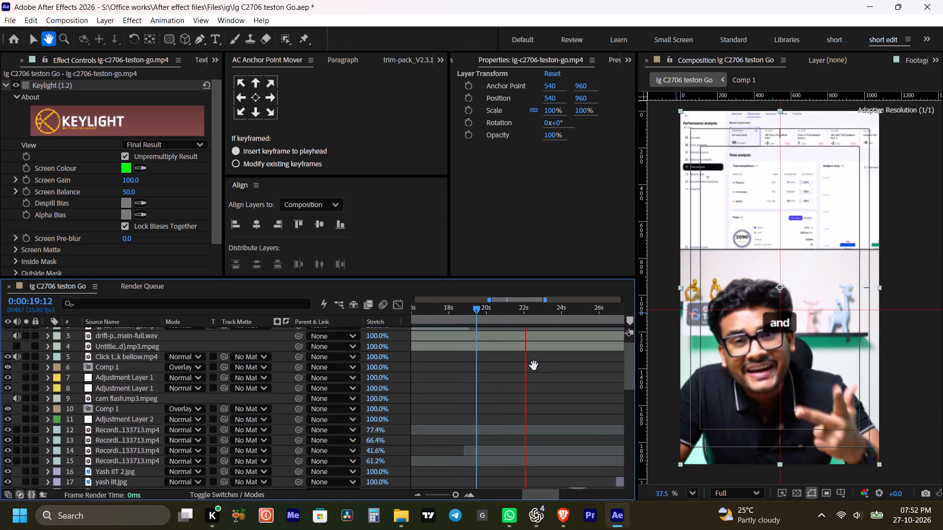
{"action": "left_click_drag", "start_coordinate": [534, 366], "coordinate": [544, 368]}
{"action": "key", "text": "space"}
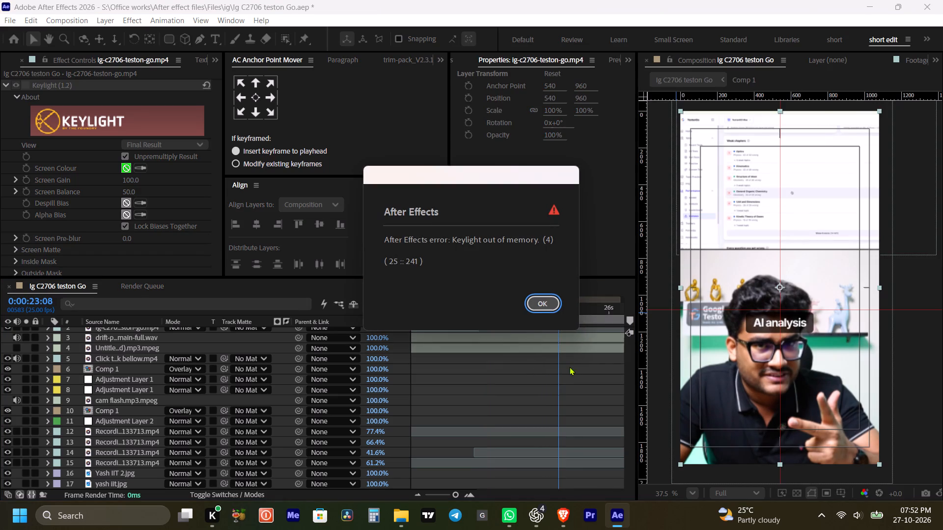
{"action": "left_click", "coordinate": [547, 300]}
Split the caption layer at 0:00:23:11, where the split-screen footage cuts to the full-frame speaker shot.
{"action": "scroll", "coordinate": [557, 354], "scroll_direction": "down", "scroll_amount": 5}
{"action": "left_click_drag", "start_coordinate": [560, 311], "coordinate": [566, 313], "text": "shift"}
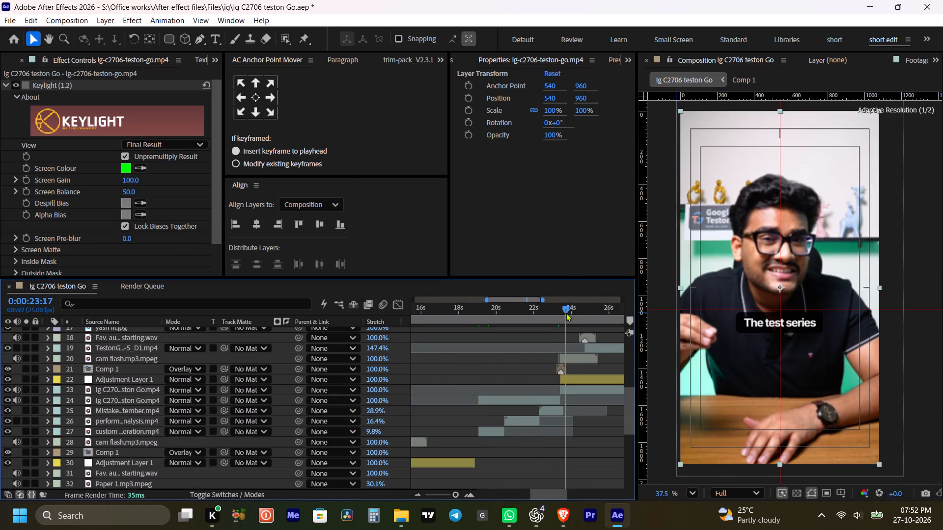
{"action": "left_click_drag", "start_coordinate": [566, 313], "coordinate": [566, 314], "text": "shift"}
{"action": "scroll", "coordinate": [563, 320], "scroll_direction": "up", "scroll_amount": 2, "text": "alt"}
{"action": "left_click_drag", "start_coordinate": [564, 307], "coordinate": [554, 308], "text": "shift"}
{"action": "scroll", "coordinate": [565, 338], "scroll_direction": "up", "scroll_amount": 3}
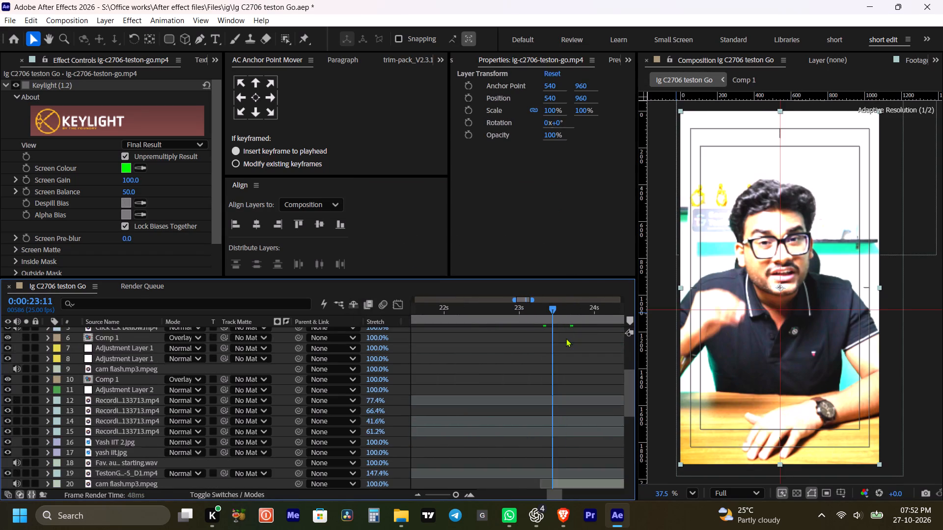
{"action": "scroll", "coordinate": [566, 338], "scroll_direction": "up", "scroll_amount": 5}
{"action": "left_click", "coordinate": [554, 332]}
{"action": "key", "text": "ctrl+shift+d"}
Move the split-screen caption segment up to Y position 502 so "AI analysis" sits above the dividing line.
{"action": "left_click", "coordinate": [543, 310]}
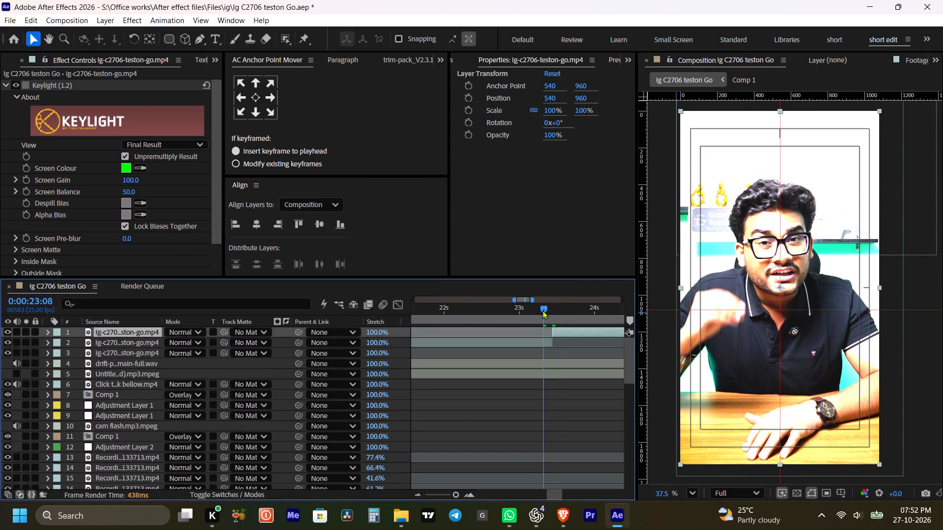
{"action": "left_click", "coordinate": [542, 340]}
{"action": "left_click_drag", "start_coordinate": [578, 97], "coordinate": [285, 119]}
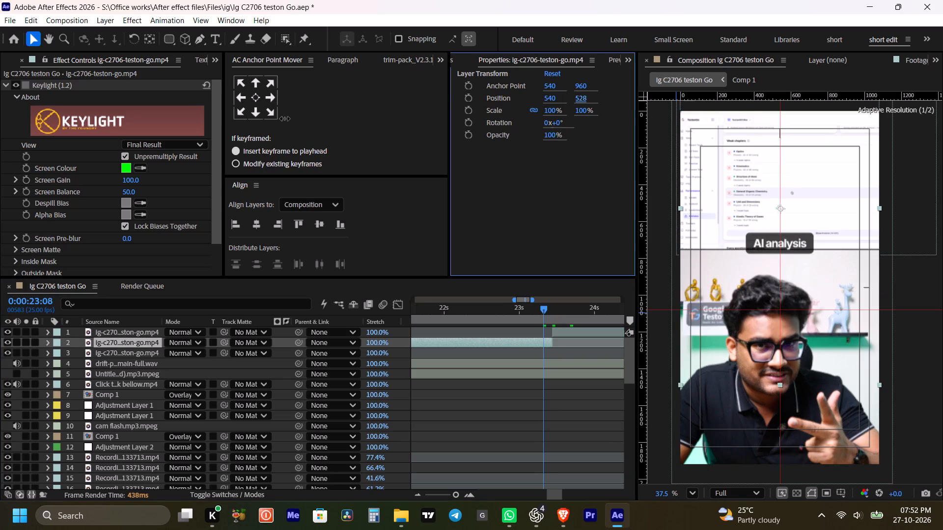
{"action": "left_click_drag", "start_coordinate": [285, 119], "coordinate": [266, 122]}
{"action": "scroll", "coordinate": [464, 377], "scroll_direction": "down", "scroll_amount": 1, "text": "alt"}
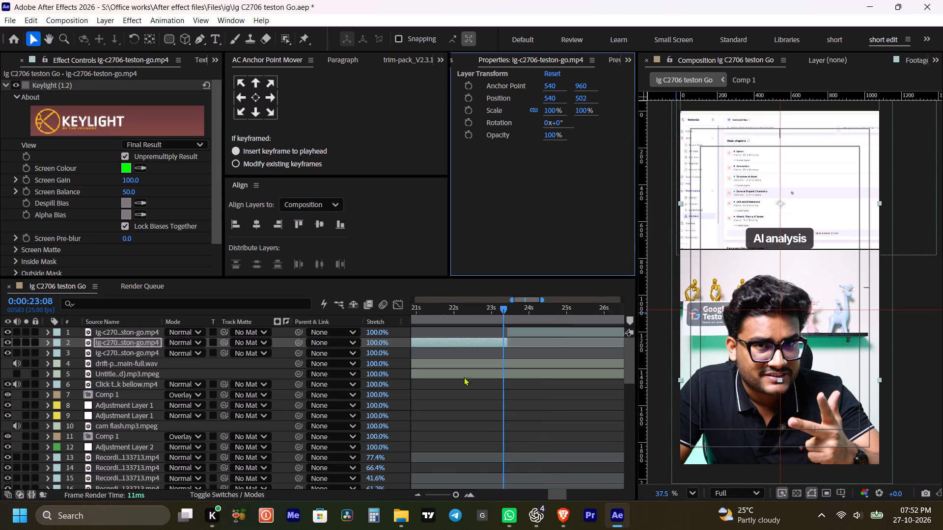
Play from the split-screen section through the TestonGO phone shot to check the caption placement over each cut.
{"action": "scroll", "coordinate": [464, 377], "scroll_direction": "down", "scroll_amount": 1, "text": "alt"}
{"action": "left_click", "coordinate": [435, 307]}
{"action": "key", "text": "space"}
{"action": "left_click_drag", "start_coordinate": [464, 415], "coordinate": [475, 415], "text": "alt"}
{"action": "scroll", "coordinate": [478, 412], "scroll_direction": "down", "scroll_amount": 1, "text": "alt"}
{"action": "key", "text": "space"}
{"action": "left_click_drag", "start_coordinate": [471, 407], "coordinate": [487, 409]}
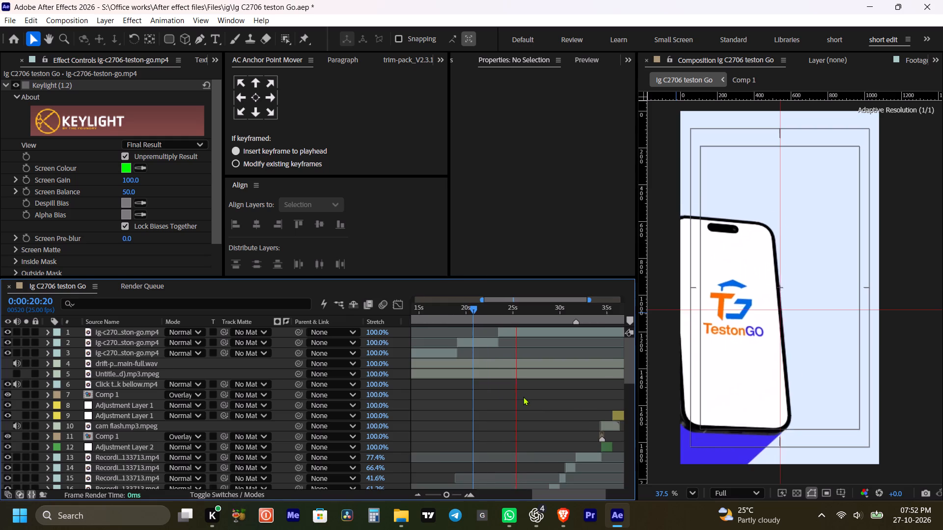
{"action": "scroll", "coordinate": [523, 397], "scroll_direction": "down", "scroll_amount": 1, "text": "alt"}
{"action": "key", "text": "space"}
{"action": "left_click_drag", "start_coordinate": [546, 399], "coordinate": [512, 412]}
{"action": "scroll", "coordinate": [526, 411], "scroll_direction": "up", "scroll_amount": 2}
{"action": "key", "text": "space"}
{"action": "key", "text": "space"}
{"action": "key", "text": "space"}
{"action": "left_click_drag", "start_coordinate": [566, 342], "coordinate": [556, 343]}
{"action": "scroll", "coordinate": [565, 376], "scroll_direction": "up", "scroll_amount": 2, "text": "alt"}
{"action": "key", "text": "space"}
{"action": "key", "text": "space"}
{"action": "key", "text": "space"}
{"action": "key", "text": "space"}
{"action": "key", "text": "space"}
{"action": "key", "text": "space"}
Play the remaining footage up to the closing "Click The link below" graphic at 0:00:42:12 to check the captions.
{"action": "left_click_drag", "start_coordinate": [553, 404], "coordinate": [544, 377]}
{"action": "scroll", "coordinate": [545, 376], "scroll_direction": "down", "scroll_amount": 1, "text": "alt"}
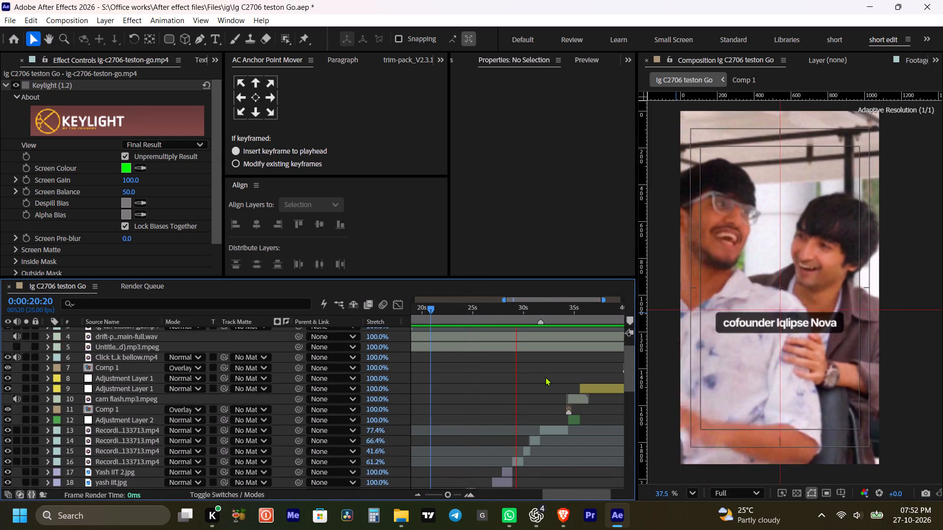
{"action": "scroll", "coordinate": [536, 379], "scroll_direction": "down", "scroll_amount": 2, "text": "alt"}
{"action": "scroll", "coordinate": [552, 371], "scroll_direction": "down", "scroll_amount": 1}
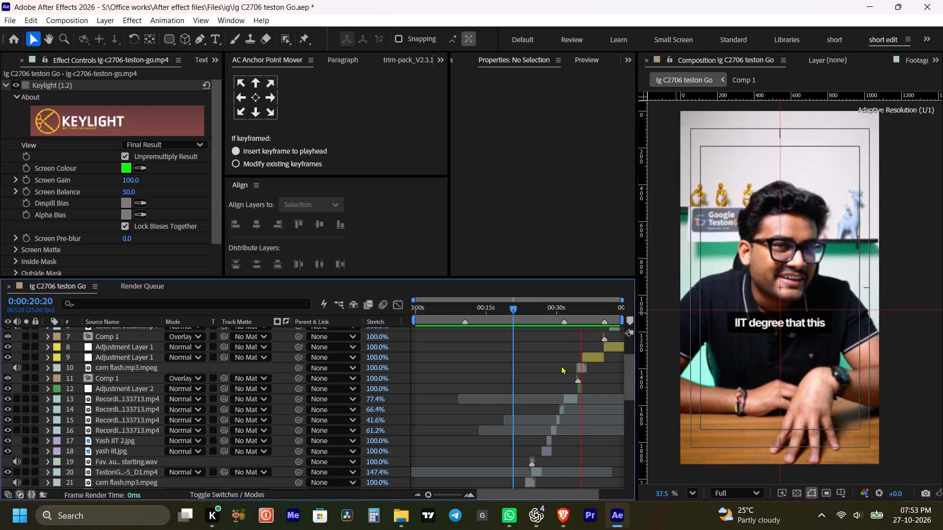
{"action": "scroll", "coordinate": [561, 366], "scroll_direction": "up", "scroll_amount": 3}
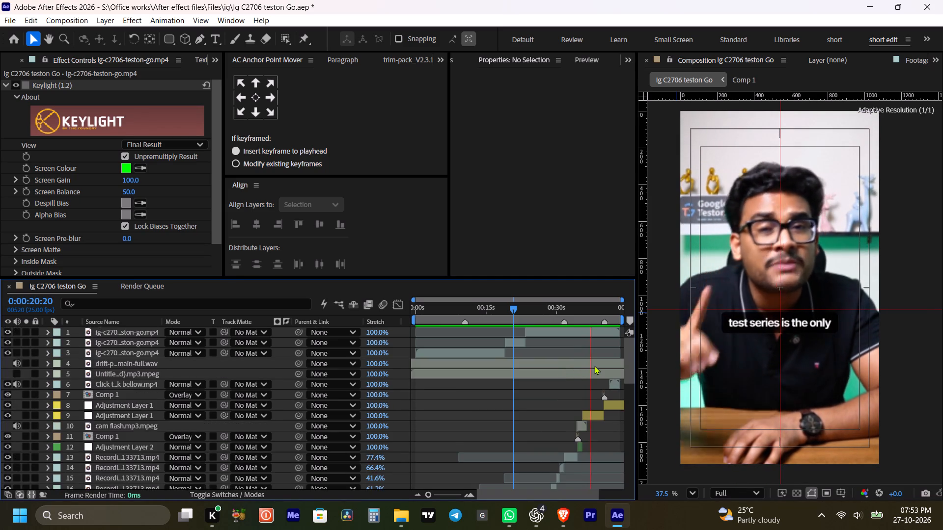
{"action": "scroll", "coordinate": [594, 366], "scroll_direction": "up", "scroll_amount": 3}
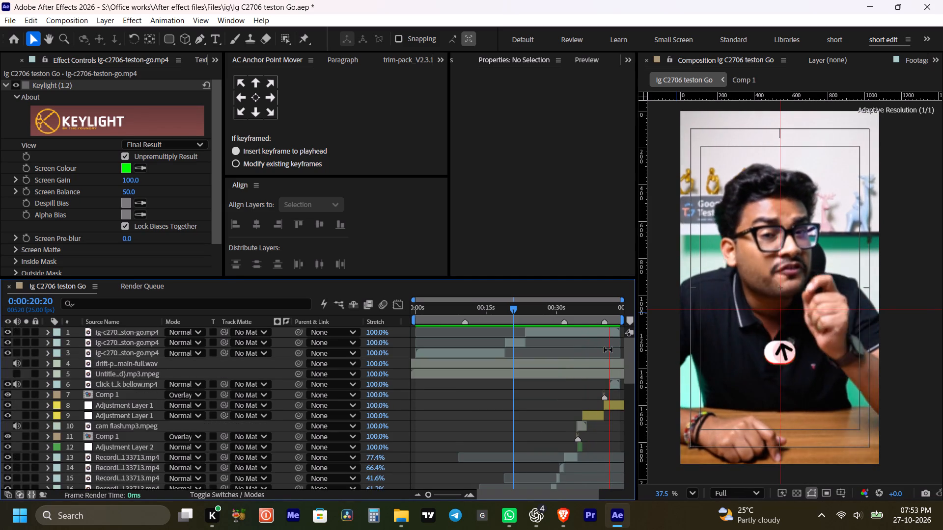
{"action": "key", "text": "space"}
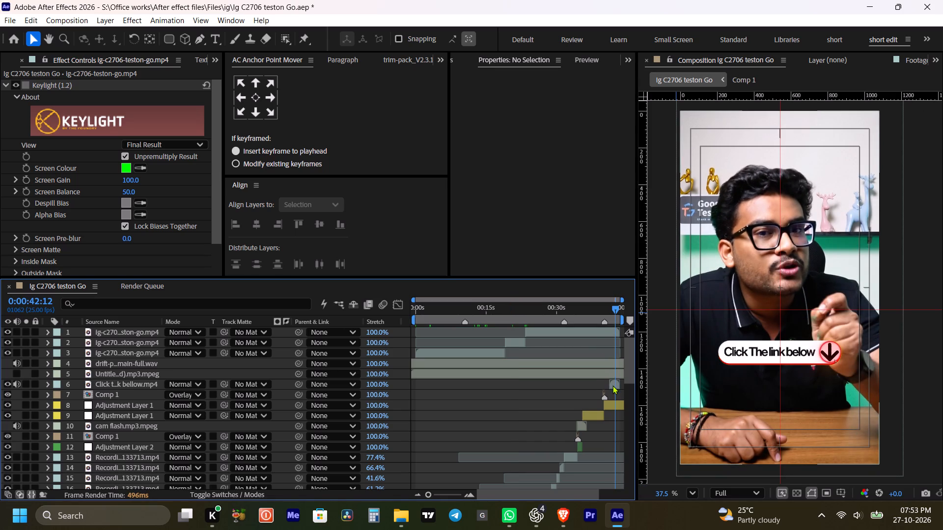
Raise the "Click the link bellow" layer to Y position 810.
{"action": "left_click", "coordinate": [612, 385]}
{"action": "left_click_drag", "start_coordinate": [582, 100], "coordinate": [485, 99]}
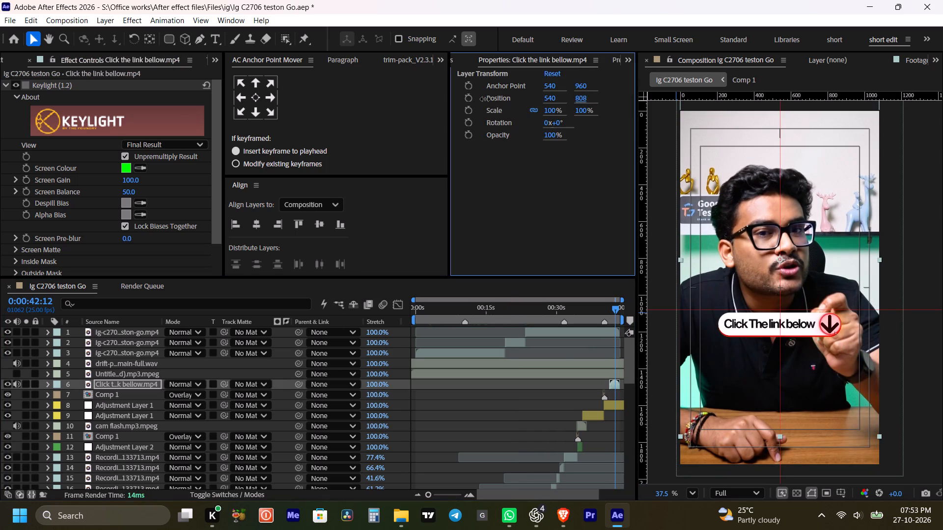
{"action": "left_click_drag", "start_coordinate": [485, 99], "coordinate": [486, 100]}
Replay the composition from the opening JEE Main Level Questions title to check the overall edit.
{"action": "key", "text": "space"}
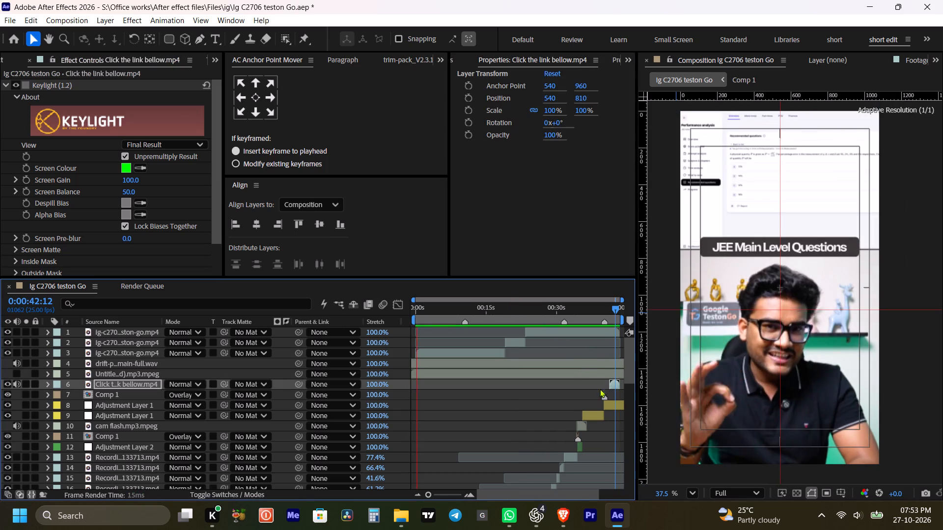
{"action": "scroll", "coordinate": [594, 395], "scroll_direction": "down", "scroll_amount": 4, "text": "alt"}
{"action": "scroll", "coordinate": [510, 412], "scroll_direction": "down", "scroll_amount": 4}
{"action": "scroll", "coordinate": [490, 408], "scroll_direction": "up", "scroll_amount": 8}
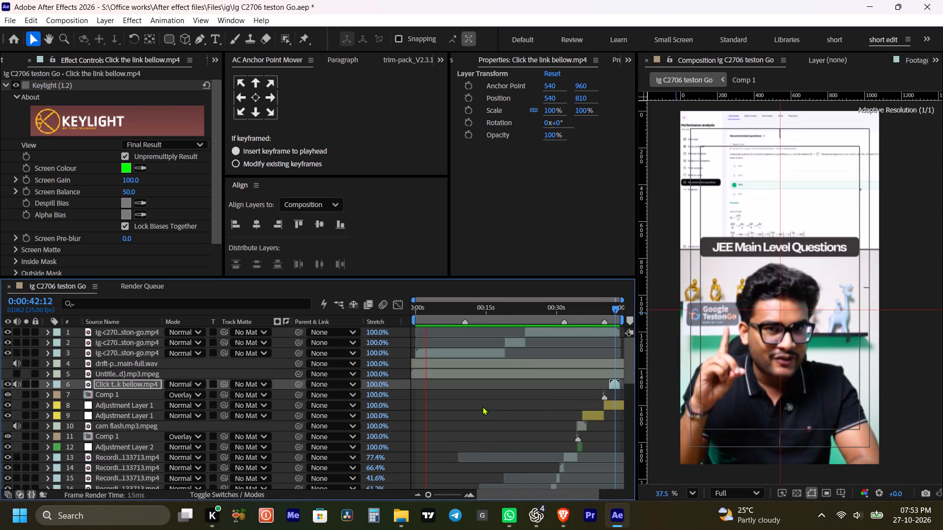
Save the project.
{"action": "left_click", "coordinate": [481, 408]}
{"action": "key", "text": "ctrl+s"}
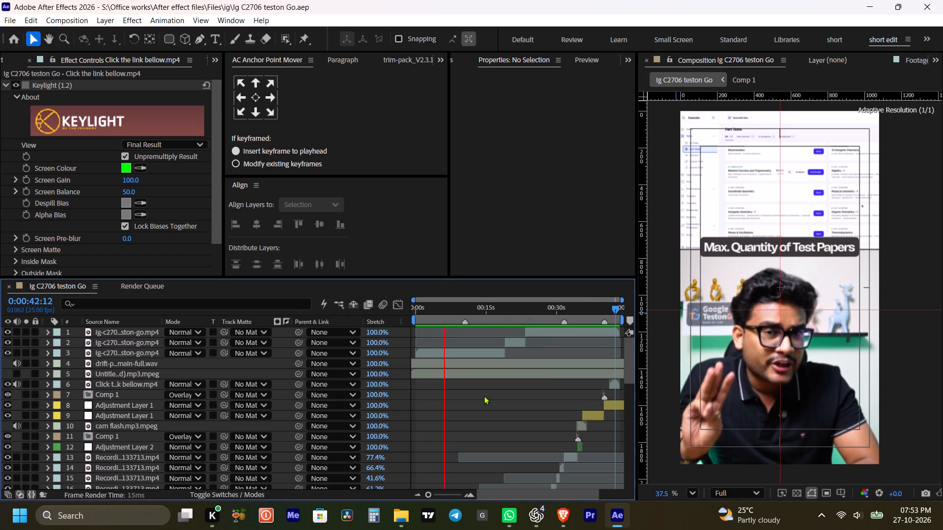
Review the opening titles and the section from 0:00:17:23 into the "like custom test generator" caption.
{"action": "scroll", "coordinate": [482, 404], "scroll_direction": "down", "scroll_amount": 6}
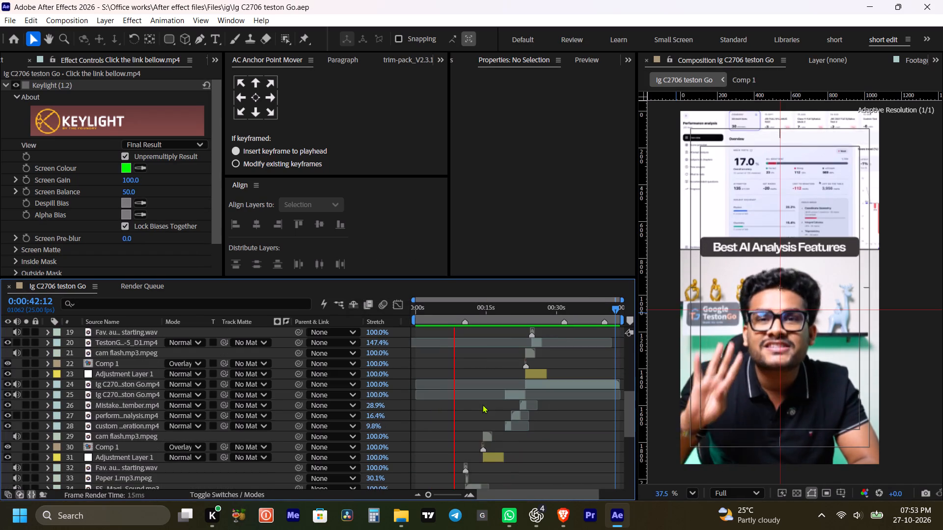
{"action": "key", "text": "space"}
{"action": "left_click_drag", "start_coordinate": [504, 314], "coordinate": [500, 314]}
{"action": "key", "text": "space"}
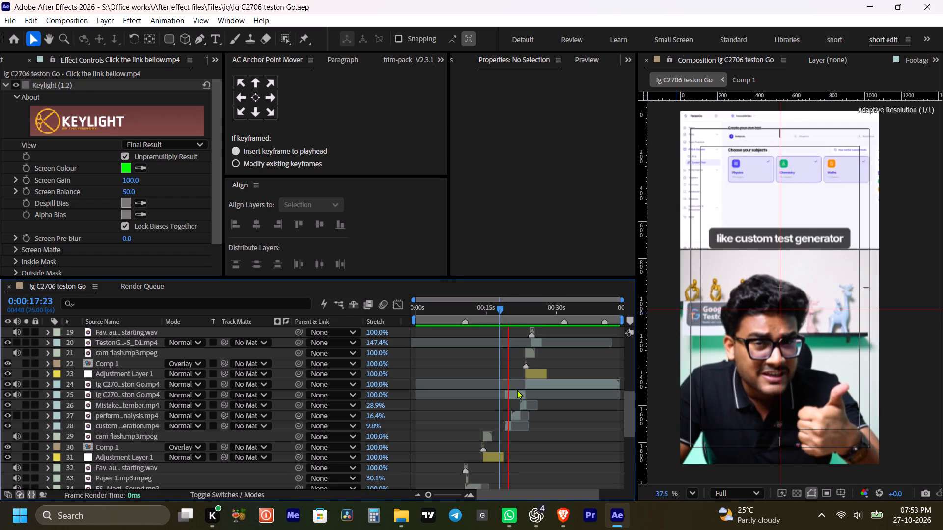
{"action": "key", "text": "space"}
Add the Ig C2706 teston Go composition to the render queue.
{"action": "left_click", "coordinate": [2, 17]}
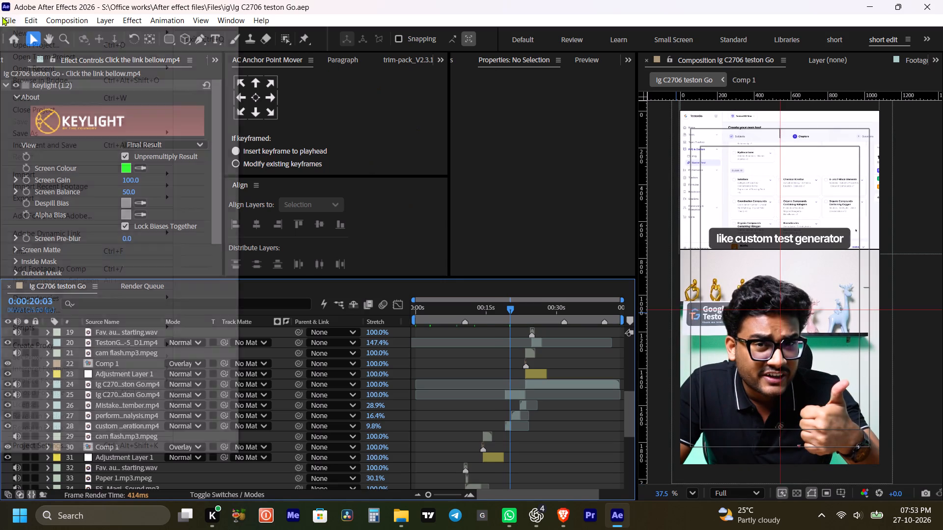
{"action": "left_click", "coordinate": [35, 196]}
{"action": "left_click", "coordinate": [217, 212]}
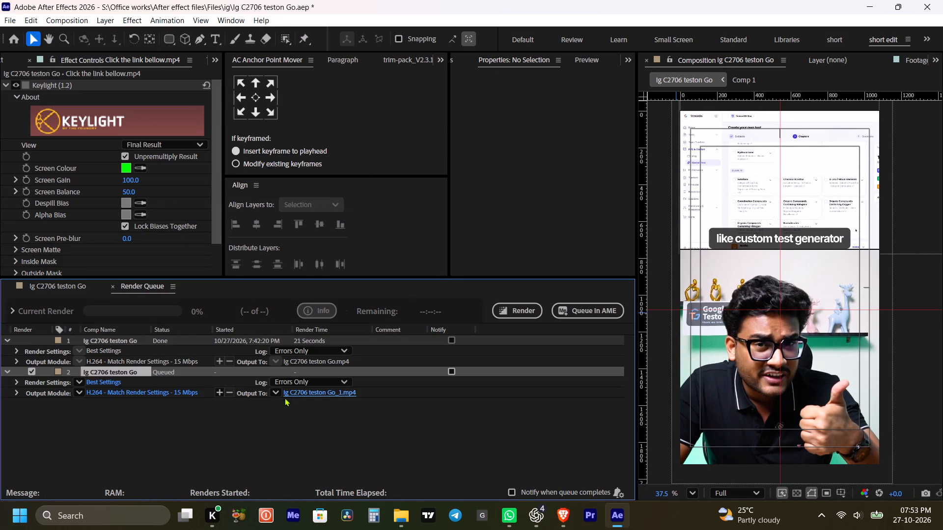
Set the queued render's output to the existing Ig C2706 teston Go file in the ig final video folder.
{"action": "left_click", "coordinate": [306, 395]}
{"action": "left_click_drag", "start_coordinate": [194, 134], "coordinate": [195, 147]}
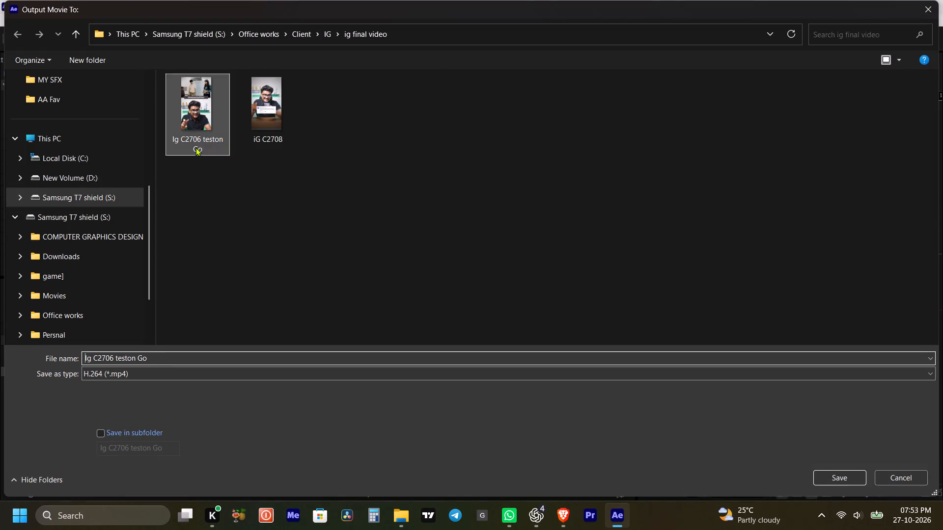
{"action": "left_click_drag", "start_coordinate": [195, 147], "coordinate": [194, 141]}
{"action": "left_click", "coordinate": [830, 478]}
{"action": "left_click", "coordinate": [548, 304]}
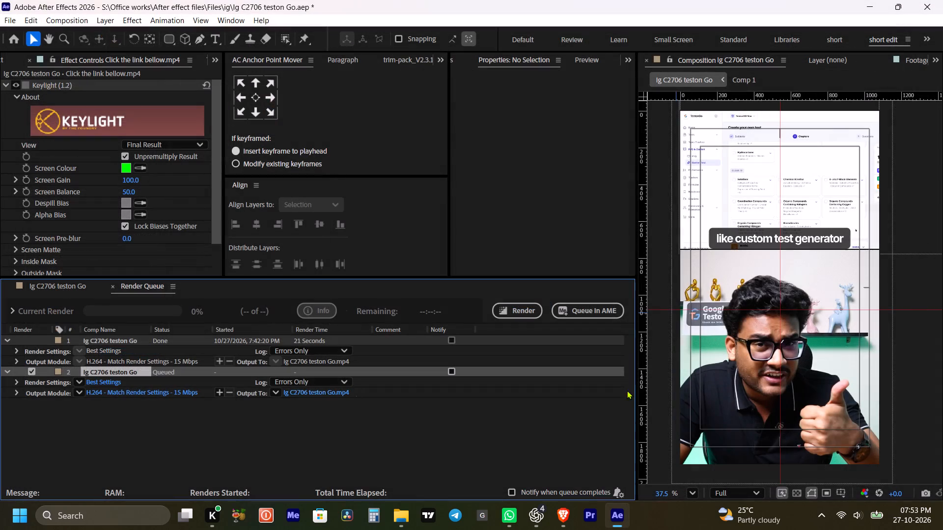
Render the queued composition, overwriting the existing Ig C2706 teston Go.mp4.
{"action": "left_click", "coordinate": [527, 311]}
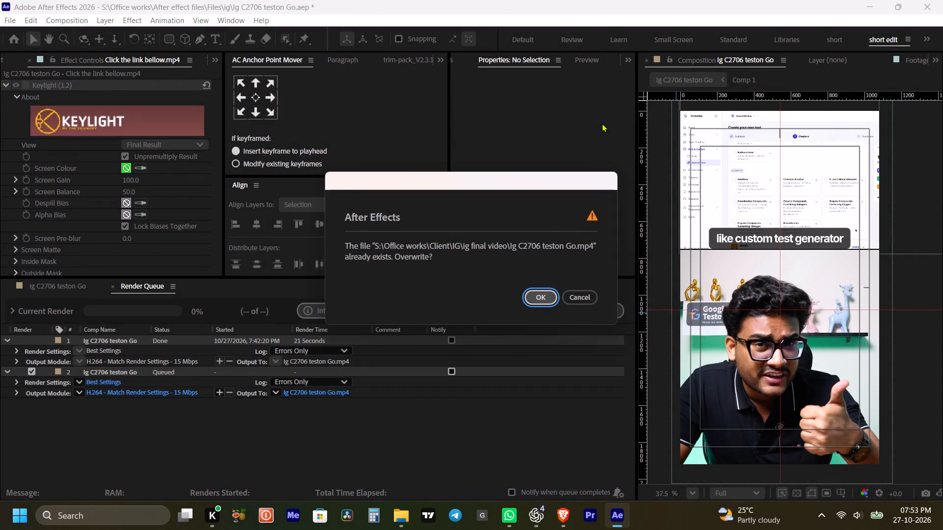
{"action": "left_click", "coordinate": [524, 302]}
{"action": "left_click", "coordinate": [532, 300]}
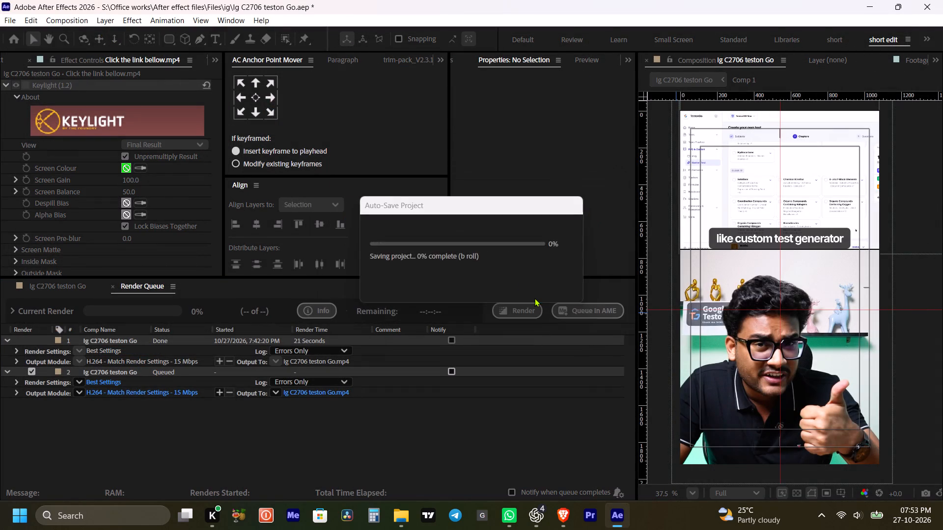